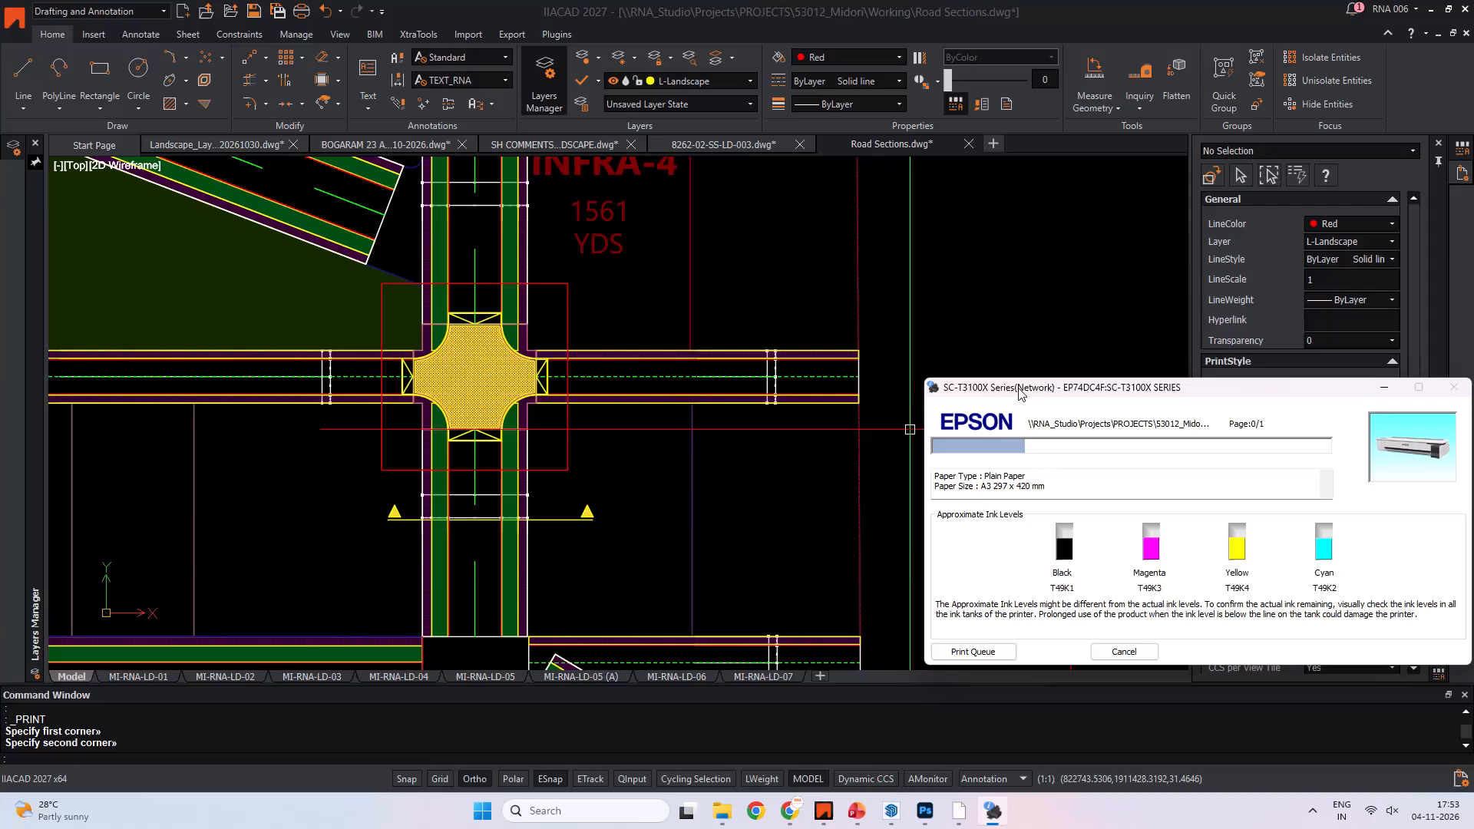
# Examine the junctions, driveway details and section markers along the southern and eastern roads of the Road Sections plan.
pyautogui.hotkey('ctrl', 's')
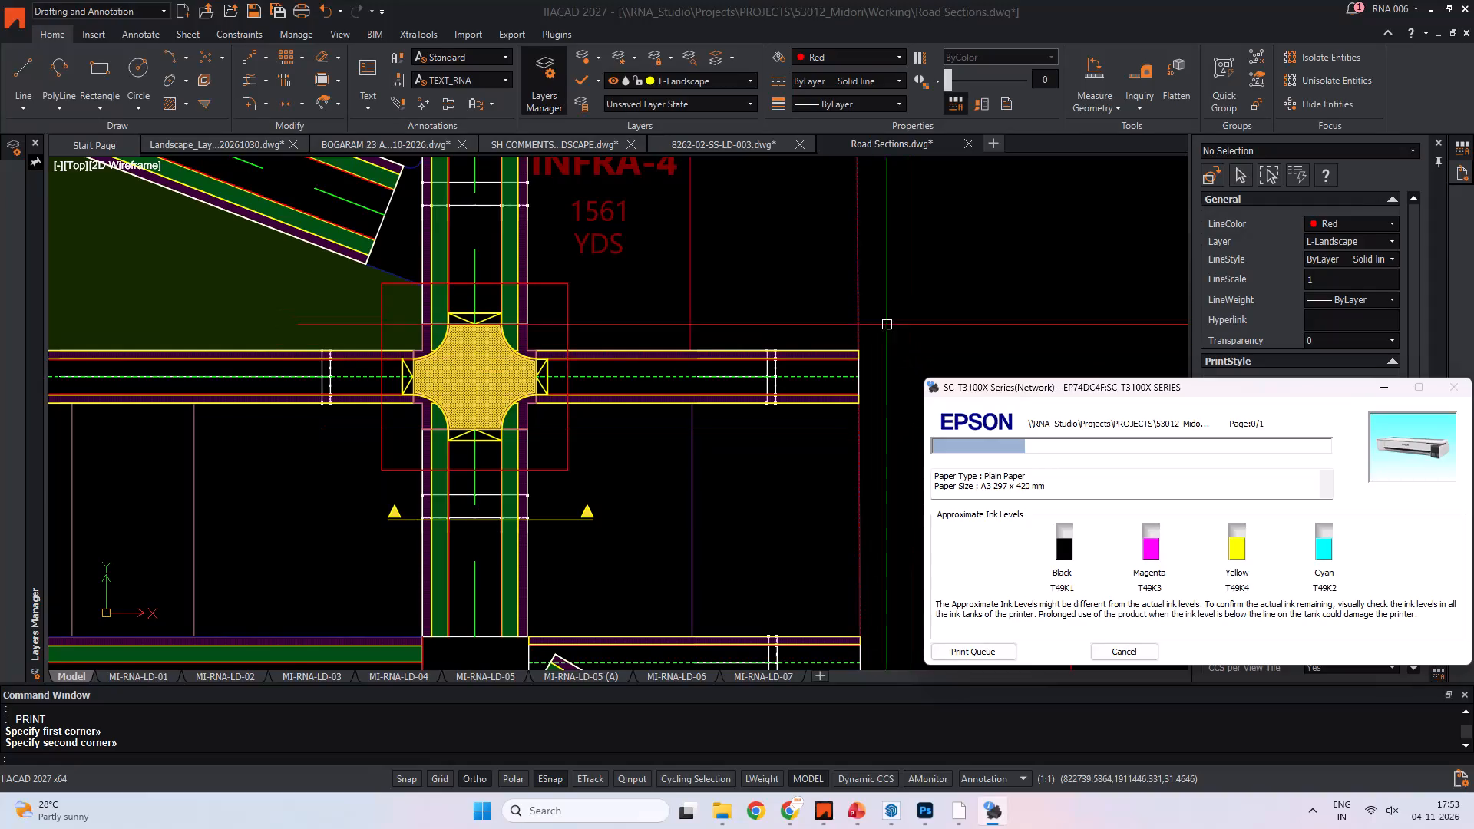
pyautogui.scroll(-3, 798, 366)
pyautogui.moveTo(744, 395); pyautogui.dragTo(743, 399, button='middle')
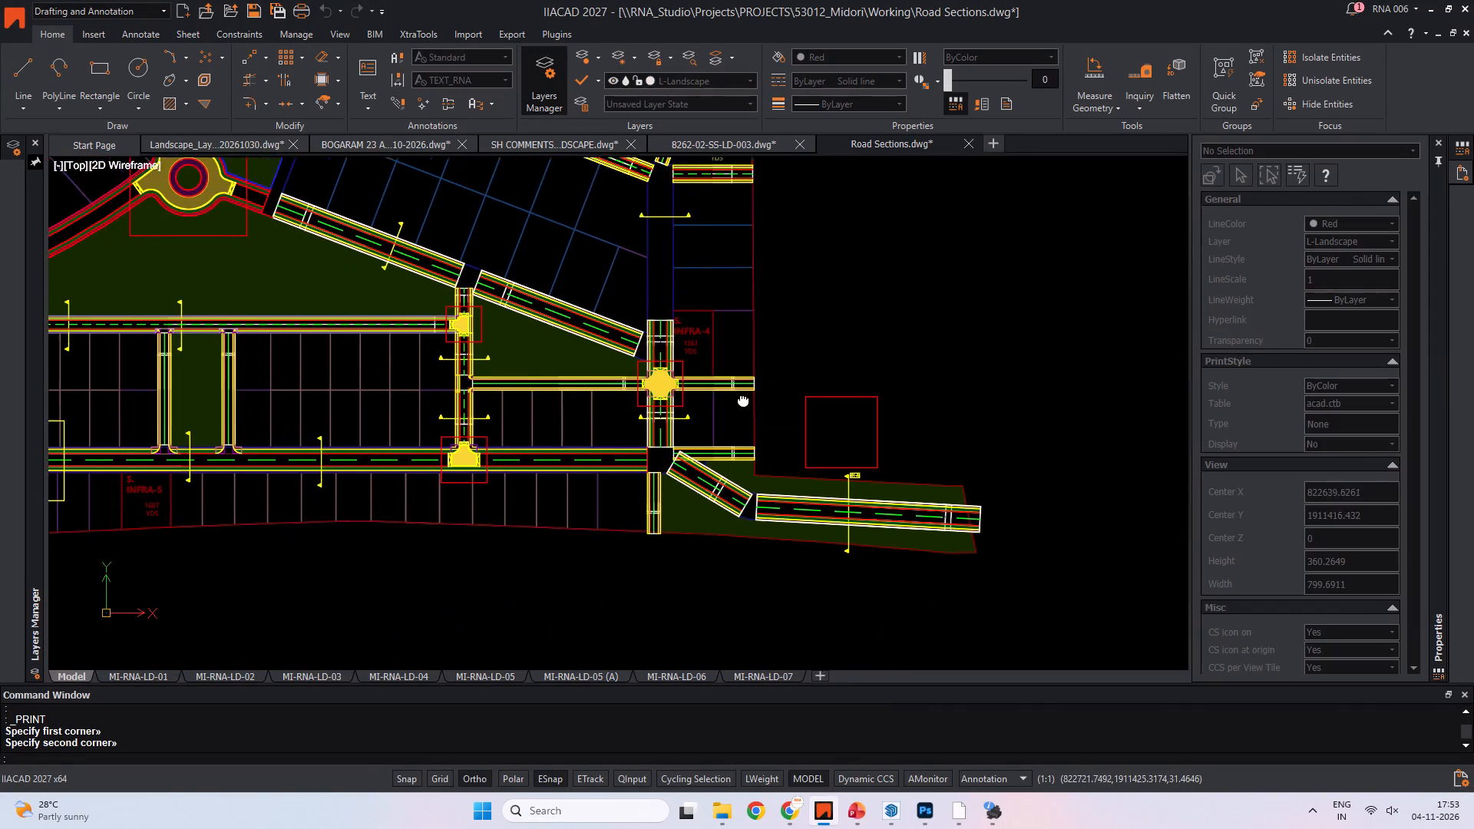
pyautogui.moveTo(743, 399); pyautogui.dragTo(773, 376, button='middle')
pyautogui.moveTo(500, 445); pyautogui.dragTo(692, 447, button='middle')
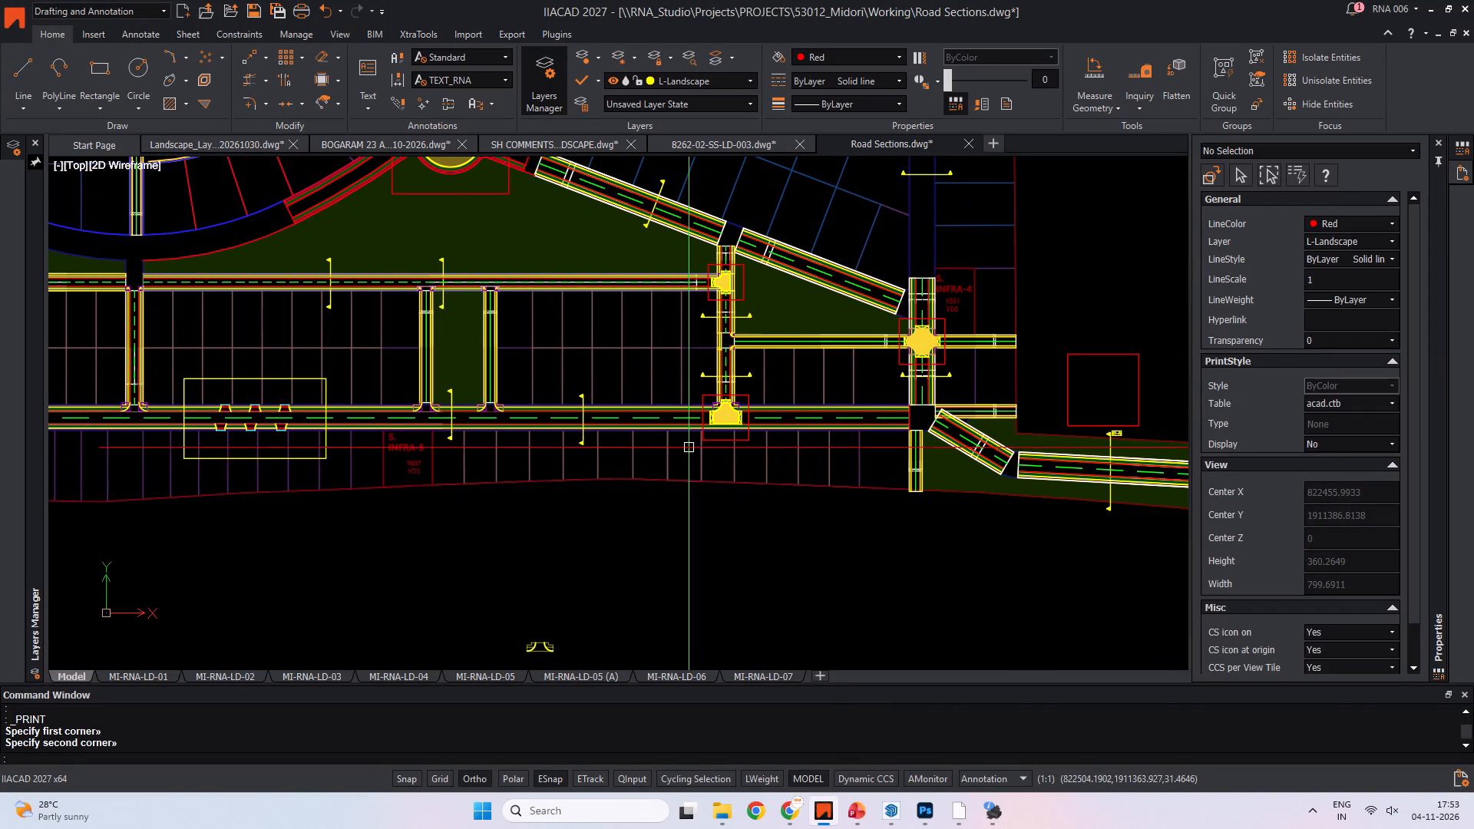
pyautogui.scroll(3, 155, 416)
pyautogui.moveTo(153, 416); pyautogui.dragTo(593, 414, button='middle')
pyautogui.scroll(-1, 593, 414)
pyautogui.scroll(-1, 850, 386)
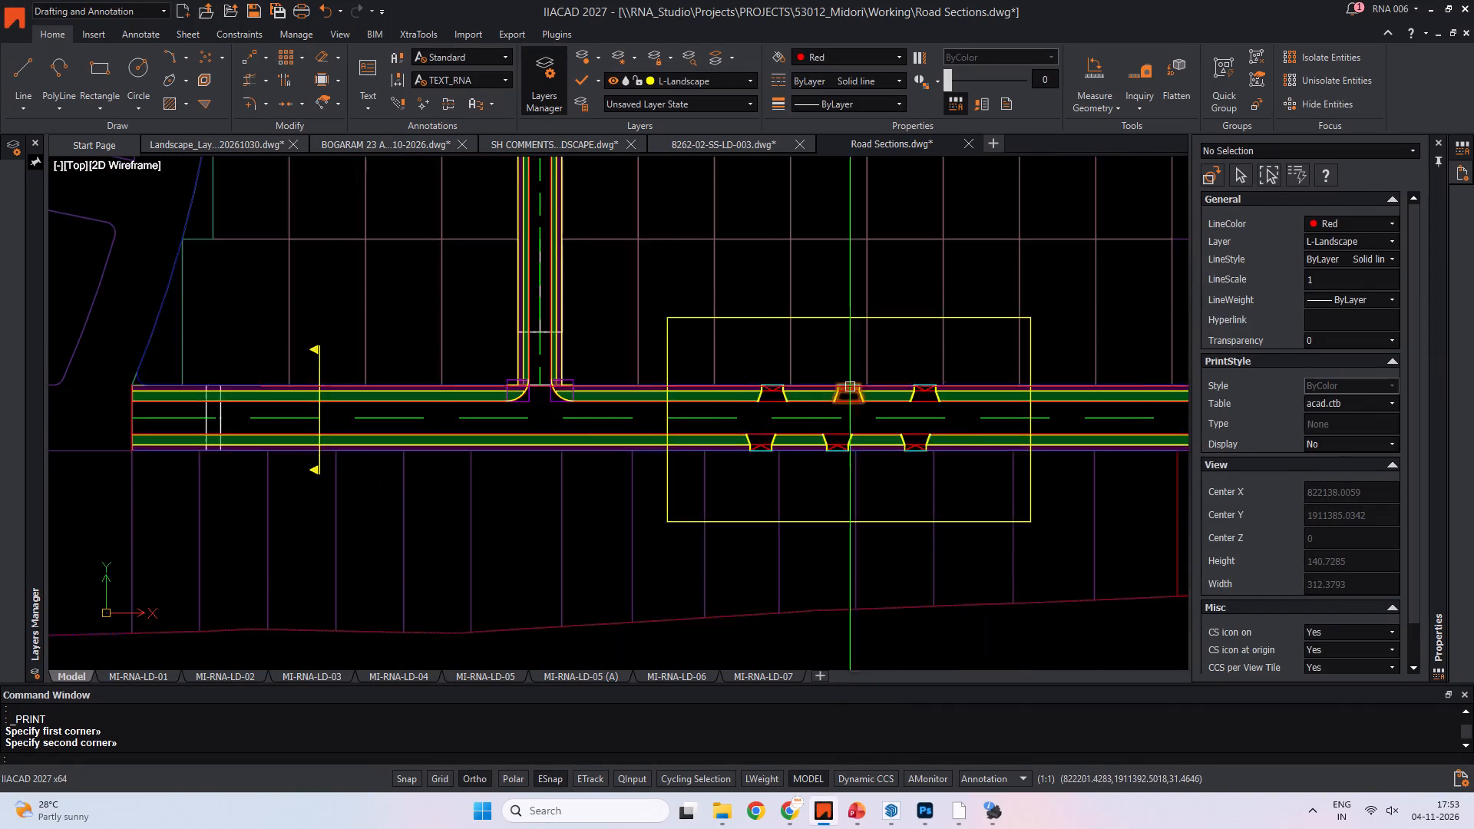
pyautogui.moveTo(850, 386); pyautogui.dragTo(334, 391, button='middle')
pyautogui.moveTo(994, 444); pyautogui.dragTo(864, 486, button='middle')
pyautogui.scroll(2, 1054, 448)
pyautogui.moveTo(991, 448); pyautogui.dragTo(917, 507, button='middle')
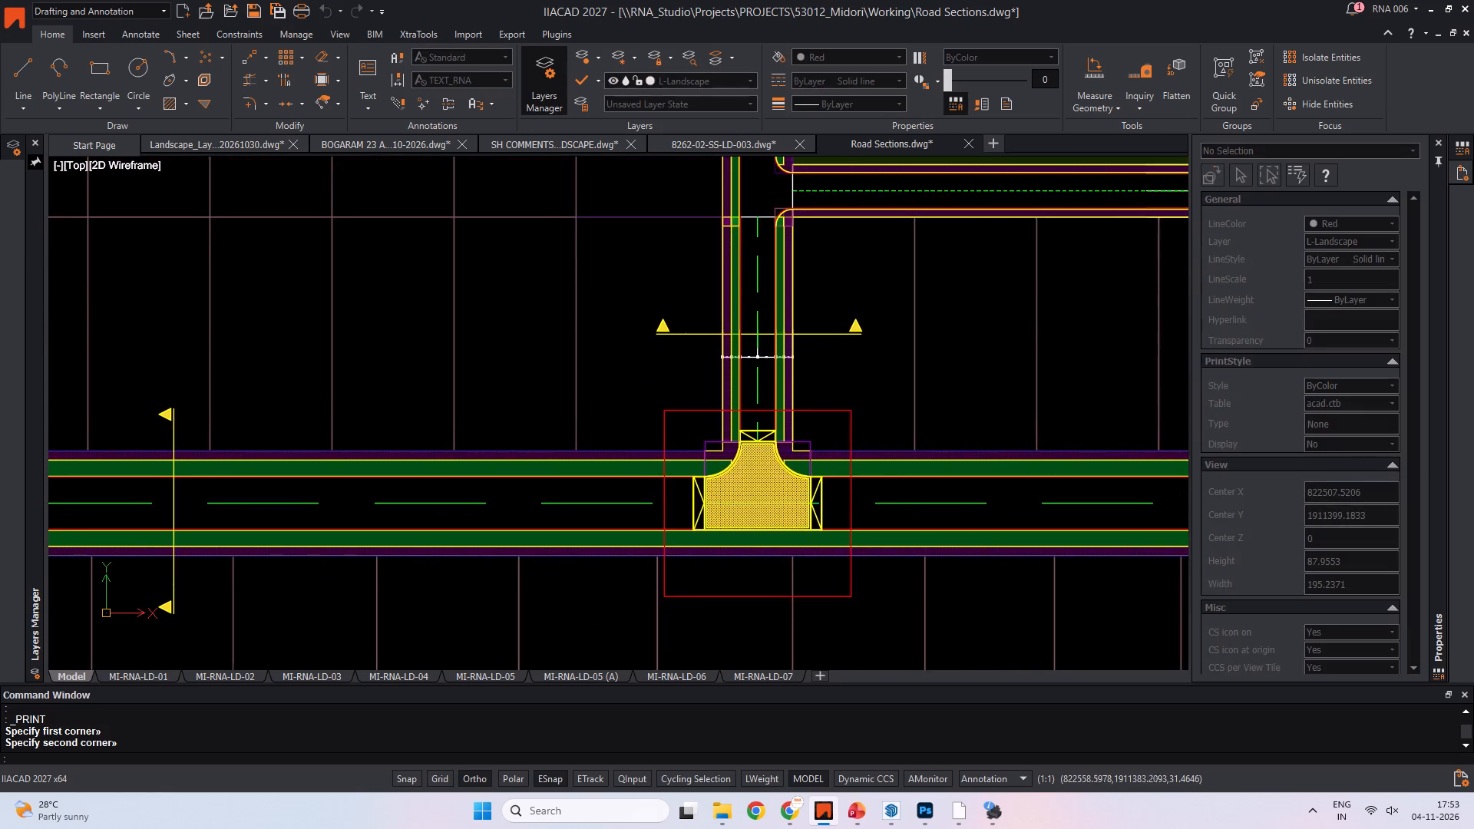
pyautogui.scroll(-2, 796, 428)
pyautogui.moveTo(780, 425); pyautogui.dragTo(691, 500, button='middle')
pyautogui.scroll(3, 1083, 418)
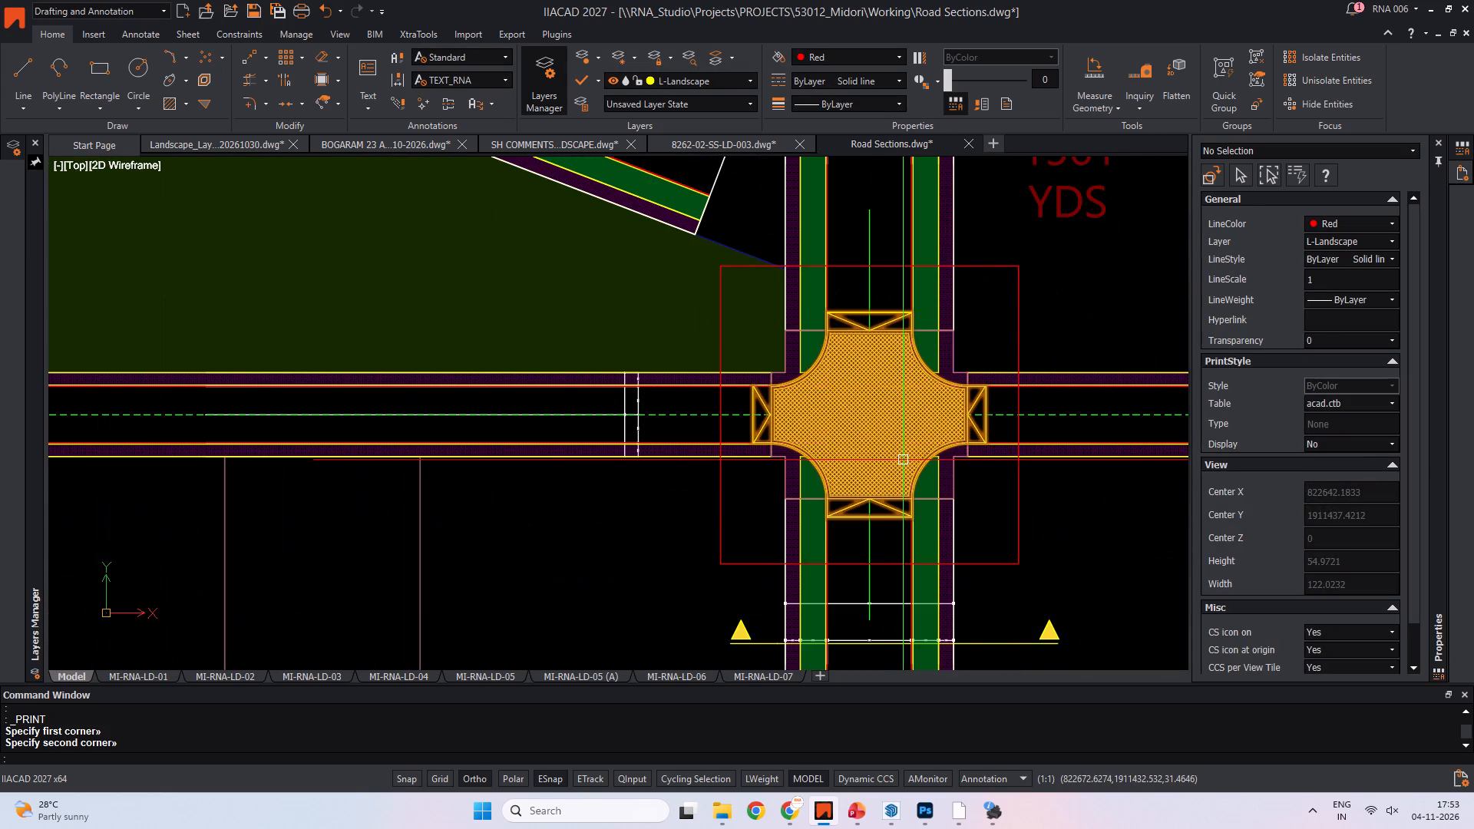
pyautogui.scroll(-3, 901, 461)
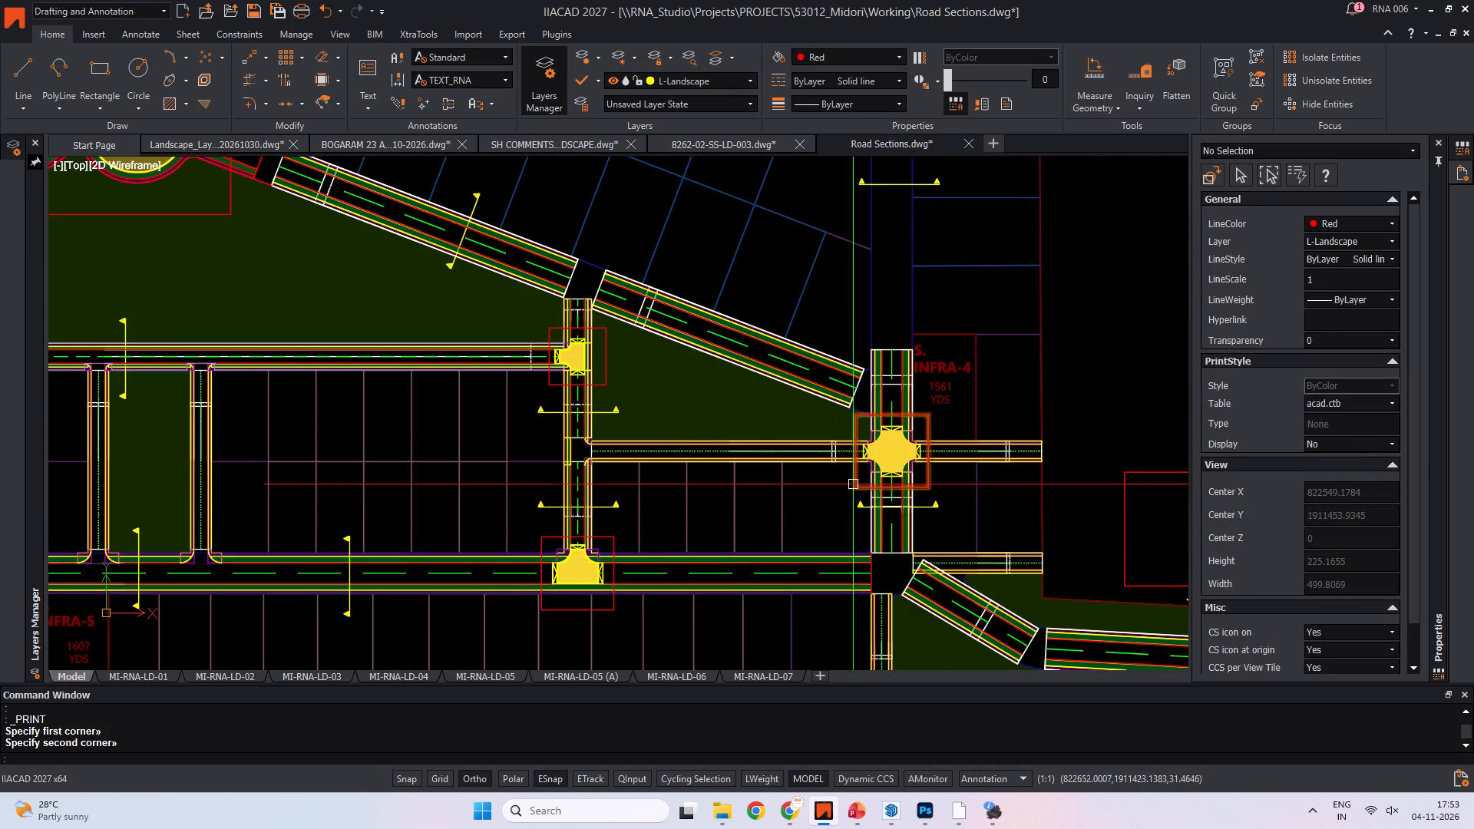
pyautogui.scroll(2, 918, 455)
pyautogui.scroll(-2, 913, 464)
# Examine the roundabout, the diagonal roads and the western and northern road stretches of the site plan.
pyautogui.moveTo(666, 419); pyautogui.dragTo(762, 515, button='middle')
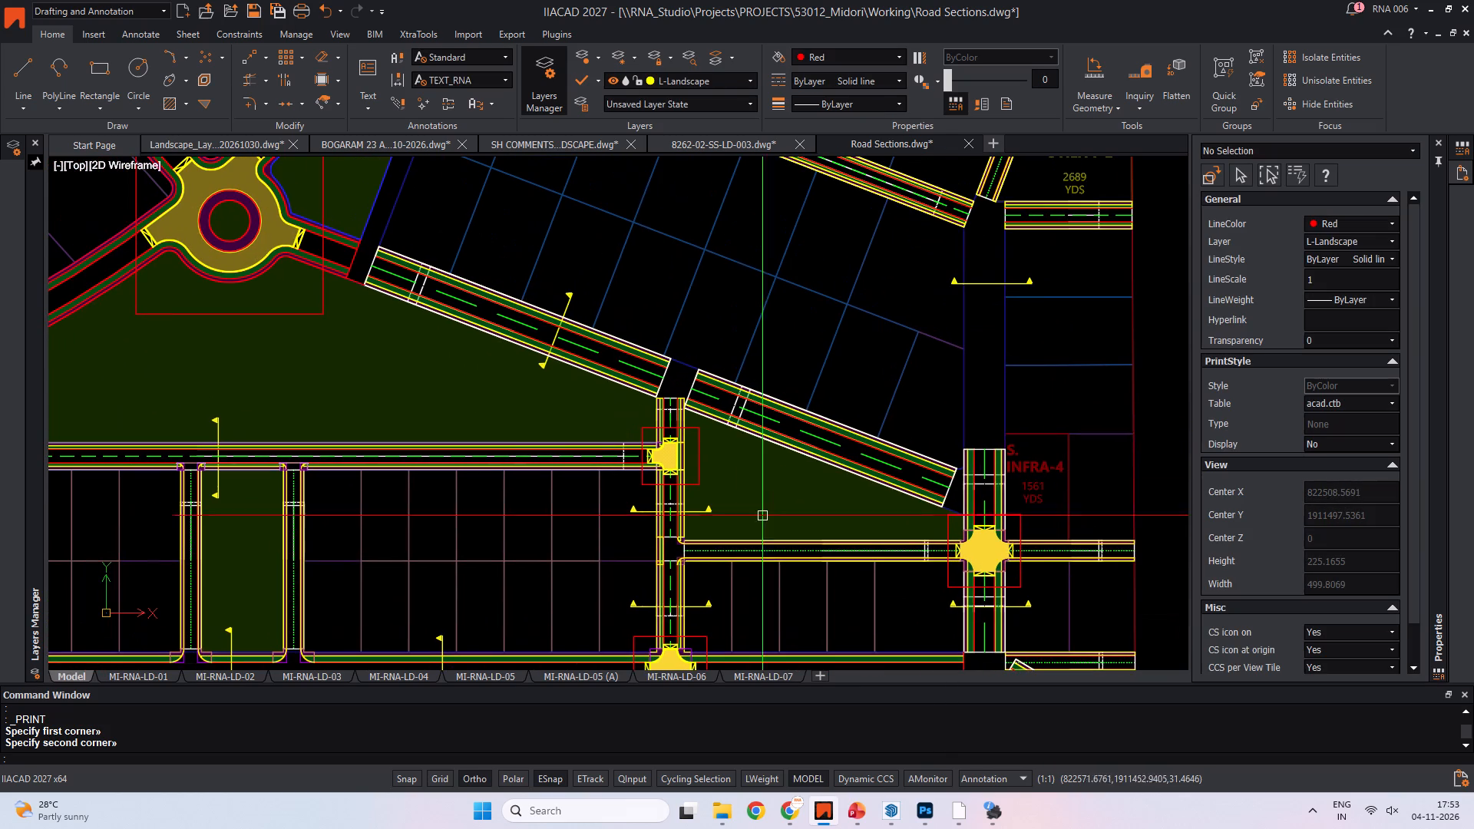
pyautogui.moveTo(462, 368); pyautogui.dragTo(816, 555, button='middle')
pyautogui.scroll(-2, 763, 486)
pyautogui.moveTo(762, 486); pyautogui.dragTo(712, 415, button='middle')
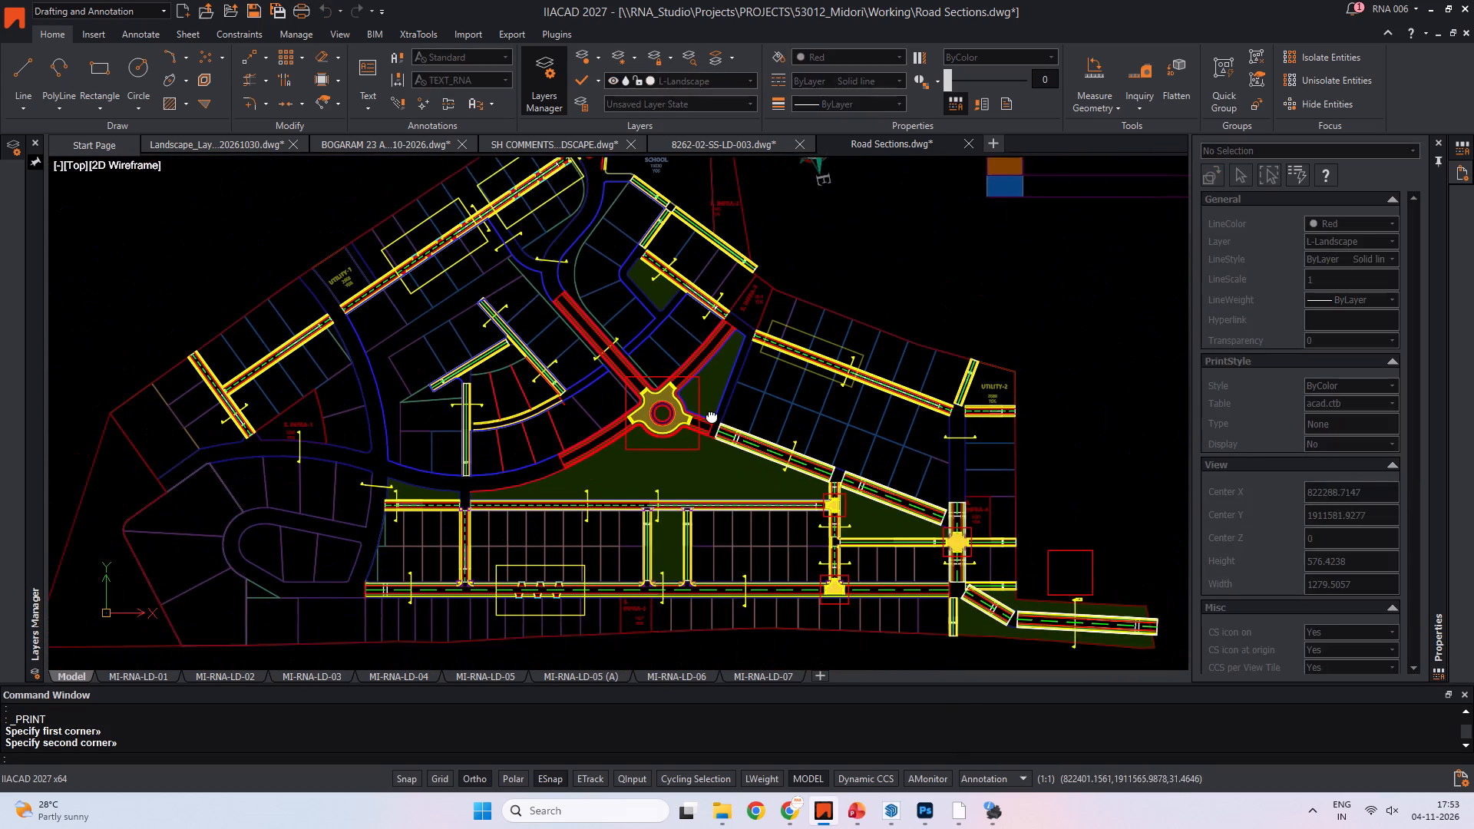
pyautogui.moveTo(712, 415); pyautogui.dragTo(688, 377, button='middle')
pyautogui.scroll(3, 783, 520)
pyautogui.scroll(-3, 913, 481)
pyautogui.moveTo(927, 474); pyautogui.dragTo(639, 462, button='middle')
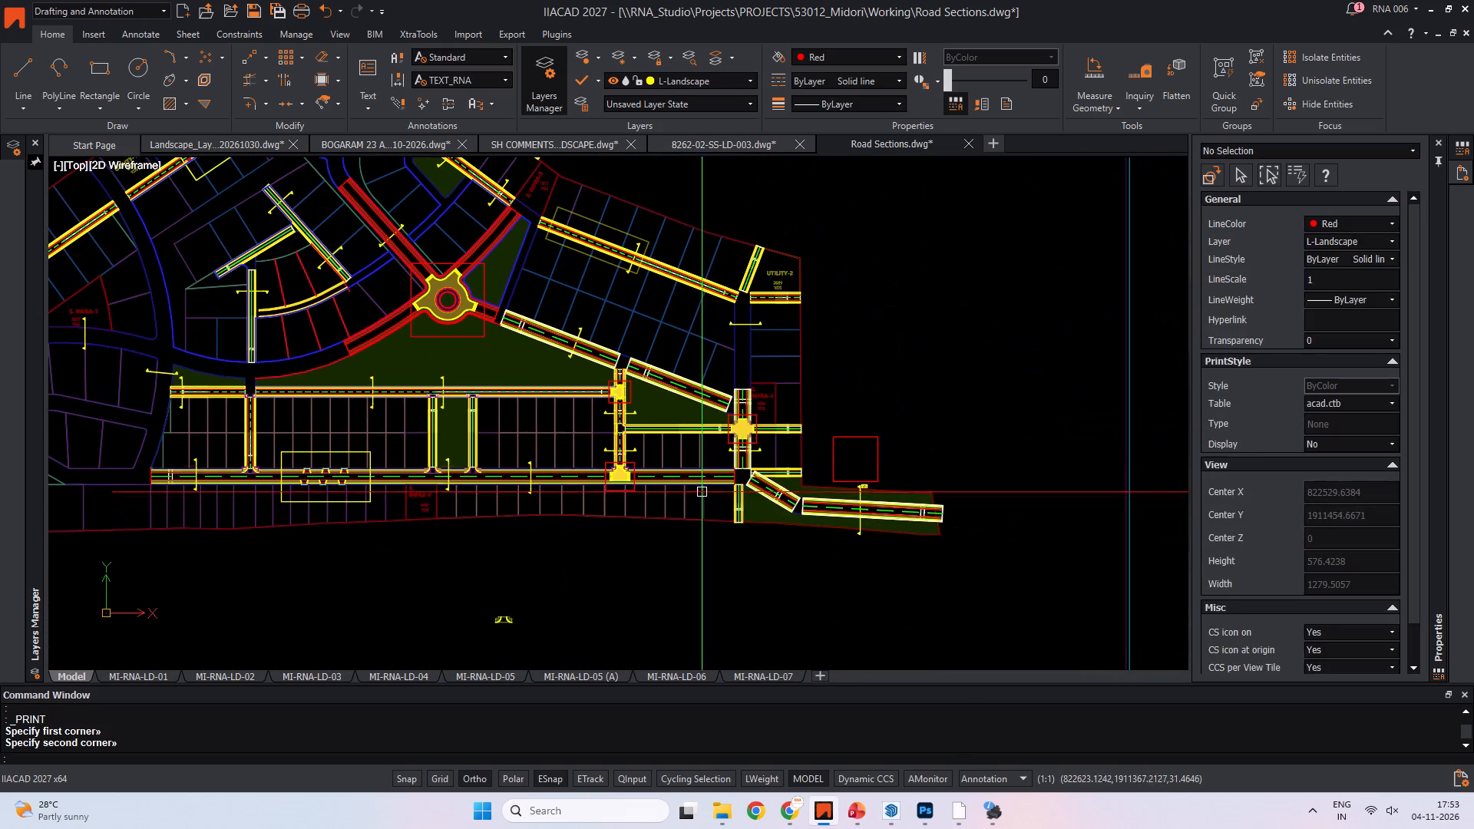
pyautogui.moveTo(702, 492); pyautogui.dragTo(882, 517, button='middle')
pyautogui.scroll(3, 478, 497)
pyautogui.scroll(-2, 458, 437)
pyautogui.moveTo(458, 437); pyautogui.dragTo(527, 477, button='middle')
pyautogui.moveTo(349, 357); pyautogui.dragTo(603, 528, button='middle')
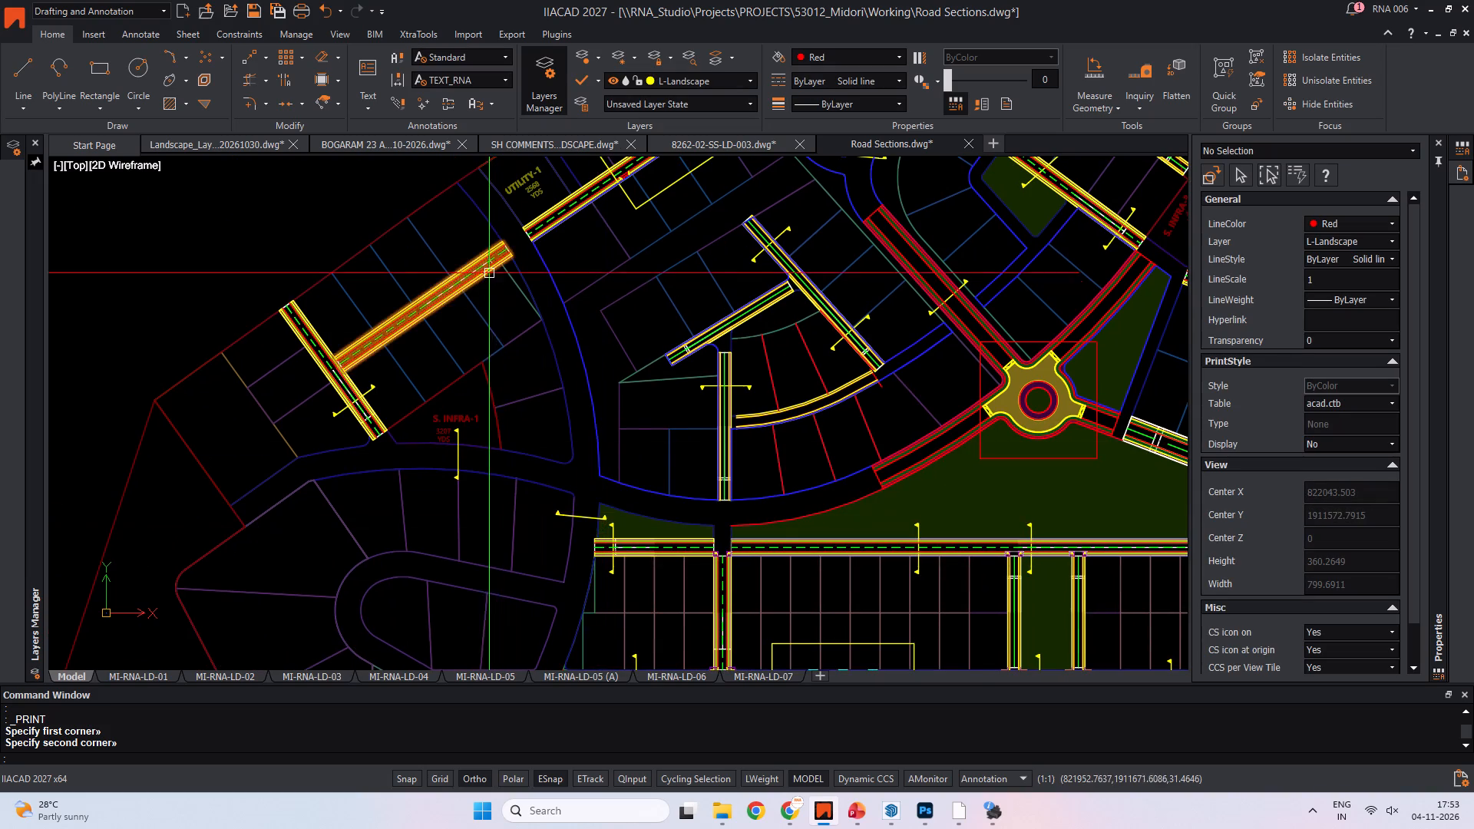
pyautogui.scroll(1, 489, 266)
pyautogui.moveTo(640, 432); pyautogui.dragTo(521, 284, button='middle')
pyautogui.scroll(-2, 521, 304)
pyautogui.moveTo(653, 380); pyautogui.dragTo(626, 448, button='middle')
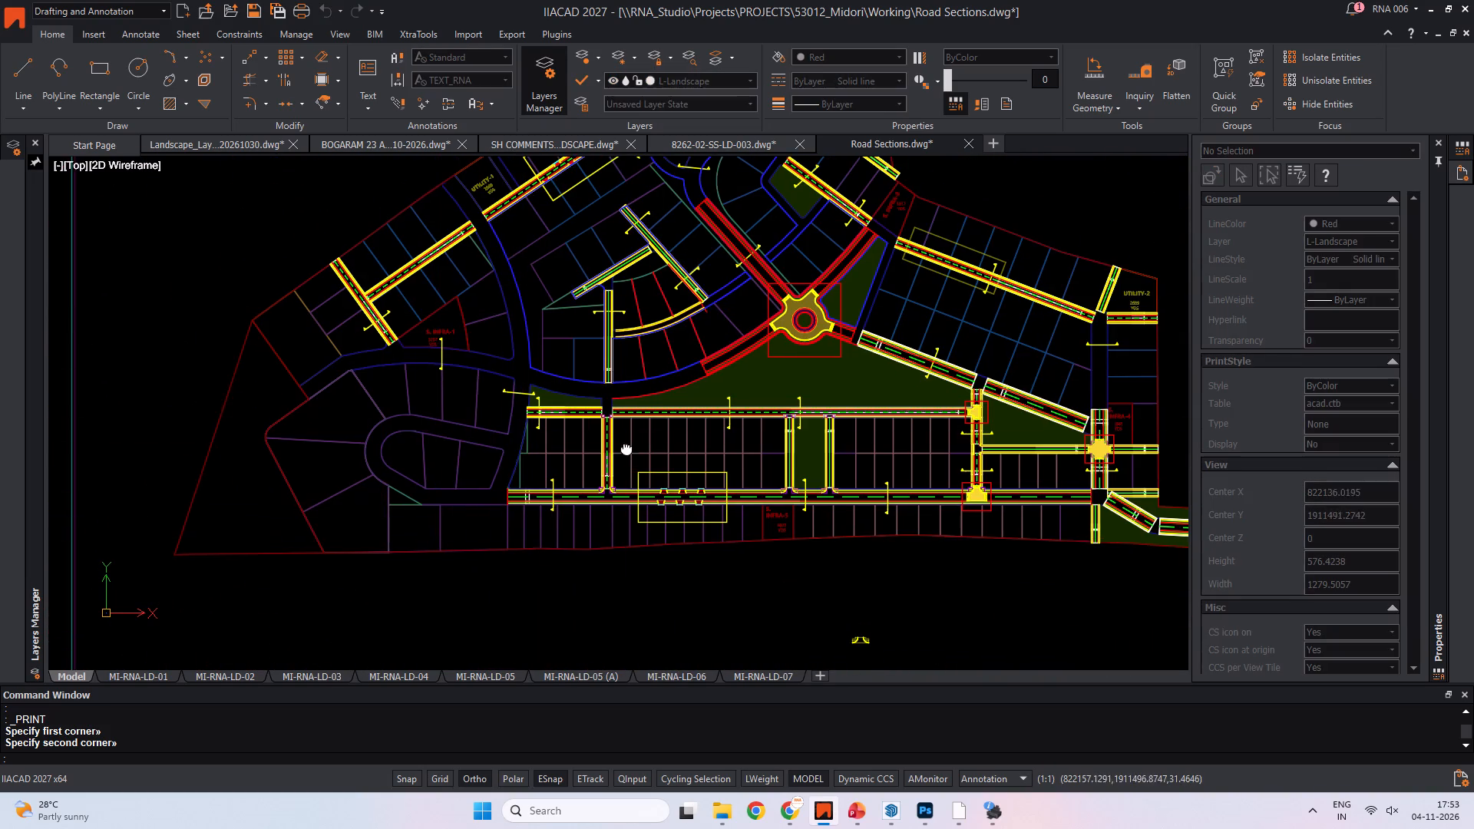
pyautogui.moveTo(626, 448); pyautogui.dragTo(600, 577, button='middle')
pyautogui.scroll(2, 616, 337)
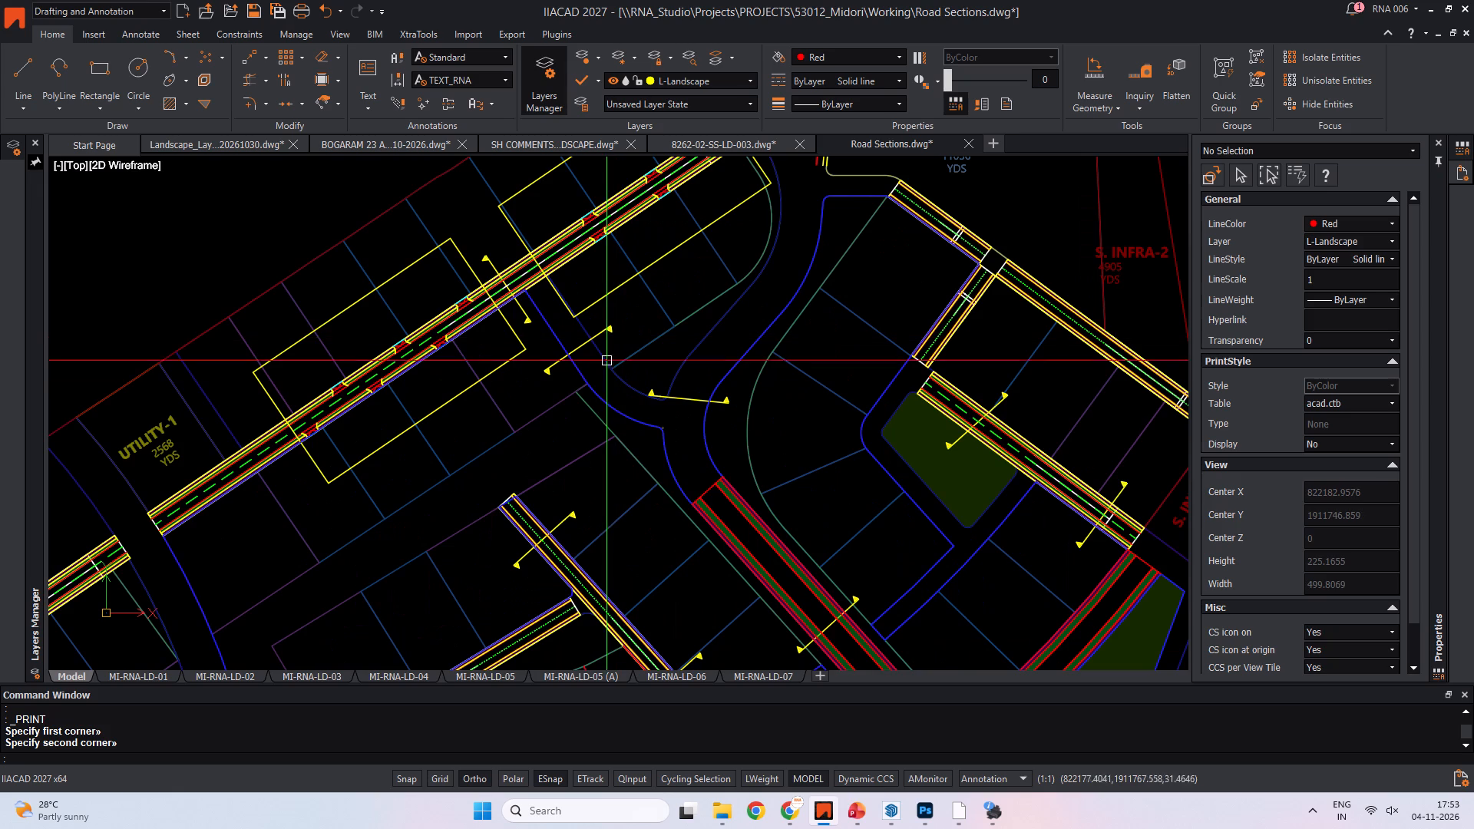
pyautogui.scroll(-1, 731, 486)
pyautogui.moveTo(724, 476); pyautogui.dragTo(570, 278, button='middle')
# Switch to the Roads presentation and review the plot entry, road and movement, and pedestrian infrastructure slides.
pyautogui.hotkey('alt', 'Tab')
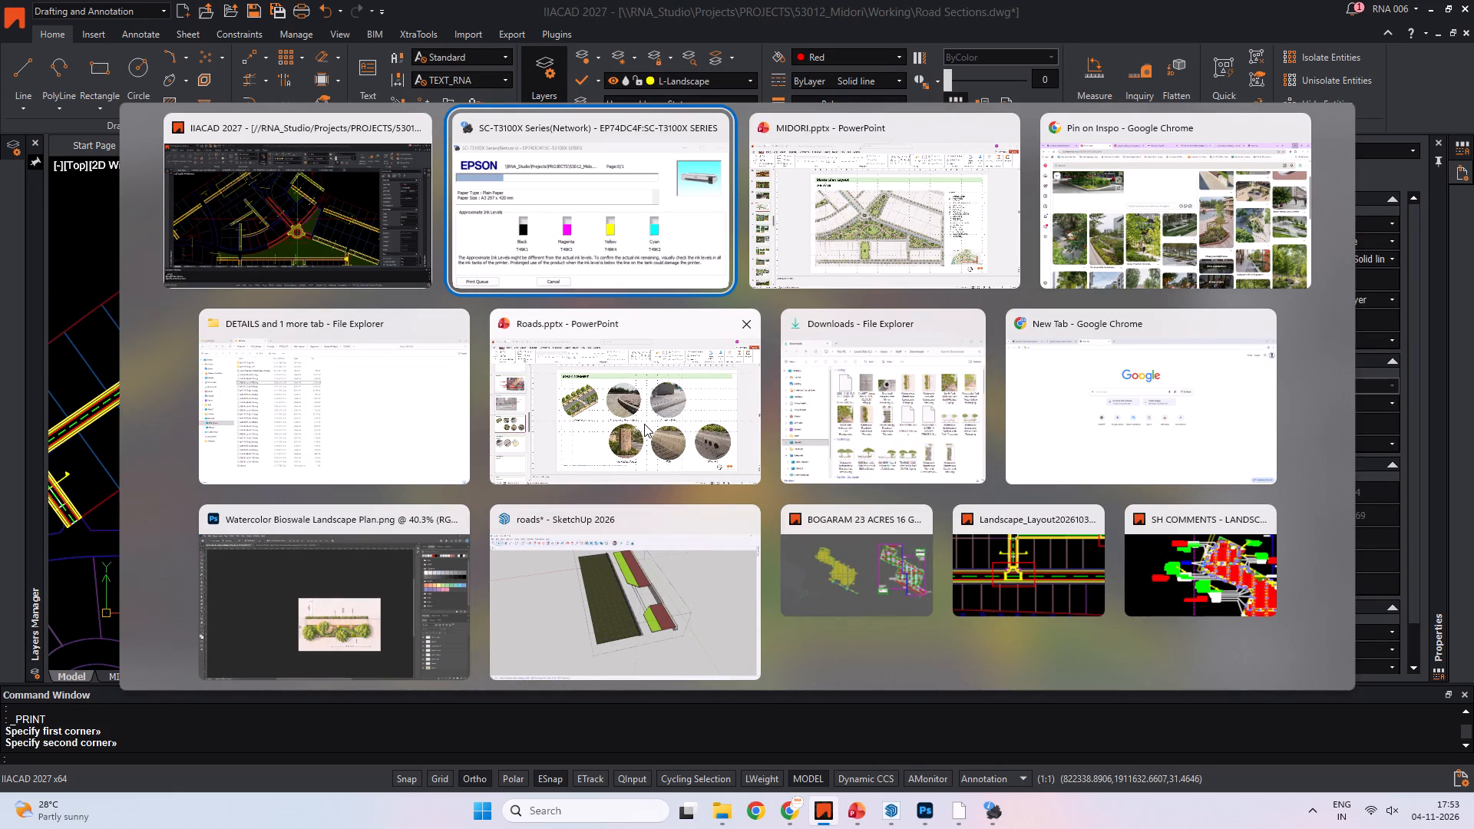
pyautogui.keyDown('alt'); pyautogui.click(902, 234); pyautogui.keyUp('alt')
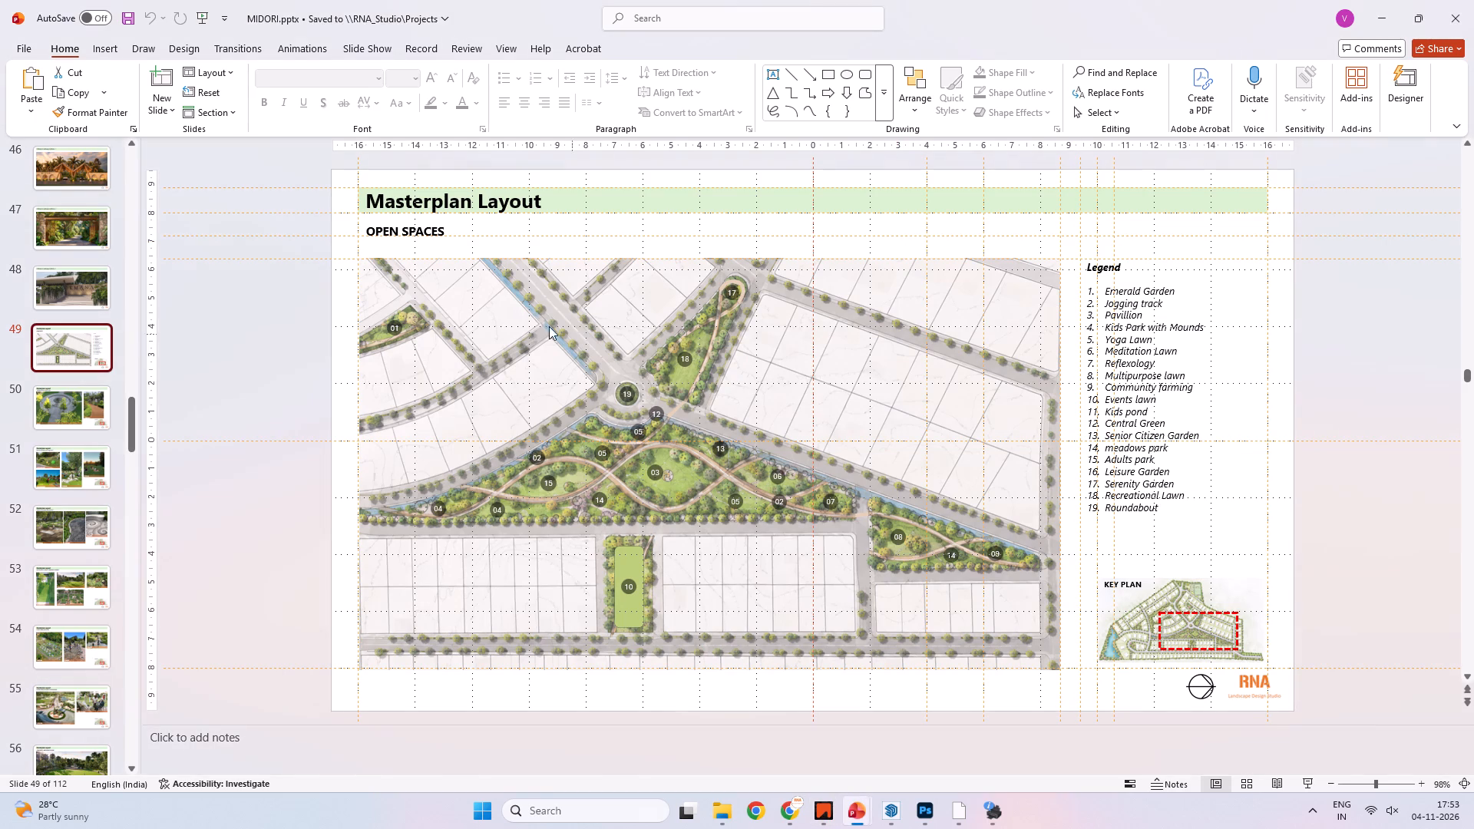
pyautogui.hotkey('alt', 'Tab')
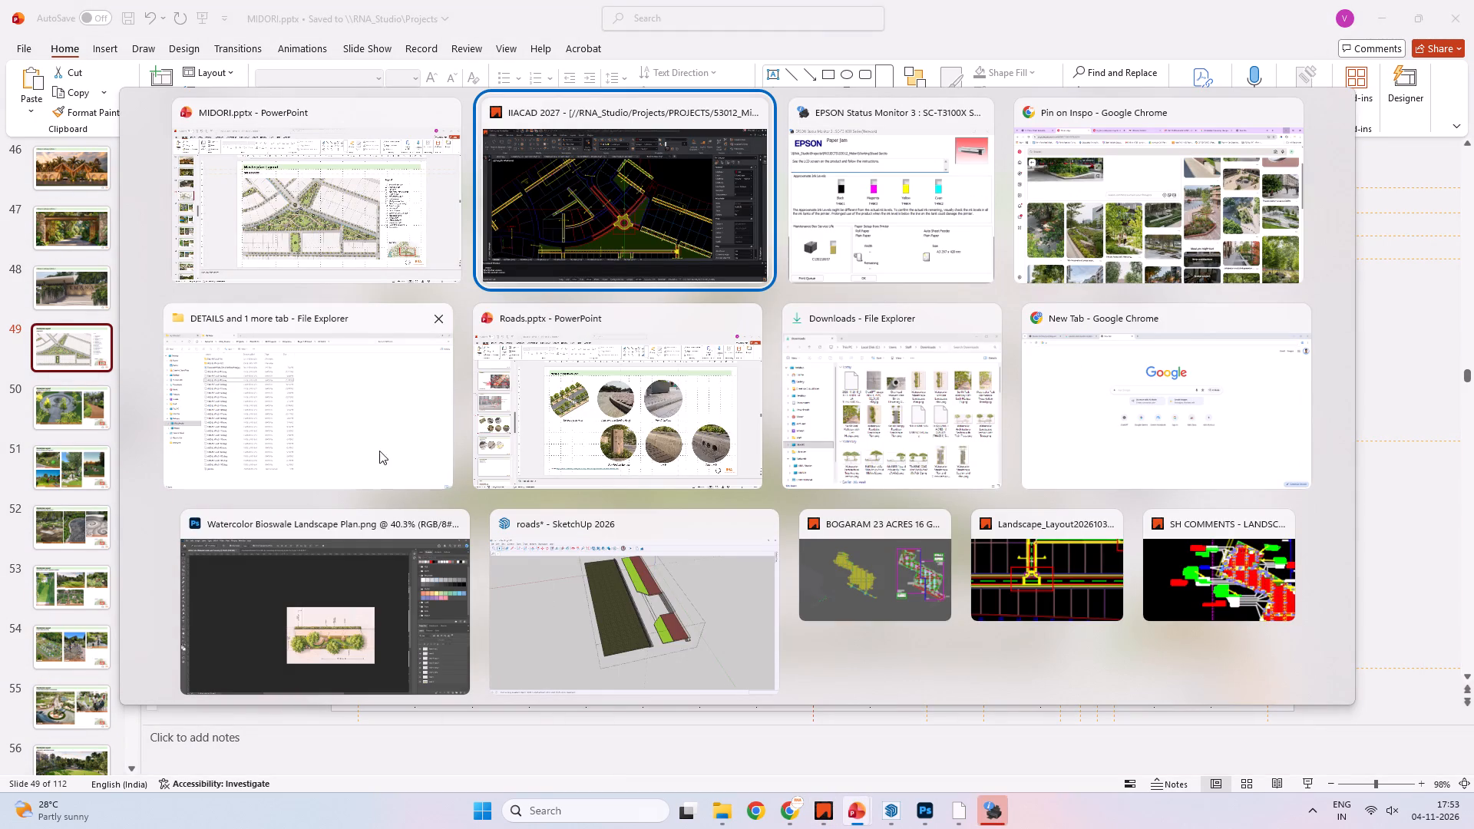
pyautogui.keyDown('alt'); pyautogui.click(654, 406); pyautogui.keyUp('alt')
pyautogui.scroll(4, 179, 316)
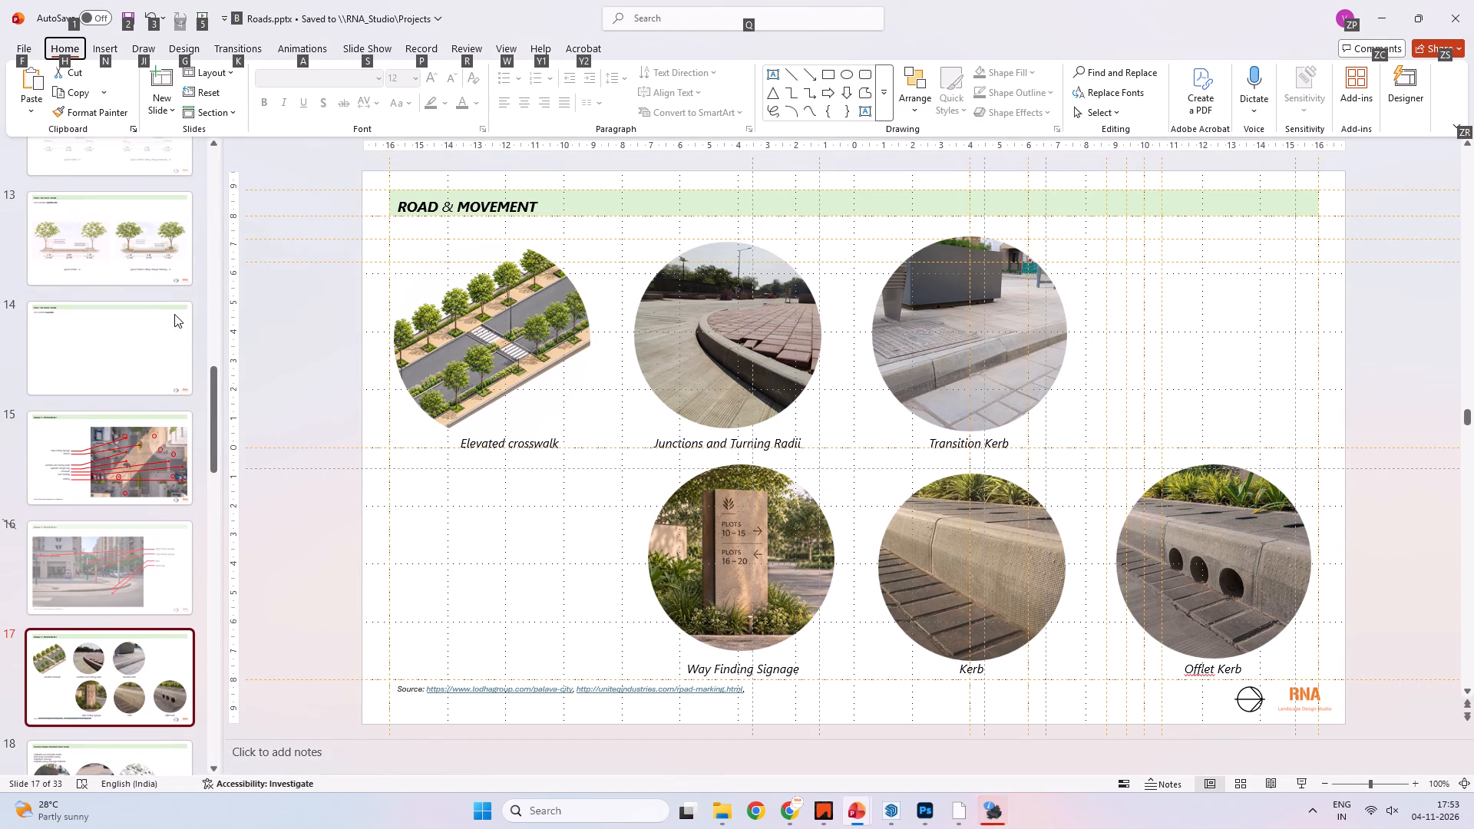
pyautogui.click(119, 350)
pyautogui.scroll(-2, 107, 362)
pyautogui.click(107, 362)
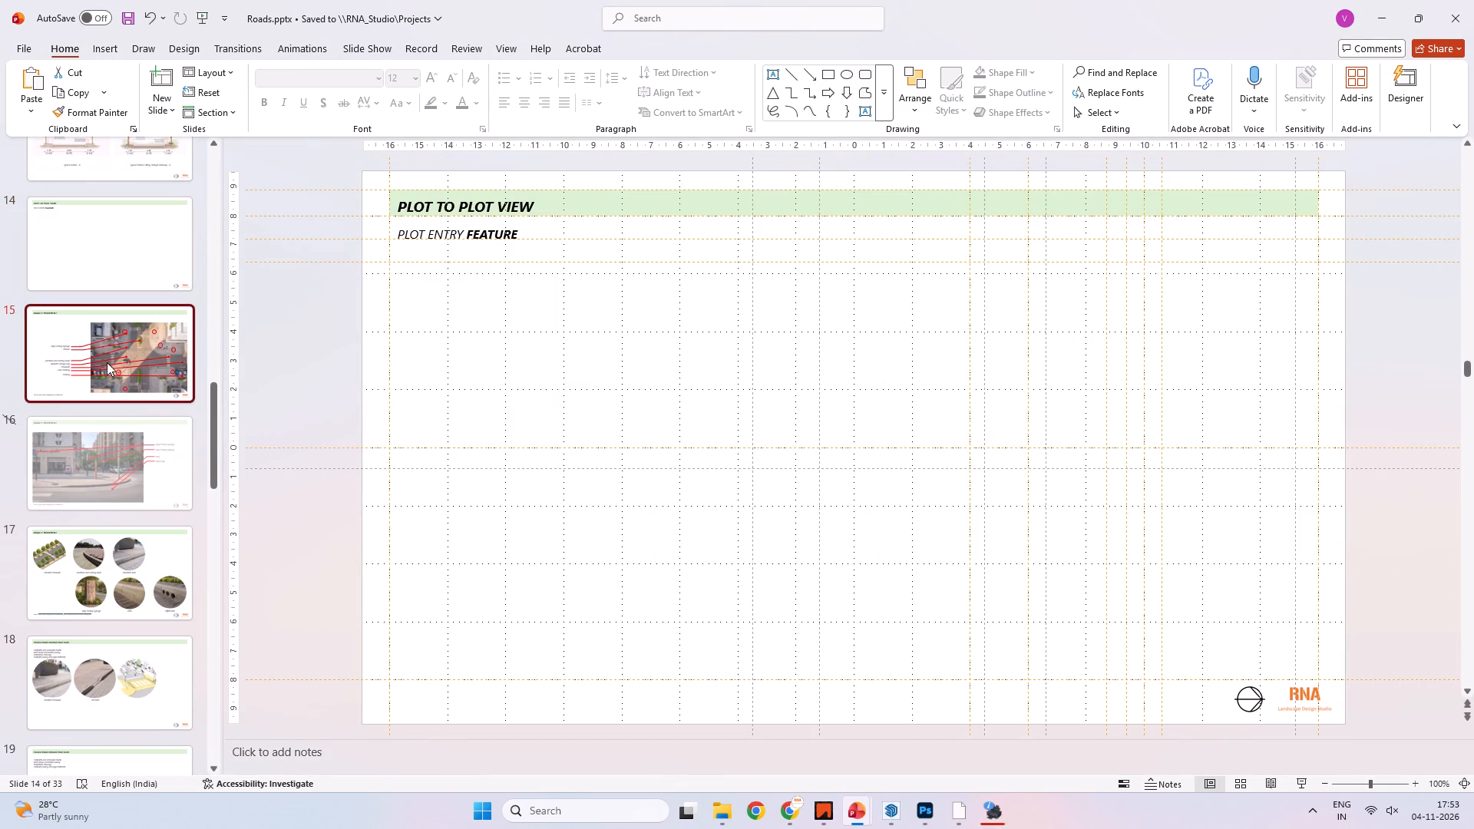
pyautogui.click(174, 451)
pyautogui.click(148, 554)
pyautogui.scroll(-4, 158, 550)
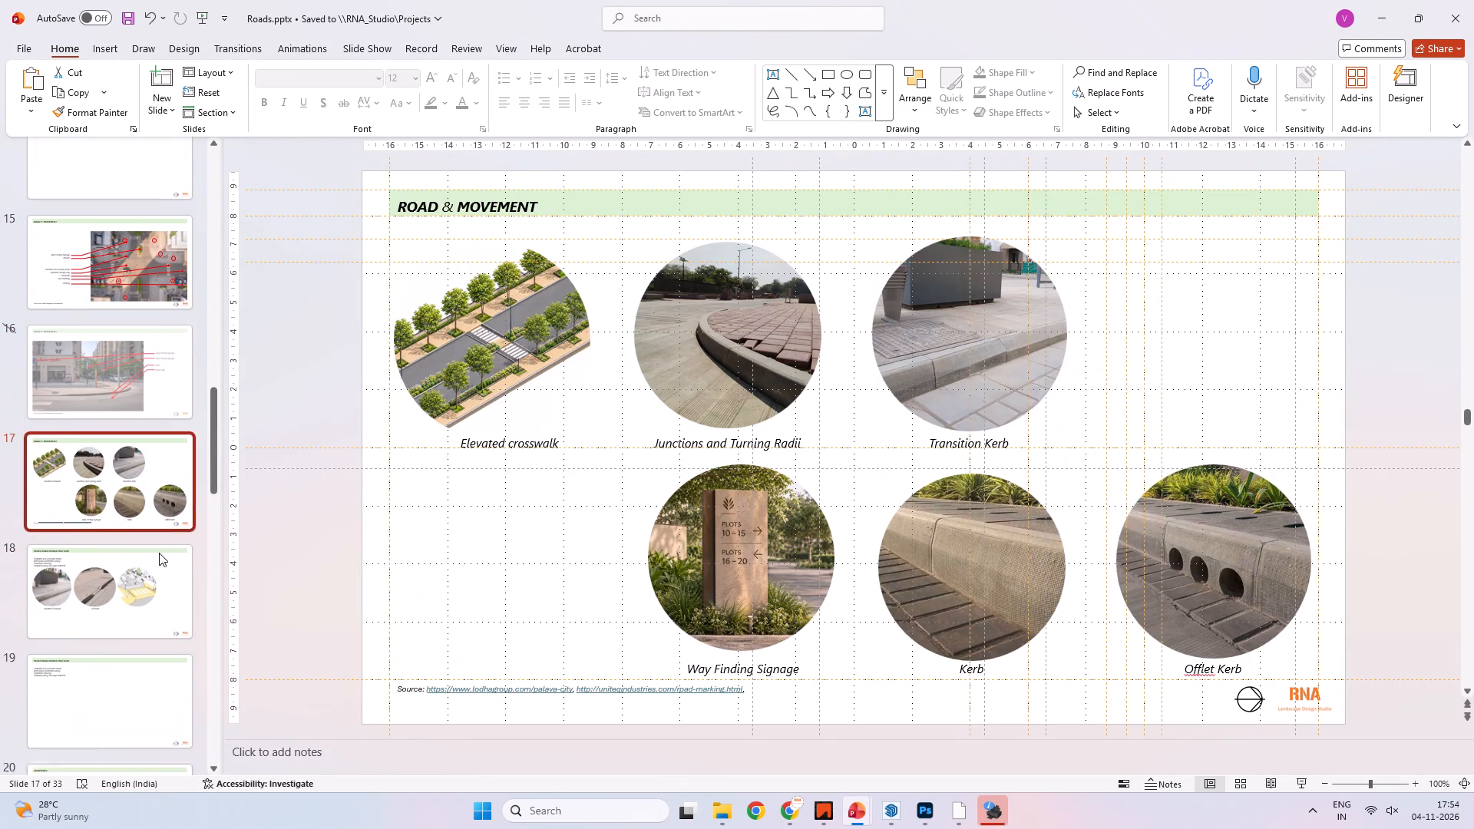
pyautogui.click(158, 553)
pyautogui.scroll(4, 158, 553)
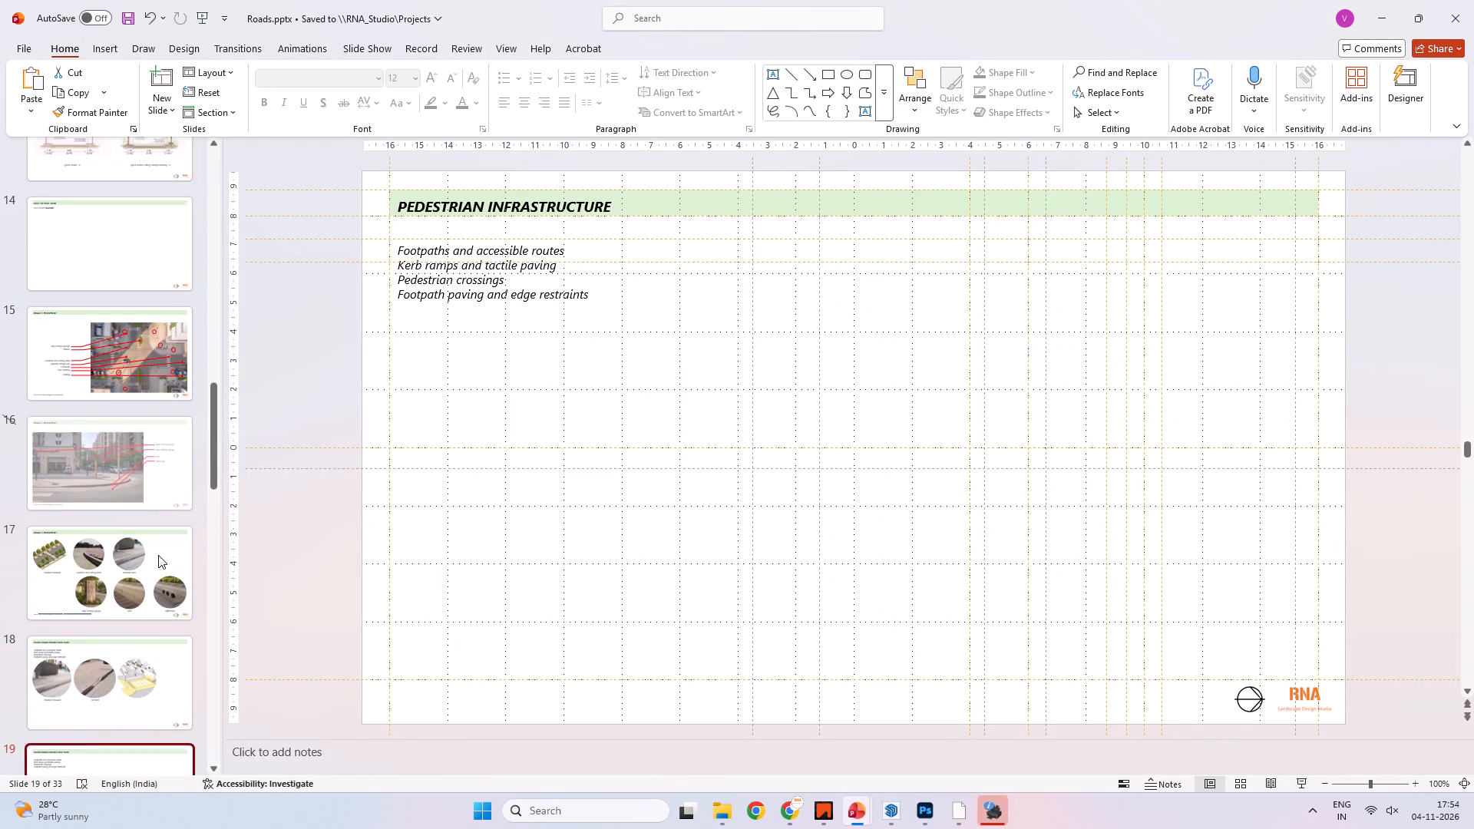
pyautogui.scroll(-5, 158, 555)
pyautogui.click(147, 597)
pyautogui.click(147, 503)
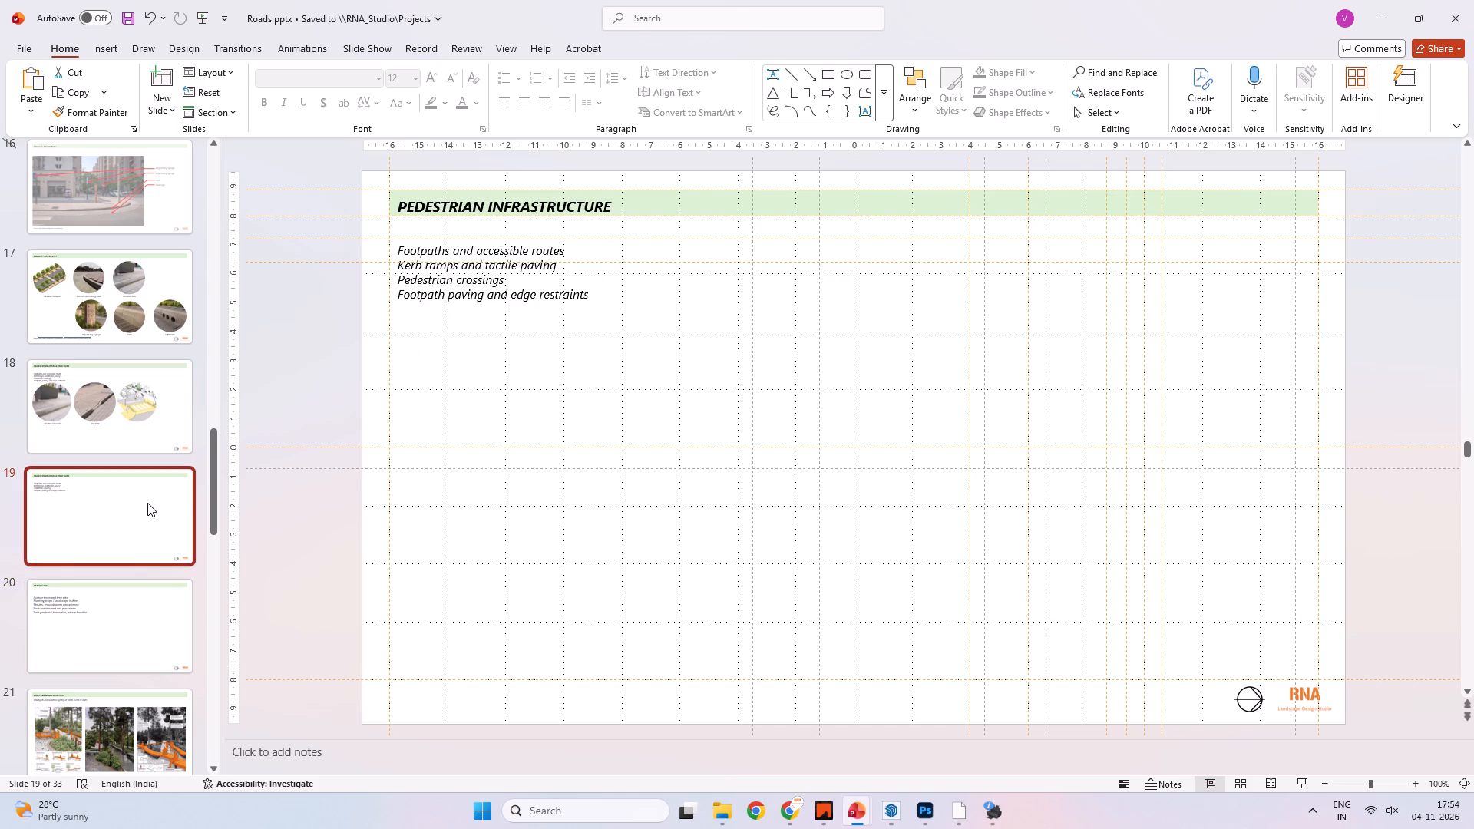
pyautogui.scroll(8, 147, 502)
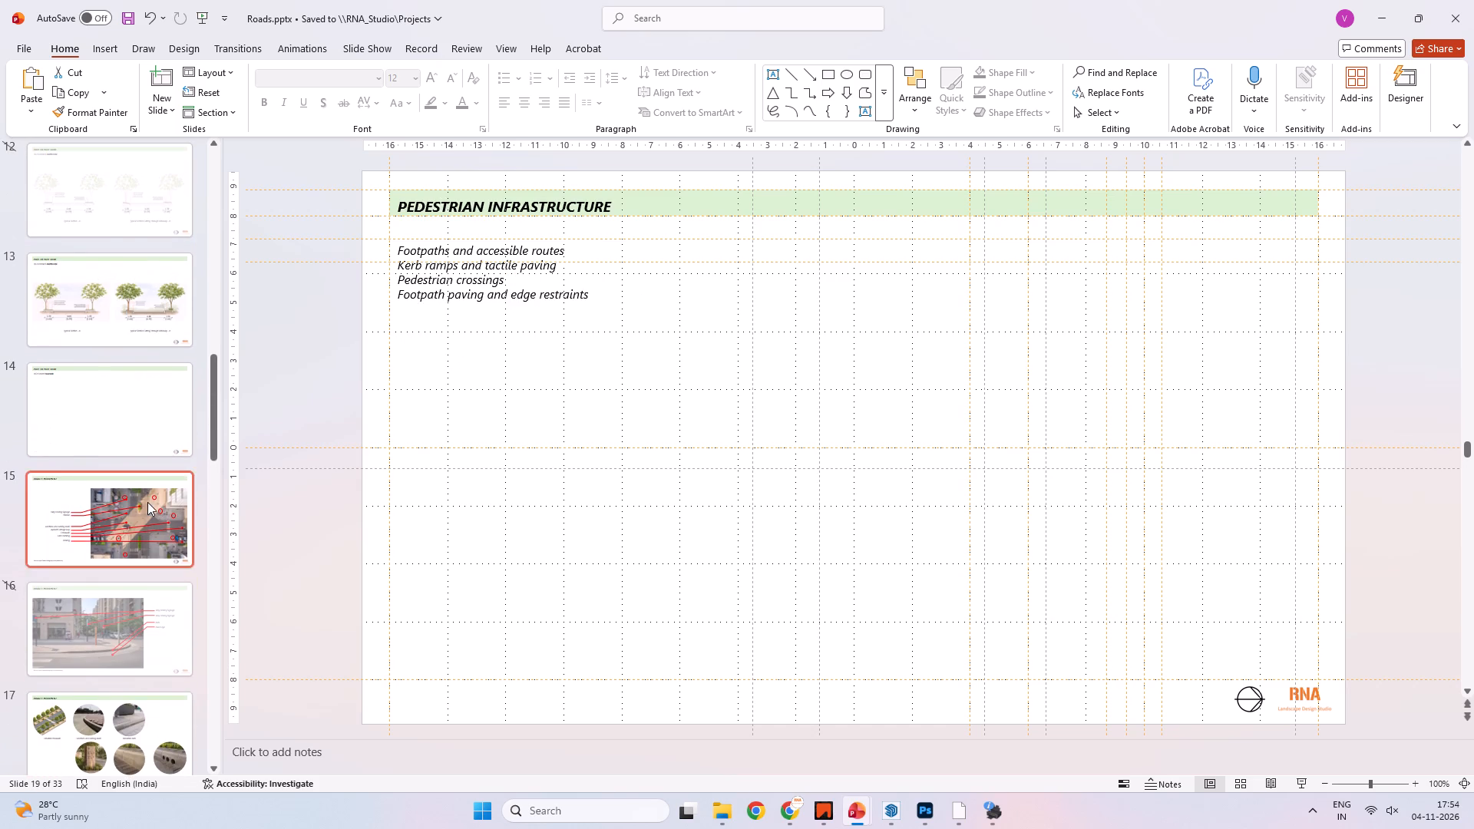
# Delete the "PLOT ENTRIES ISOMETRIC" subtitle from slide 13.
pyautogui.click(125, 411)
pyautogui.click(140, 312)
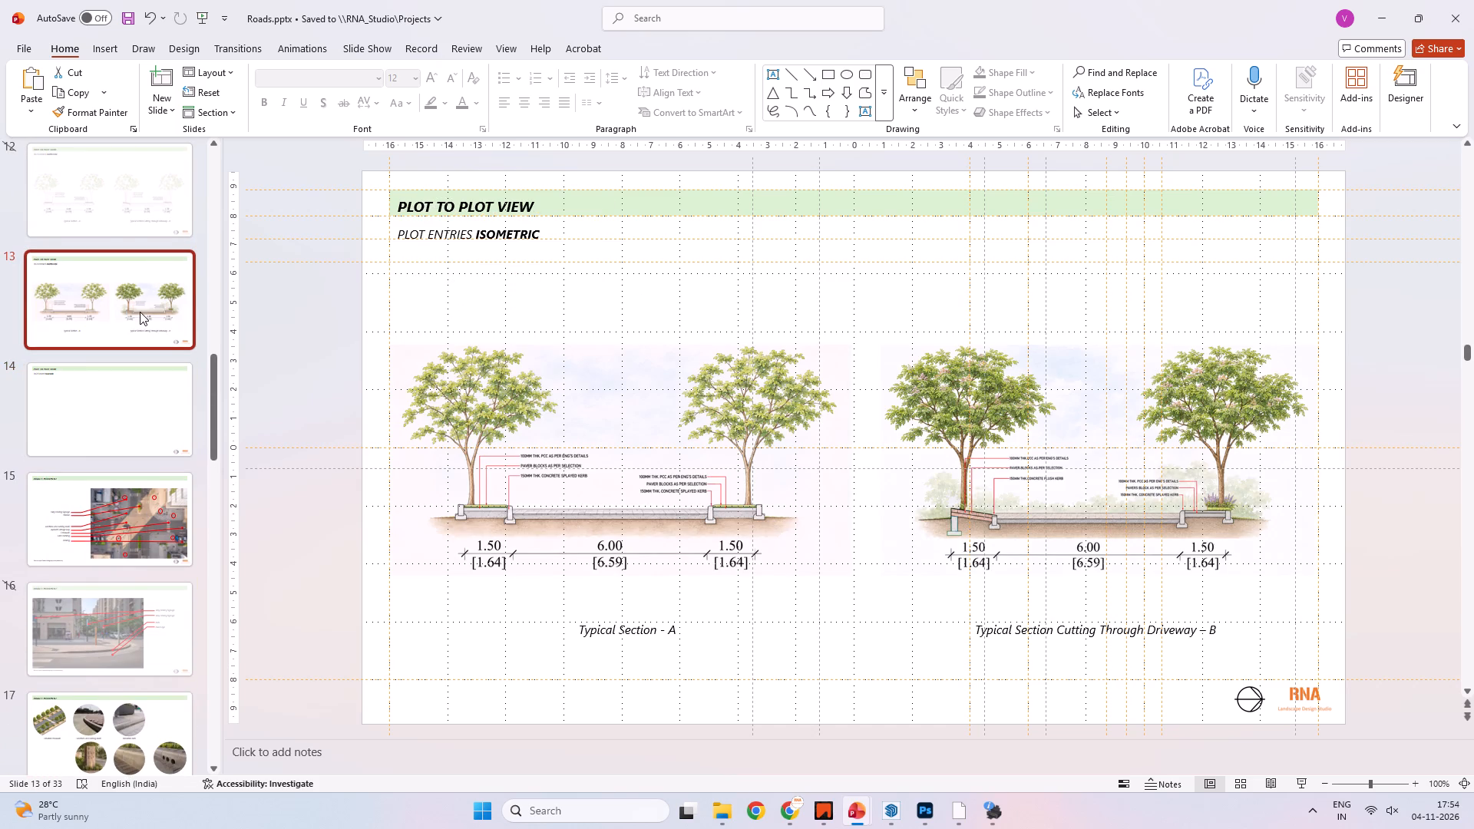
pyautogui.click(411, 243)
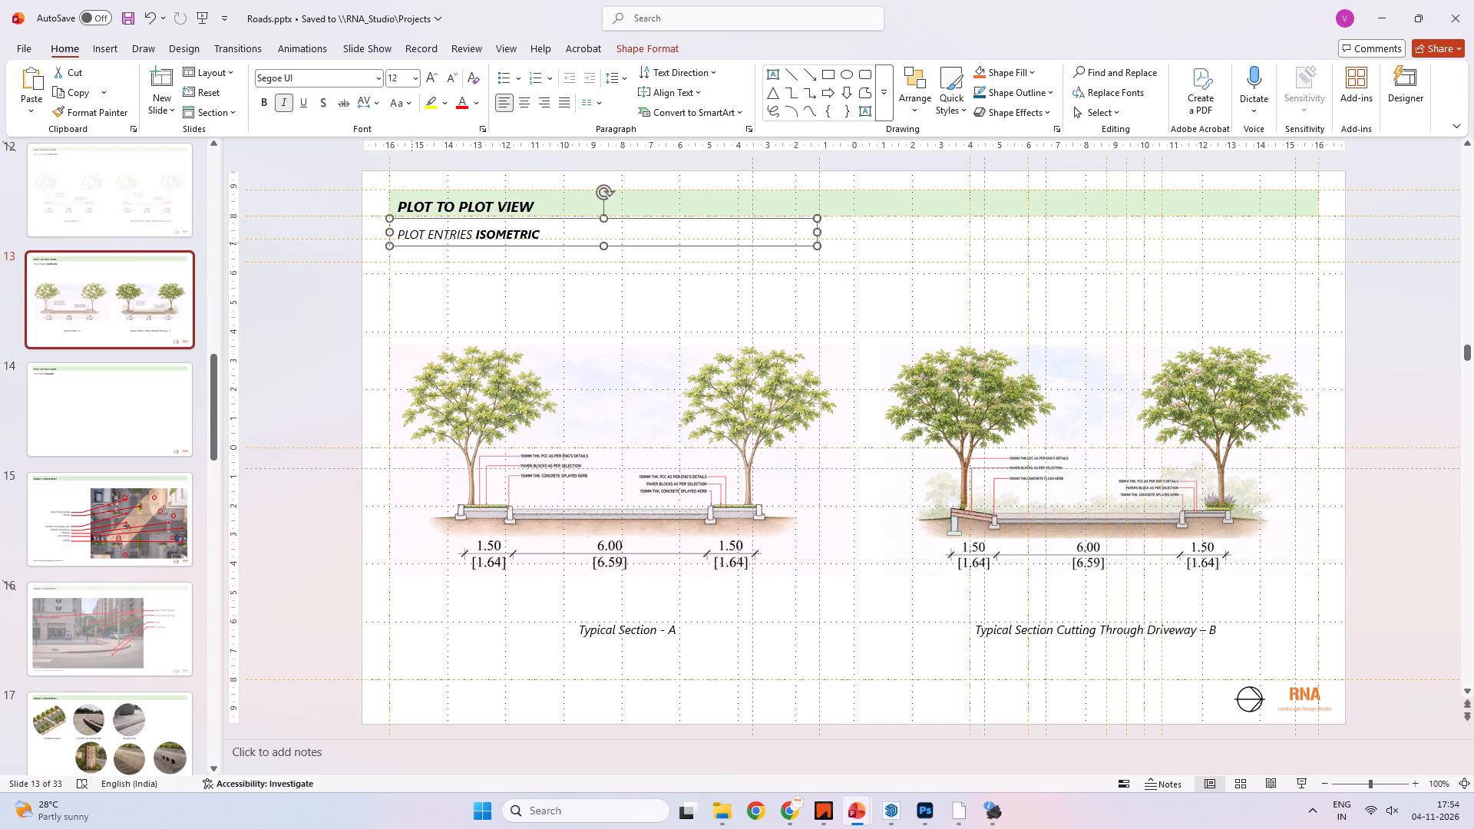
pyautogui.press('Delete')
# Check the subtitles on slides 12, 11, 10 and 9 of the Roads presentation.
pyautogui.scroll(3, 88, 317)
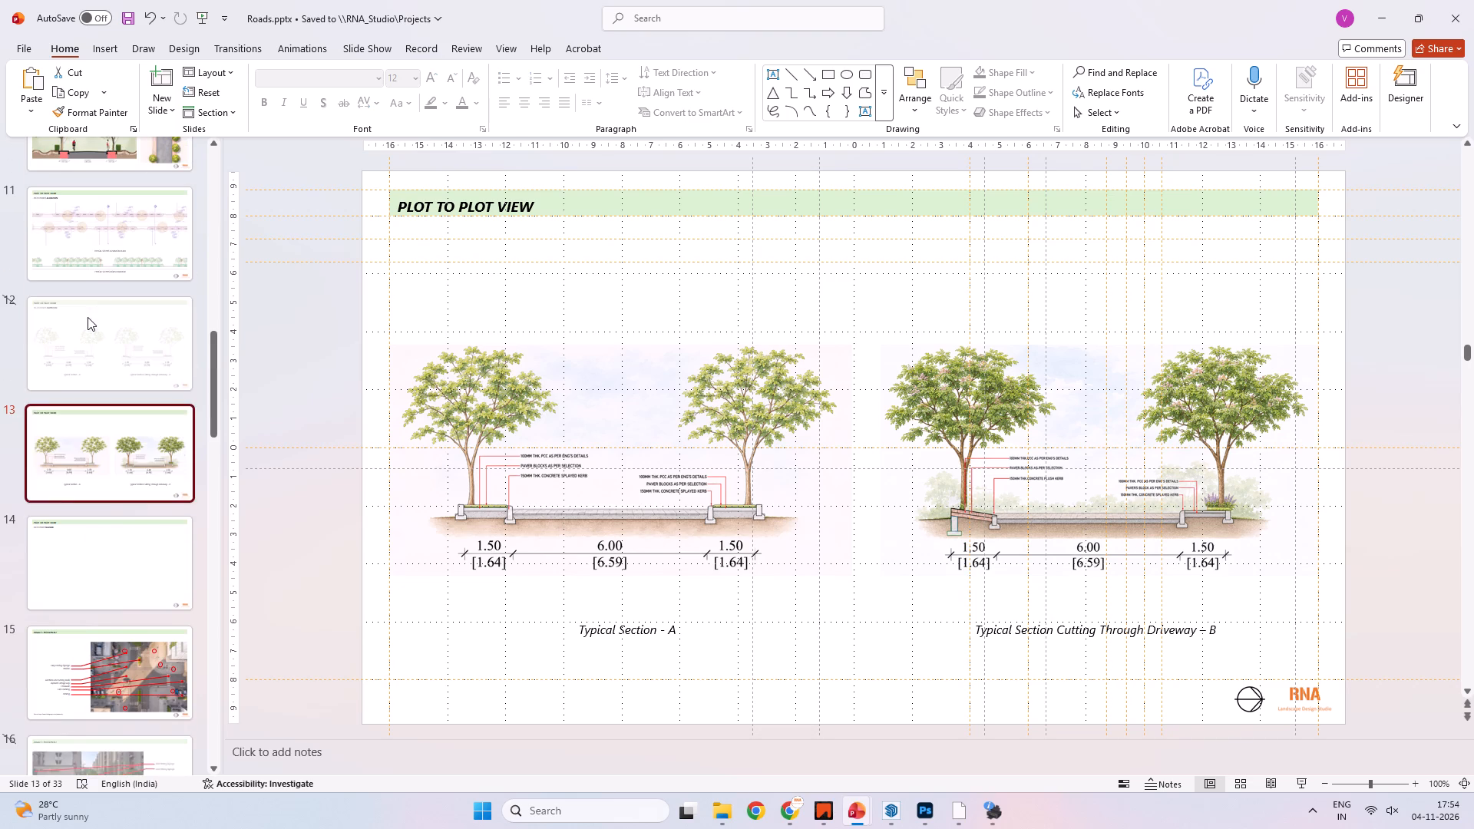
pyautogui.click(88, 317)
pyautogui.click(447, 233)
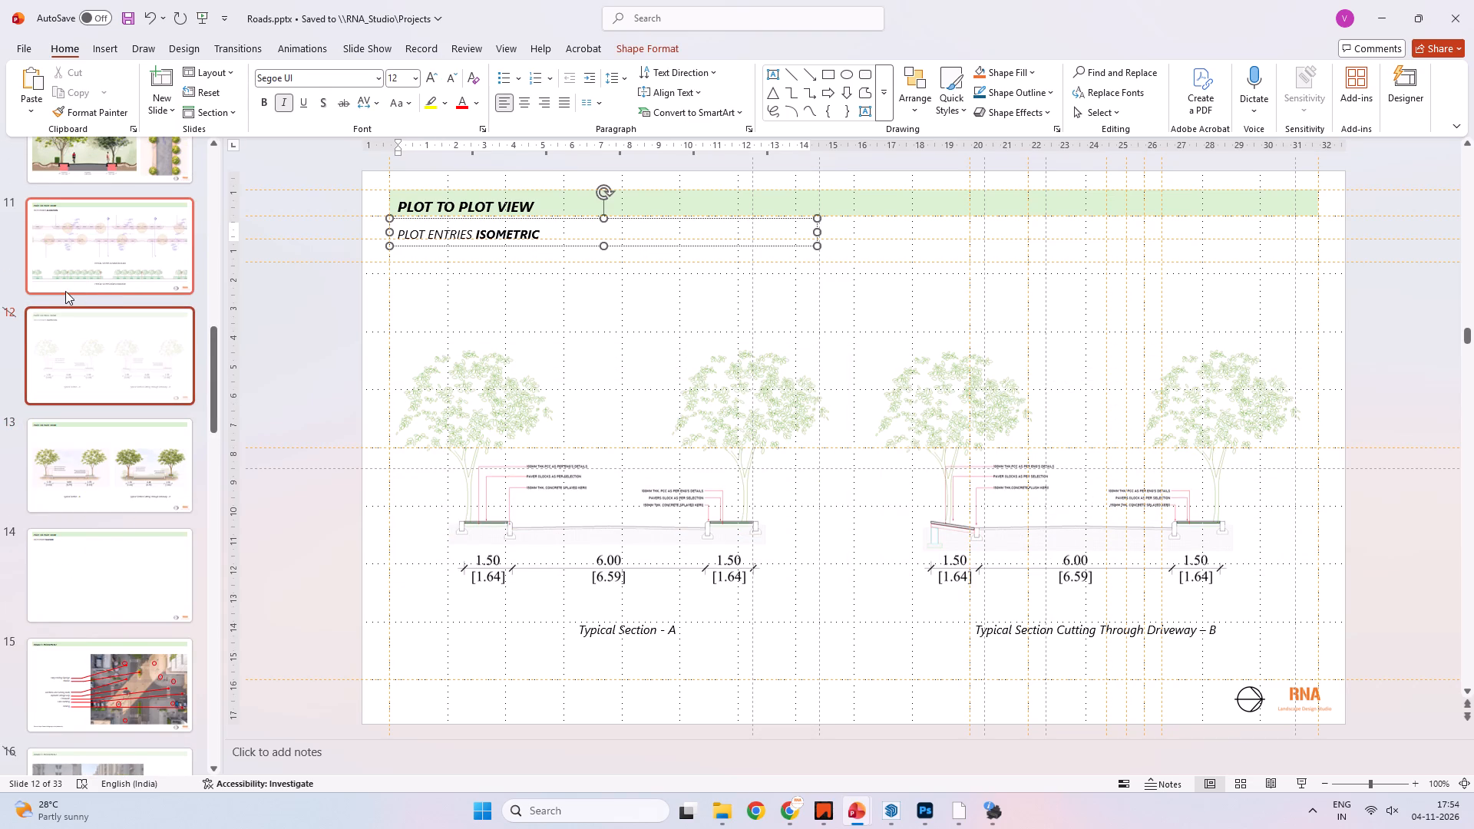
pyautogui.click(86, 266)
pyautogui.click(473, 235)
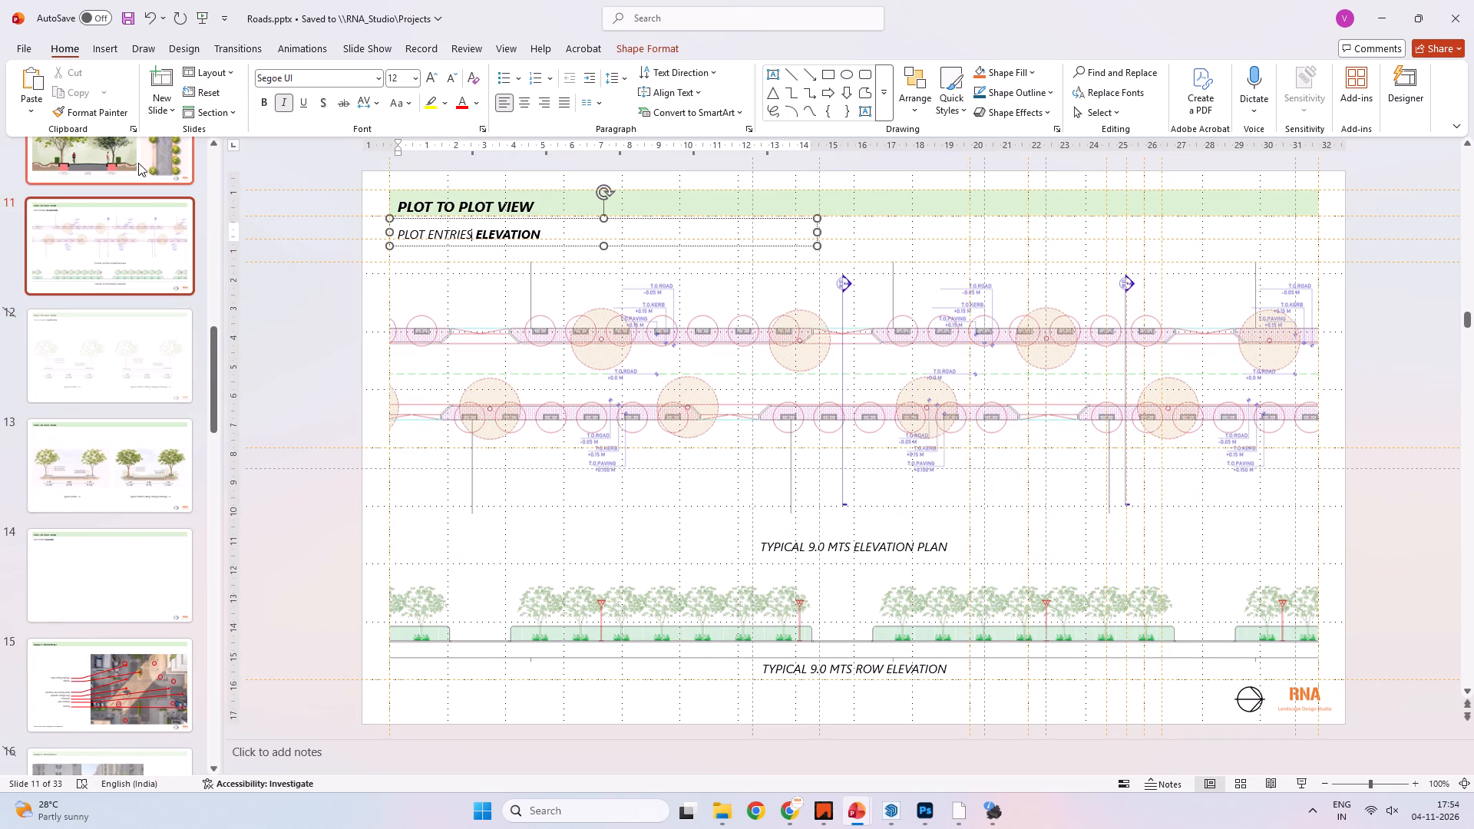
pyautogui.click(138, 163)
pyautogui.click(433, 239)
pyautogui.click(430, 249)
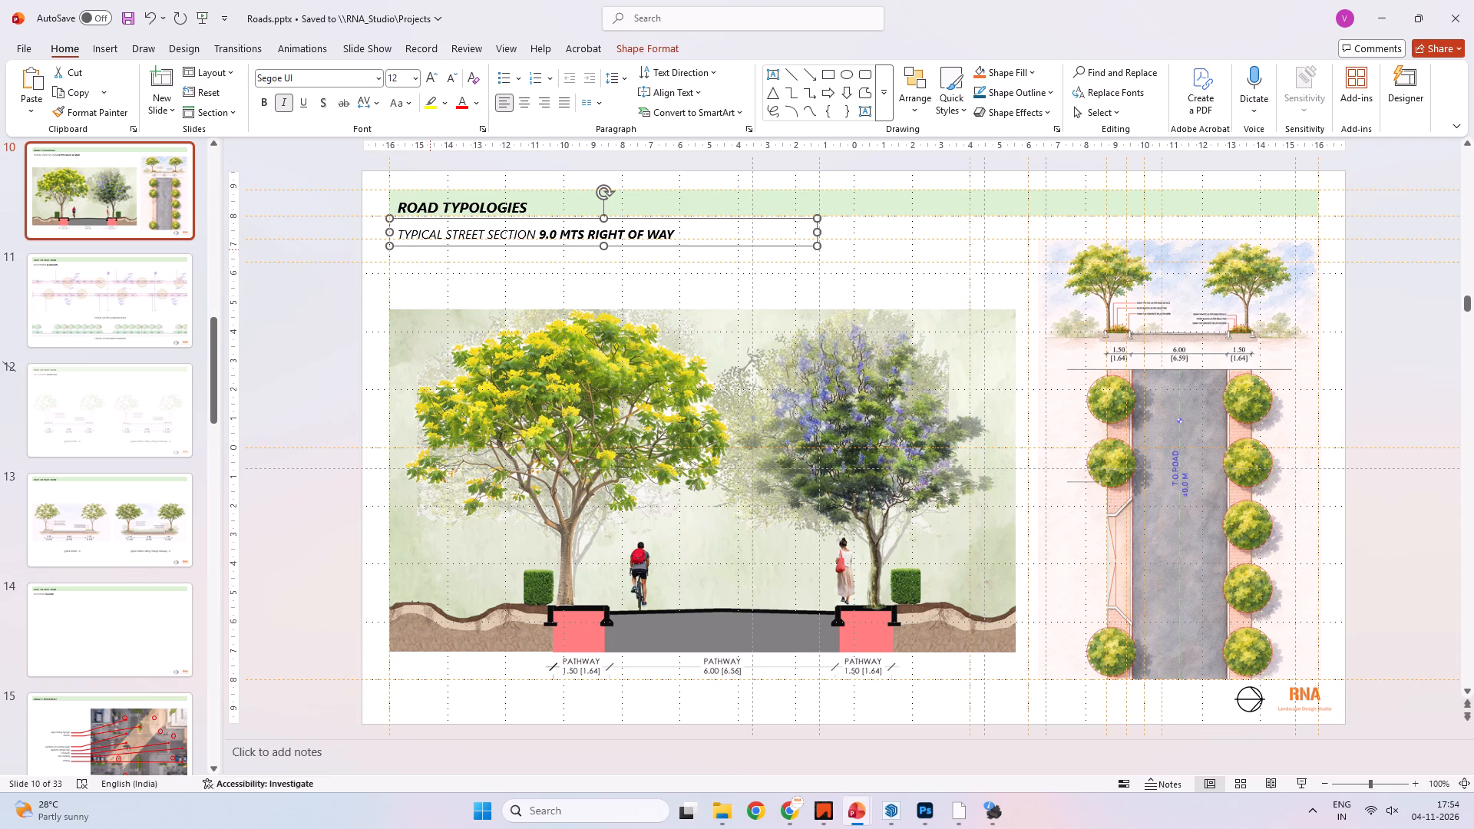
pyautogui.scroll(4, 214, 315)
pyautogui.click(113, 312)
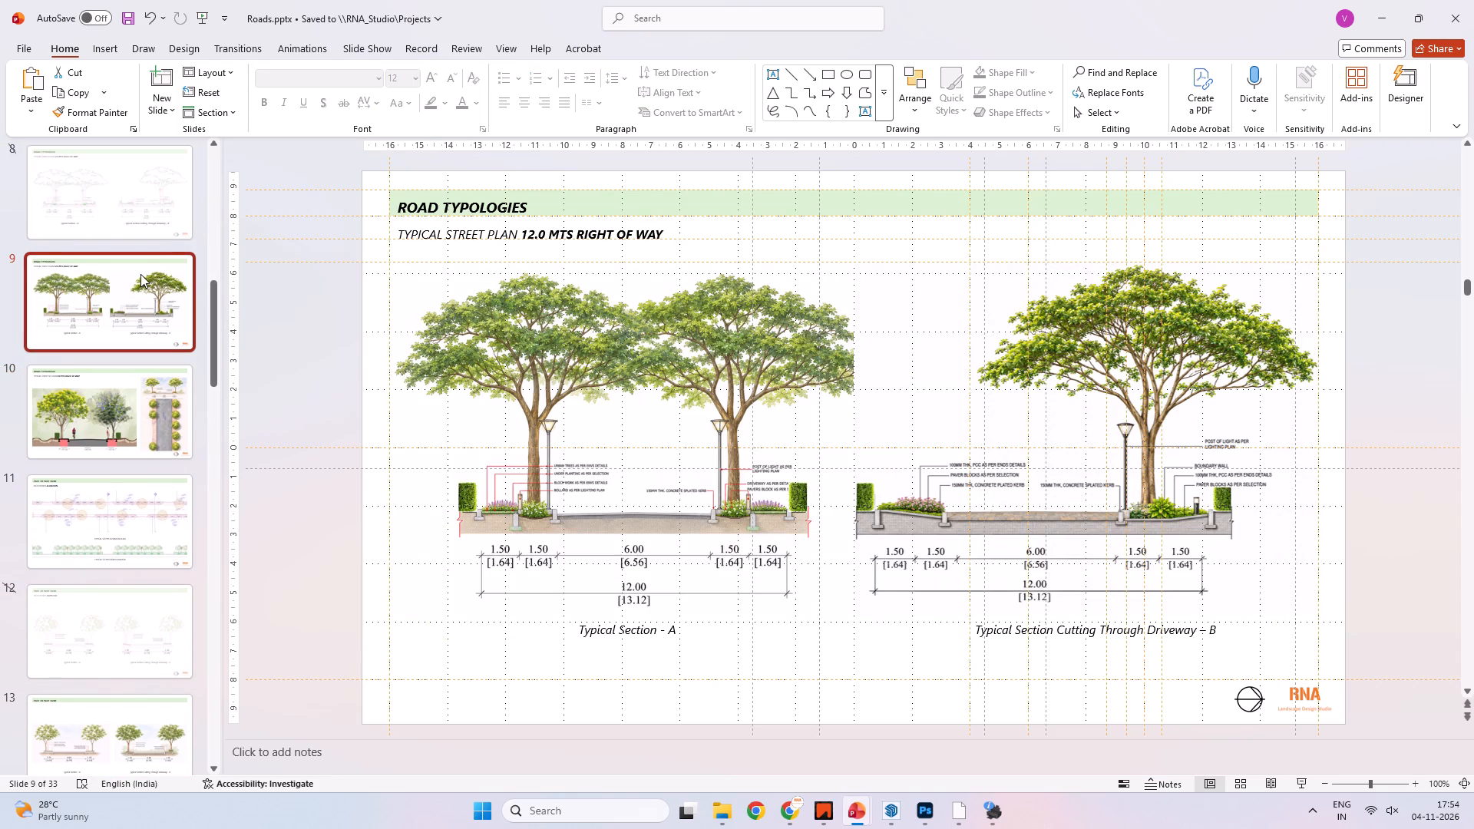
pyautogui.click(140, 273)
pyautogui.click(496, 246)
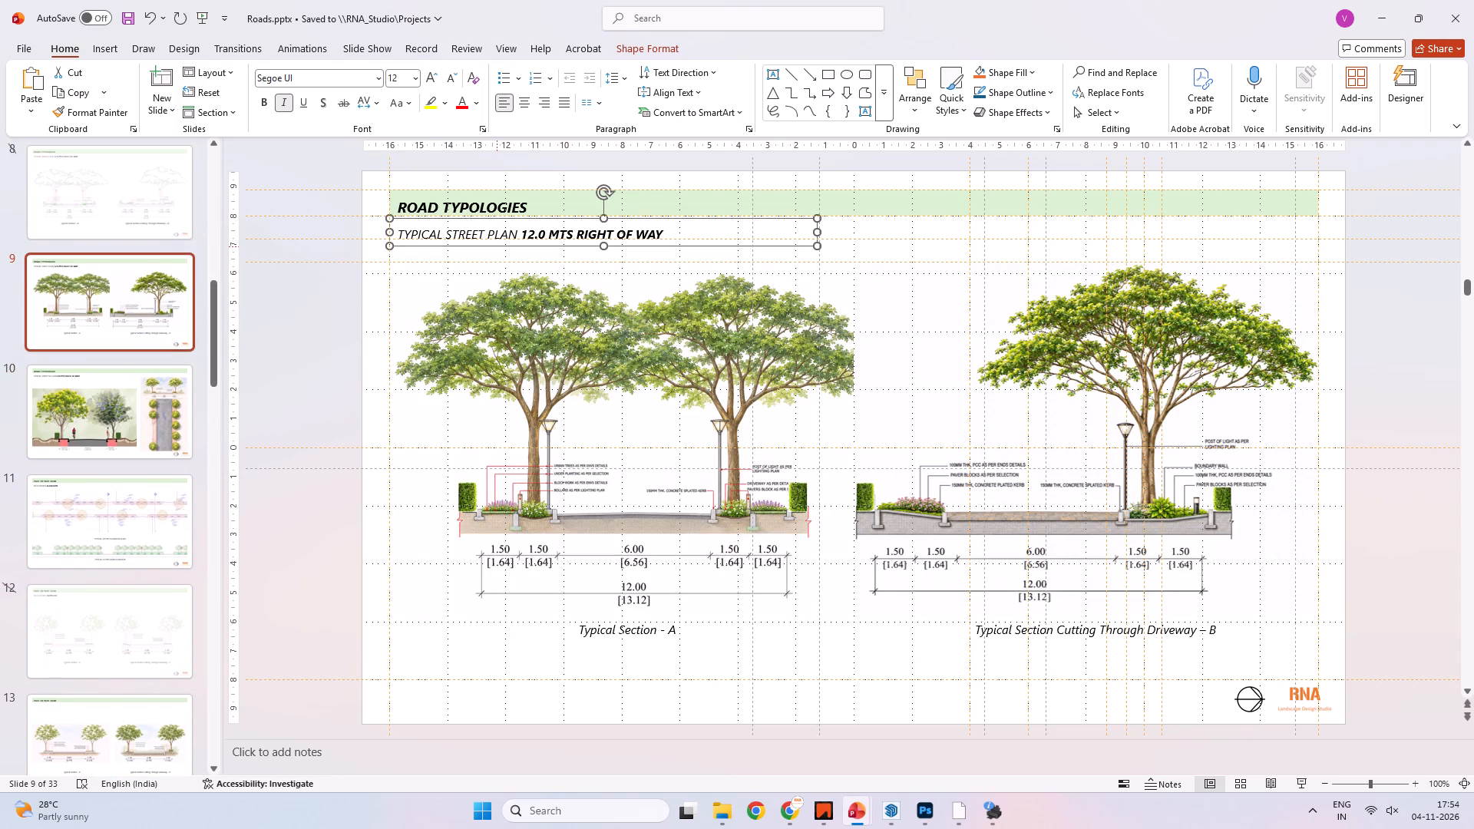
# Copy the "DETAILED TYPICAL STREET PLAN & ELEVATION 18.0 MTS RIGHT OF WAY" subtitle box from slide 3.
pyautogui.scroll(17, 79, 339)
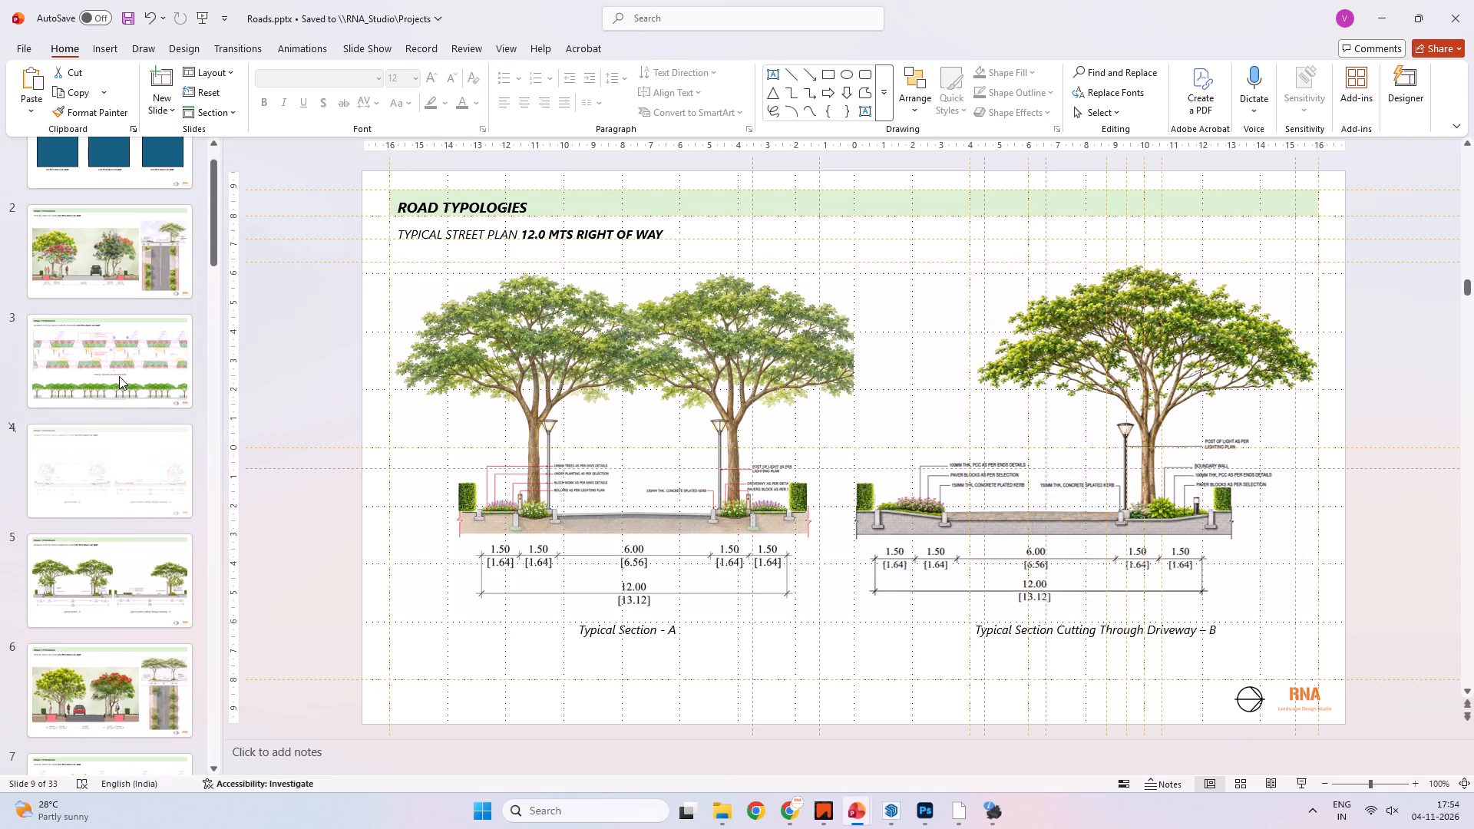
pyautogui.scroll(5, 119, 376)
pyautogui.click(121, 325)
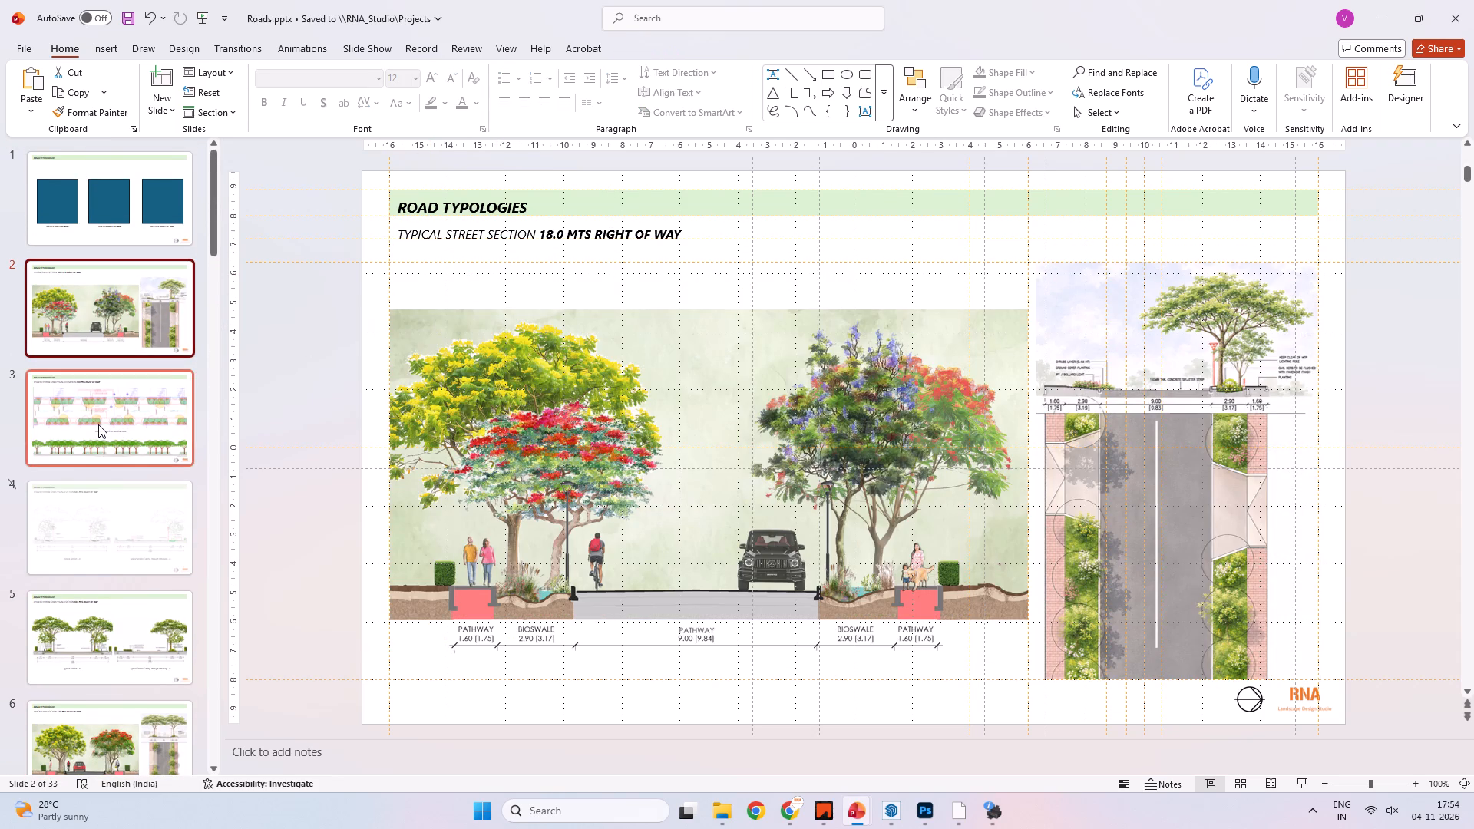
pyautogui.click(98, 424)
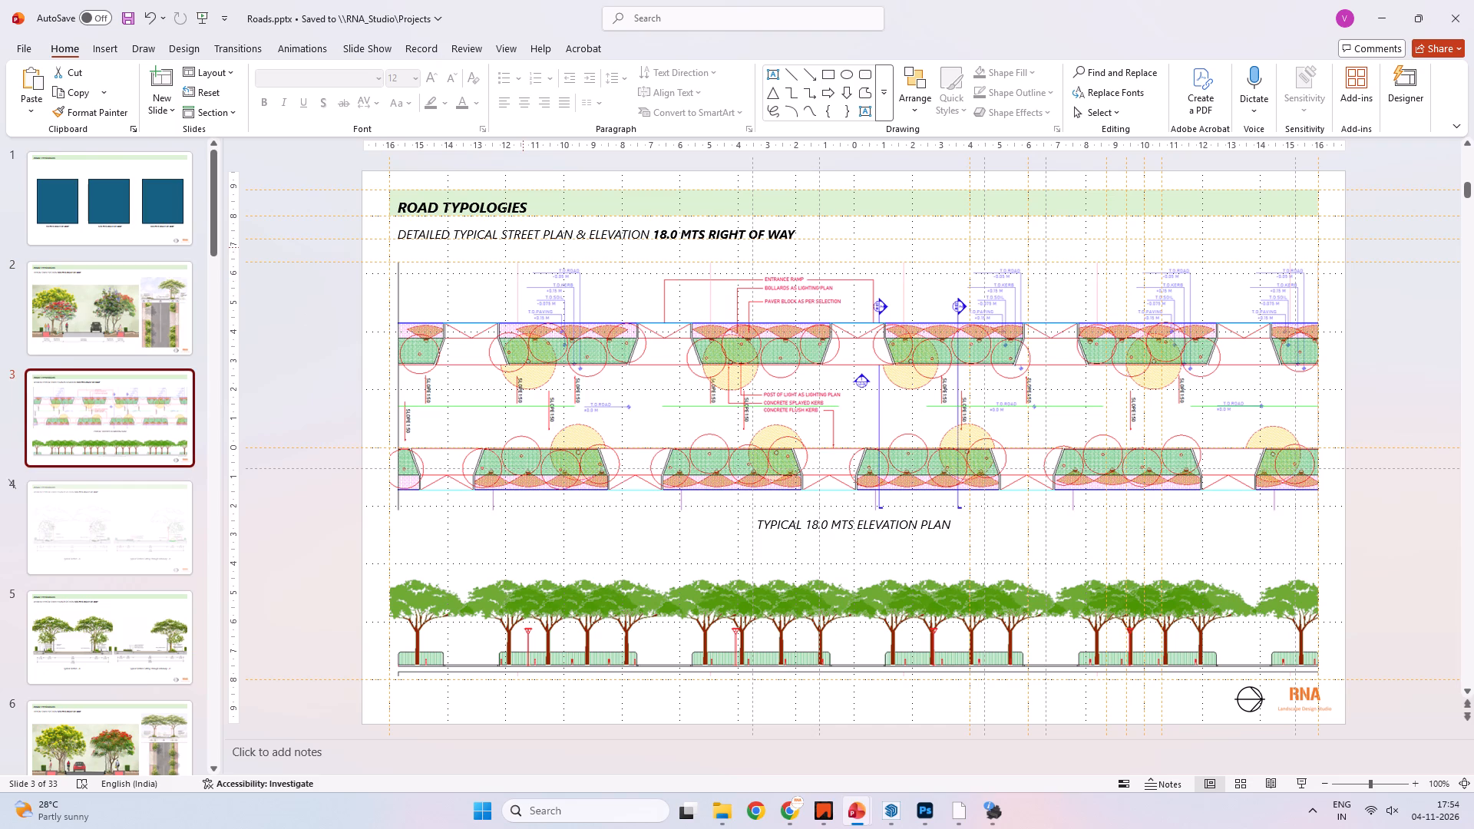
pyautogui.click(521, 246)
pyautogui.hotkey('ctrl', 'c')
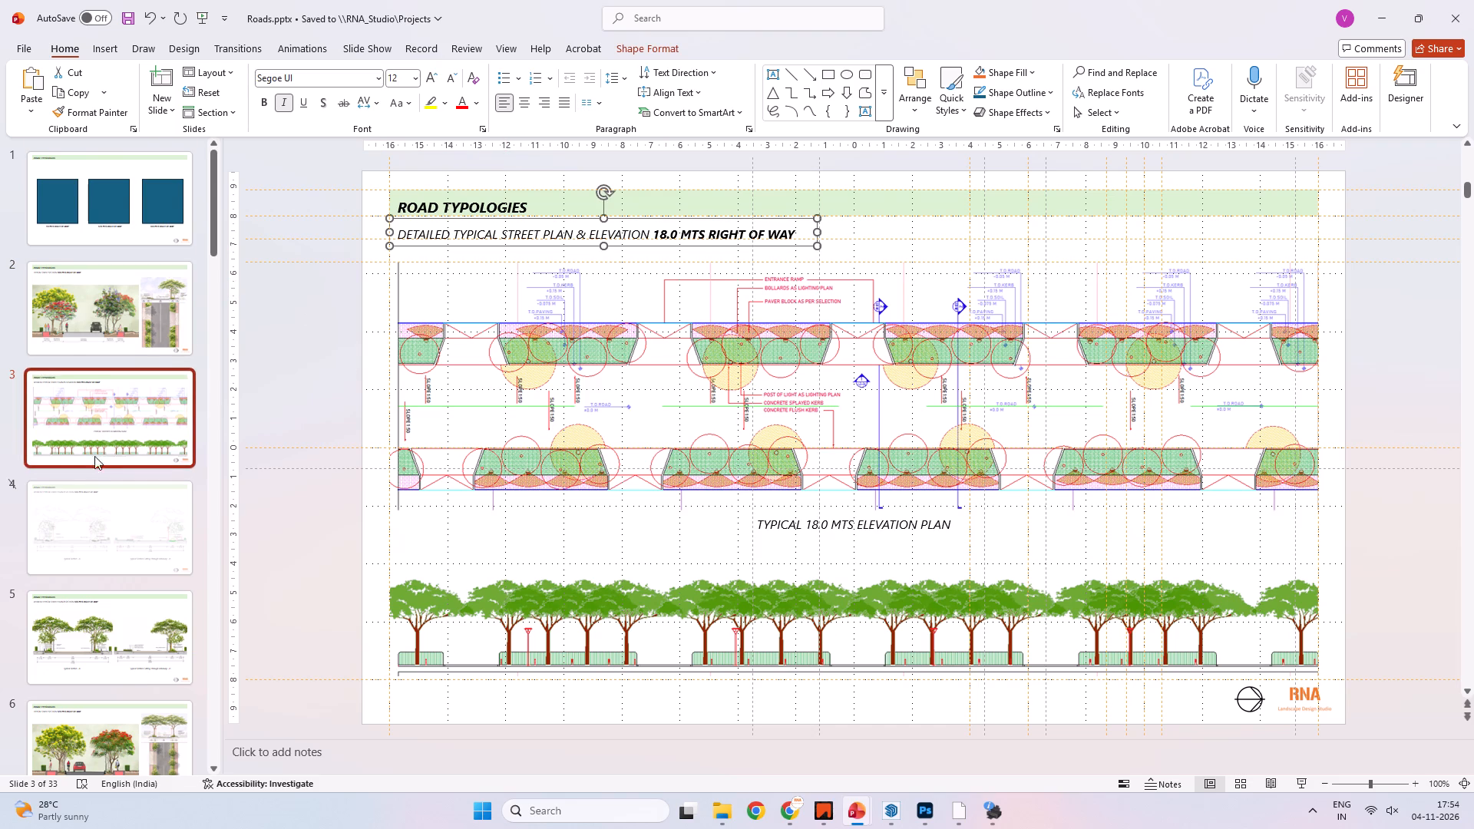
# Replace slide 7's subtitle with the copied one and change its width so it reads "12.0 MTS RIGHT OF WAY".
pyautogui.scroll(-4, 94, 456)
pyautogui.click(129, 649)
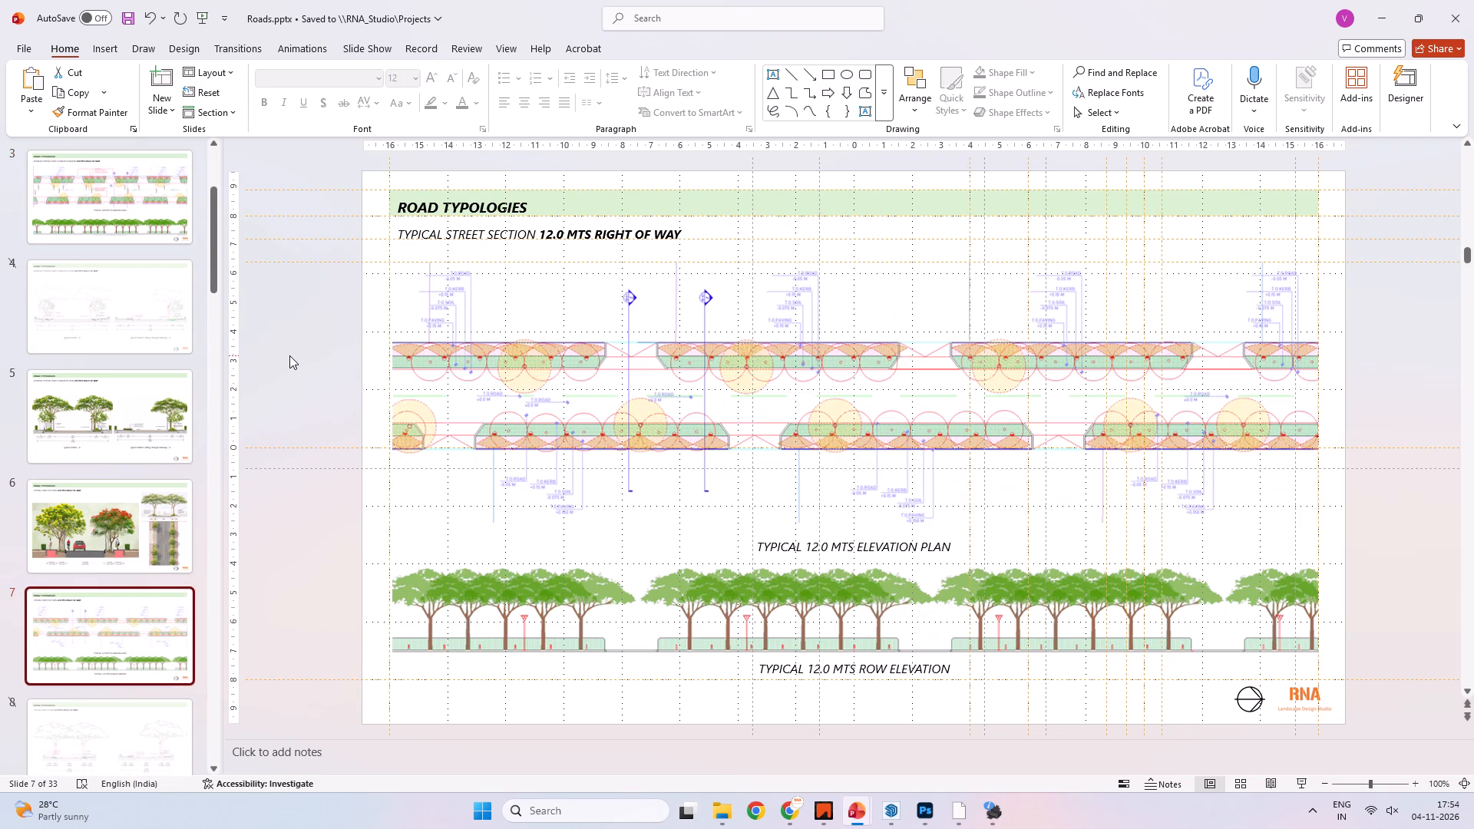
pyautogui.click(448, 255)
pyautogui.click(443, 240)
pyautogui.click(440, 246)
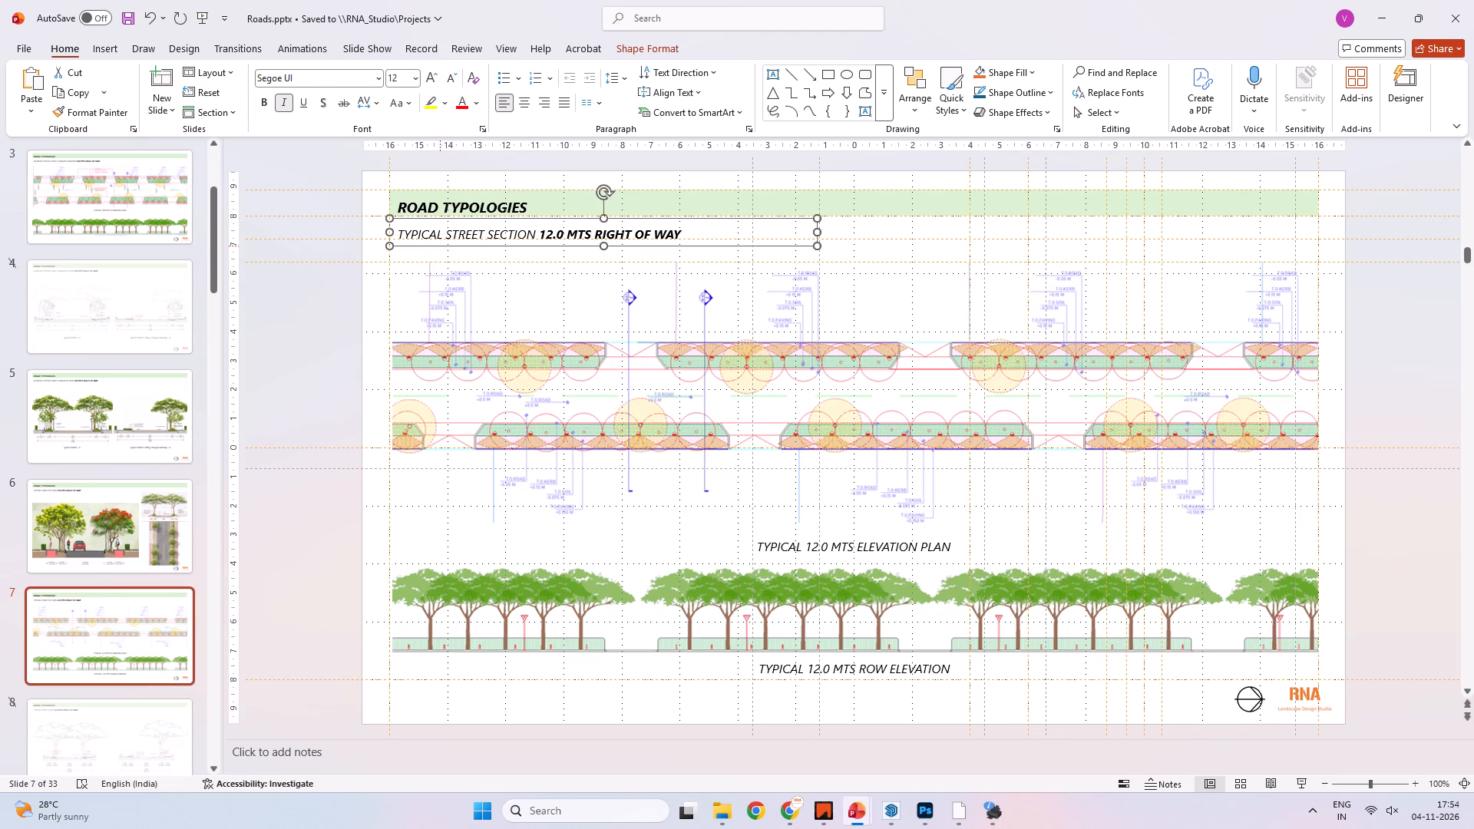
pyautogui.press('Delete')
pyautogui.hotkey('ctrl', 'v')
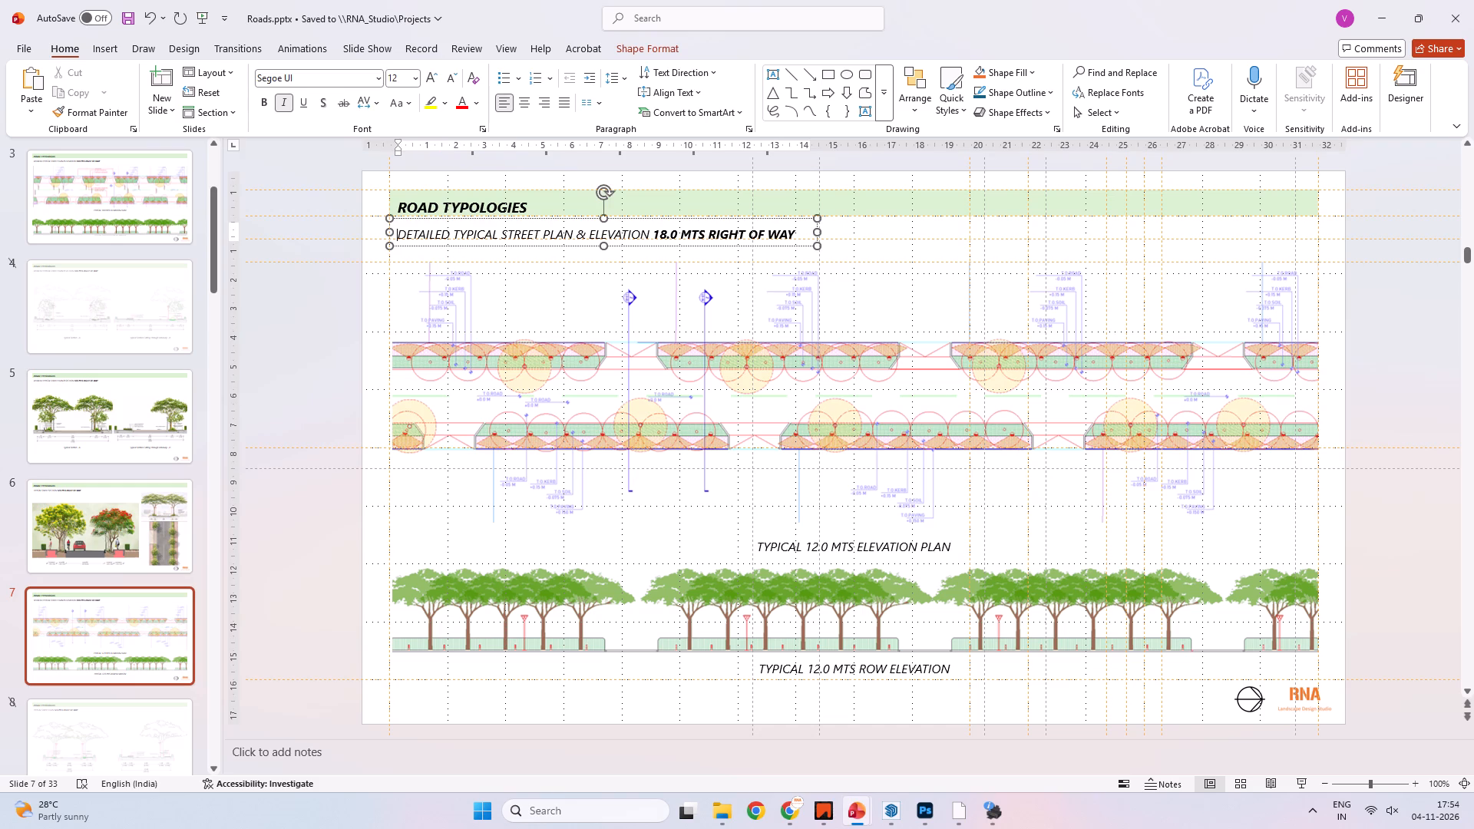
pyautogui.click(664, 231)
pyautogui.press('BackSpace')
pyautogui.press('2')
pyautogui.click(300, 292)
# Replace slide 11's "PLOT ENTRIES ELEVATION" subtitle with the copied plan and elevation subtitle, changing its width to 9.0 MTS.
pyautogui.scroll(-4, 250, 423)
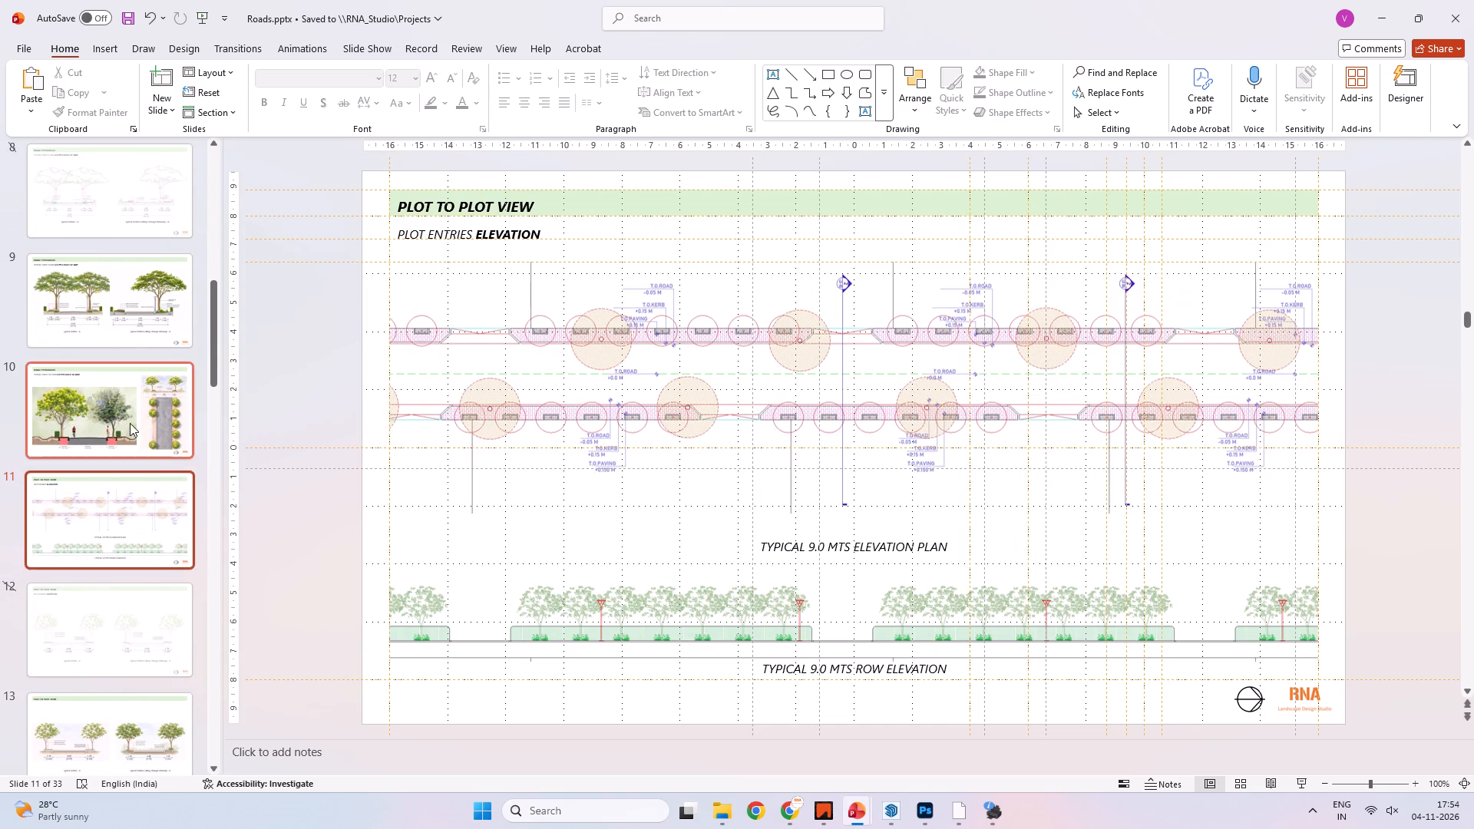
pyautogui.click(124, 510)
pyautogui.click(518, 234)
pyautogui.click(516, 243)
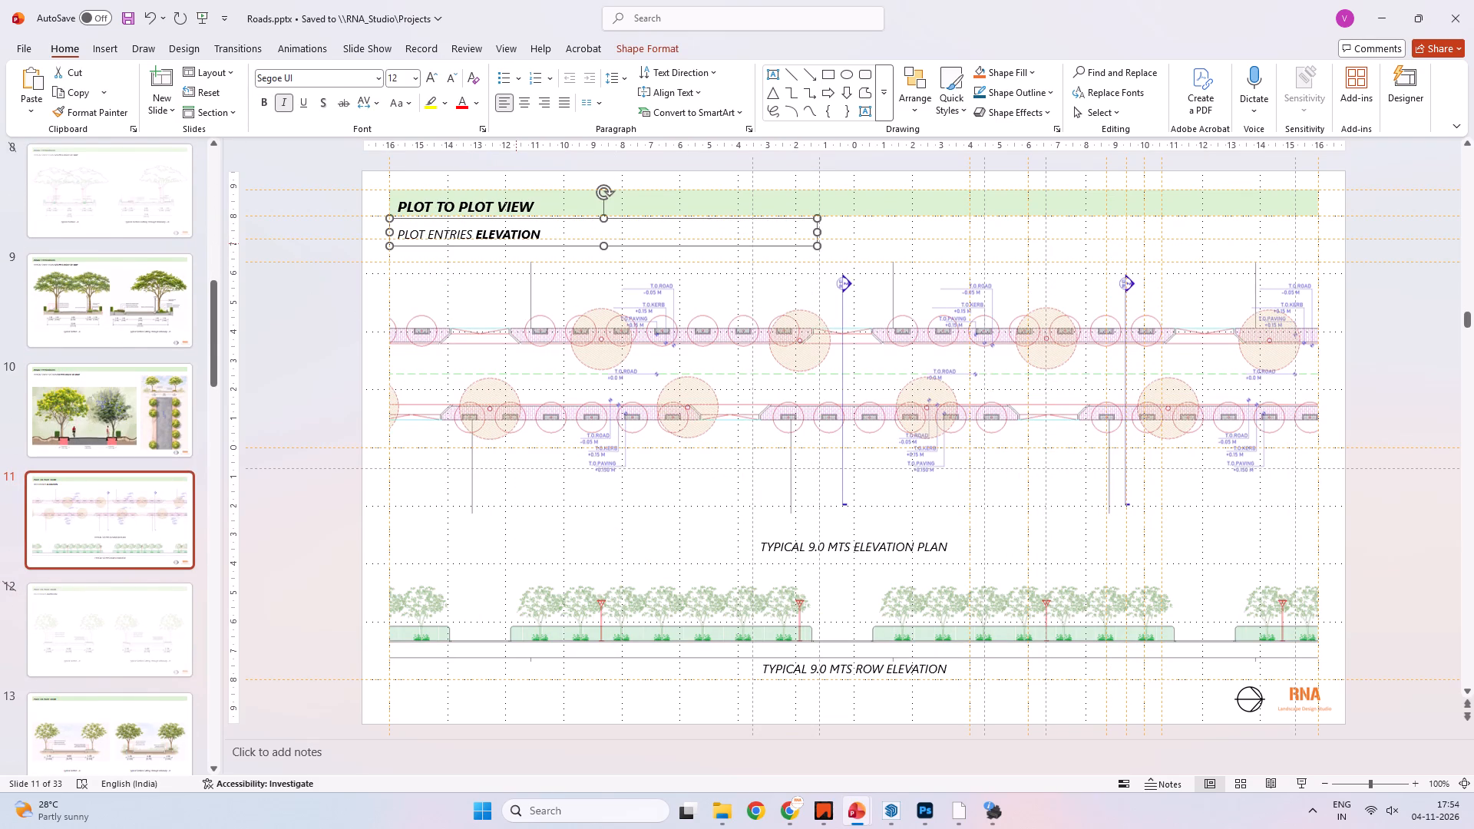
pyautogui.press('Delete')
pyautogui.hotkey('ctrl', 'v')
pyautogui.click(666, 233)
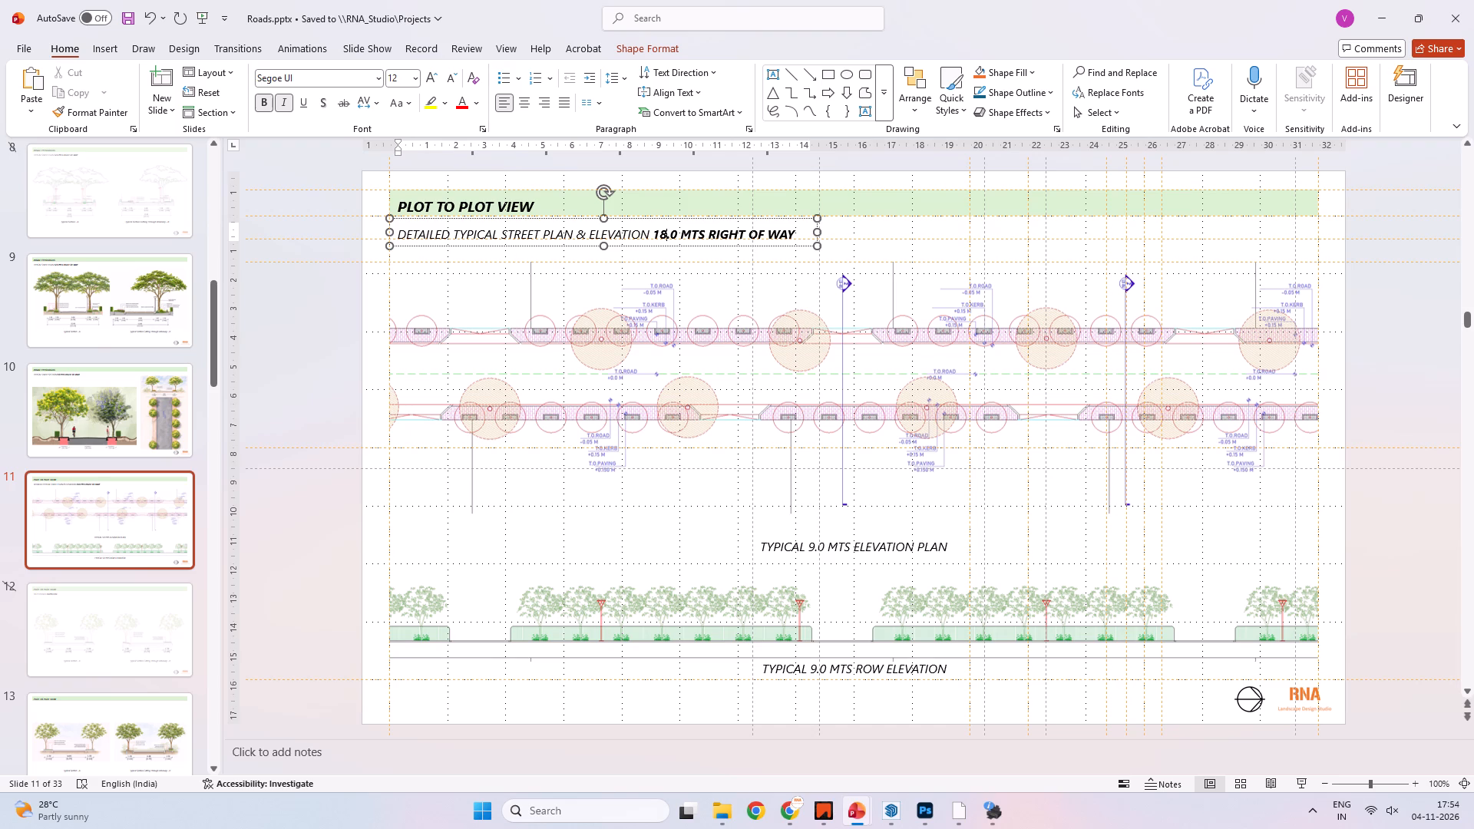
pyautogui.press('BackSpace')
pyautogui.press('BackSpace')
pyautogui.press('9')
pyautogui.click(309, 300)
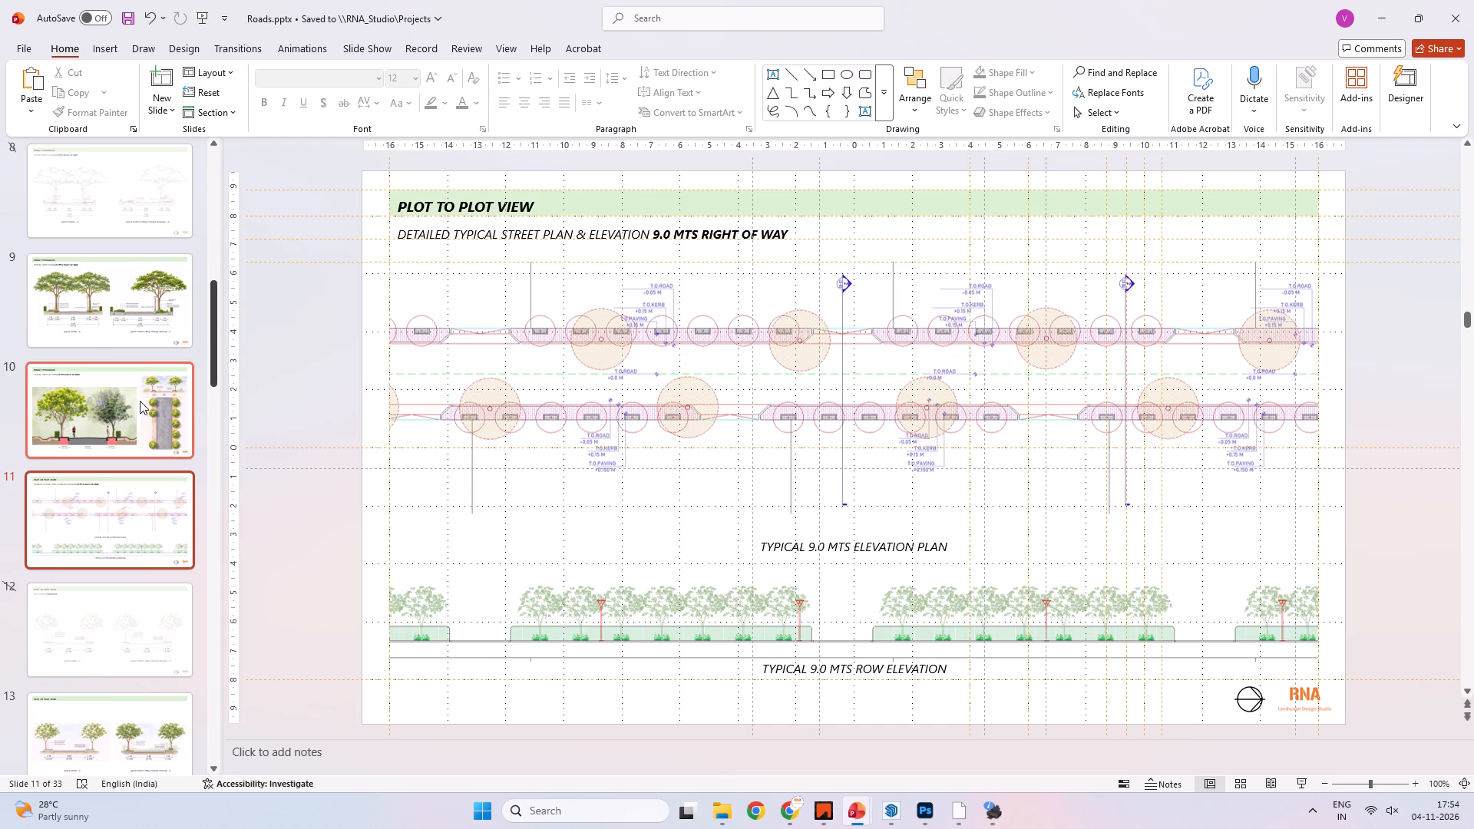
# Copy the "DETAILED TYPICAL STREET PLAN & SECTION 18.0 MTS RIGHT OF WAY" subtitle box from slide 4.
pyautogui.scroll(18, 146, 355)
pyautogui.click(130, 417)
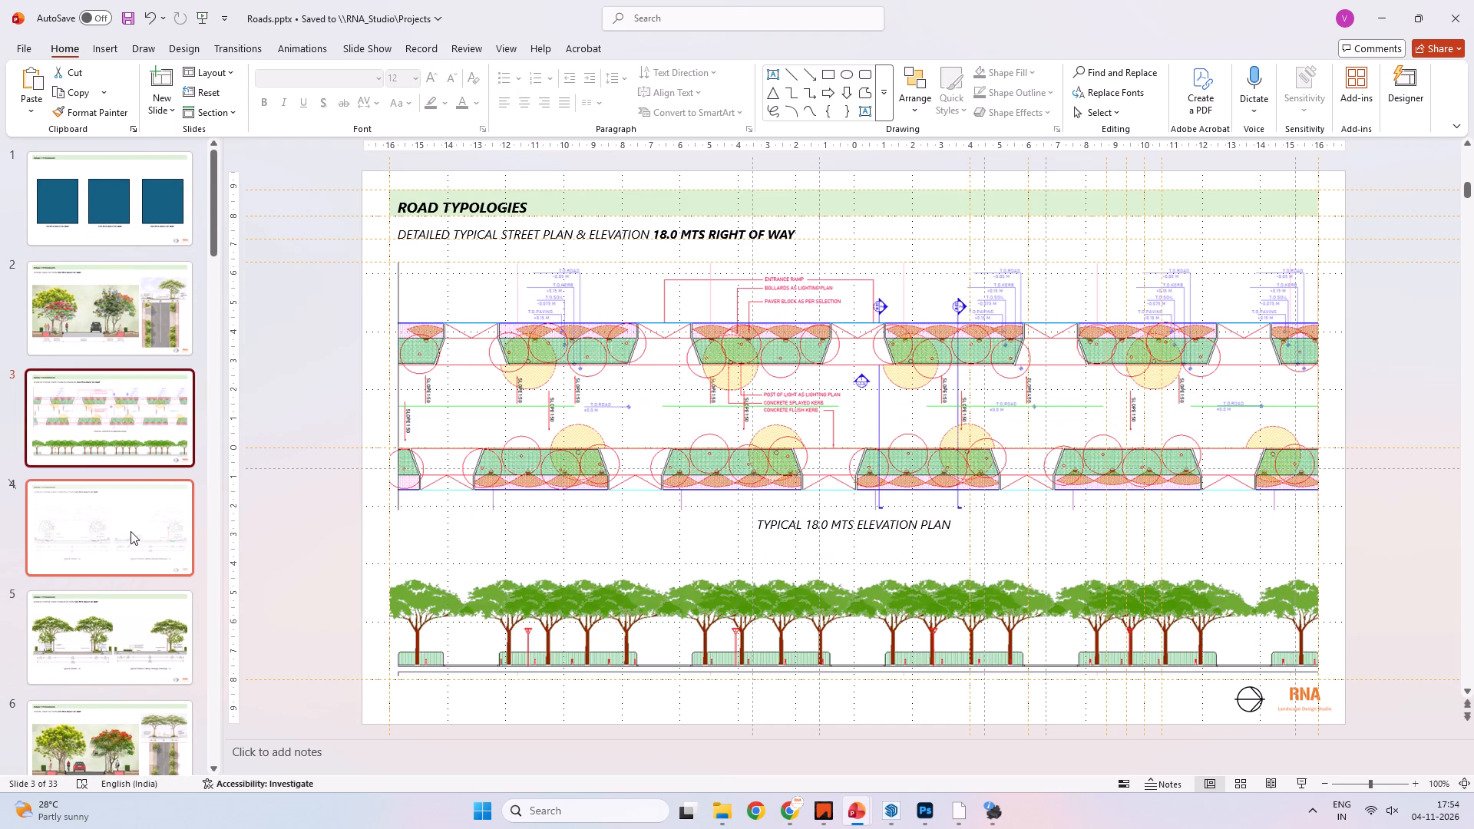
pyautogui.click(131, 533)
pyautogui.click(421, 245)
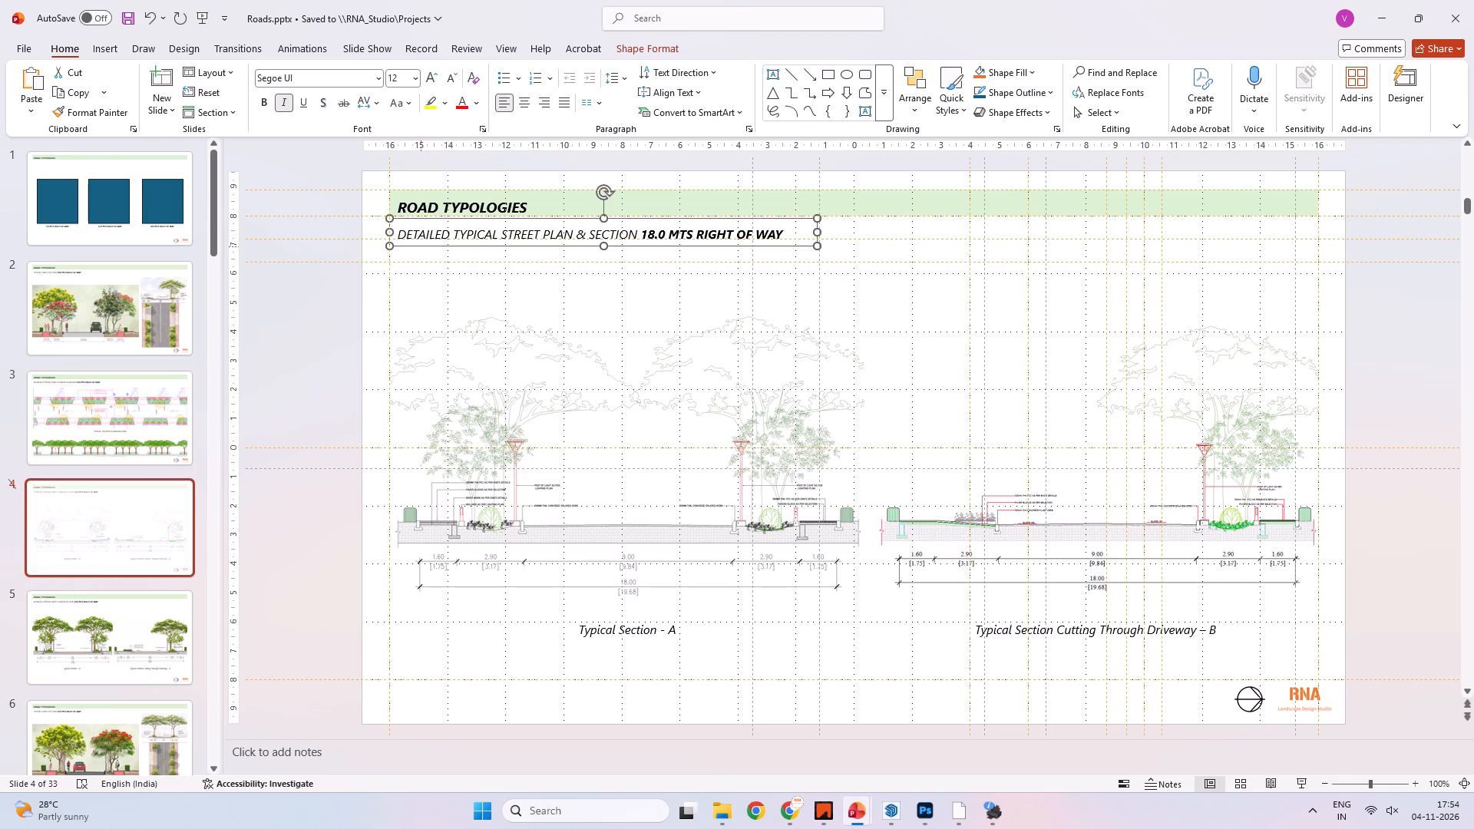
pyautogui.hotkey('ctrl', 'c')
# Replace slide 8's subtitle with the copied plan and section subtitle, changing its width to 12.0 MTS.
pyautogui.scroll(-5, 169, 476)
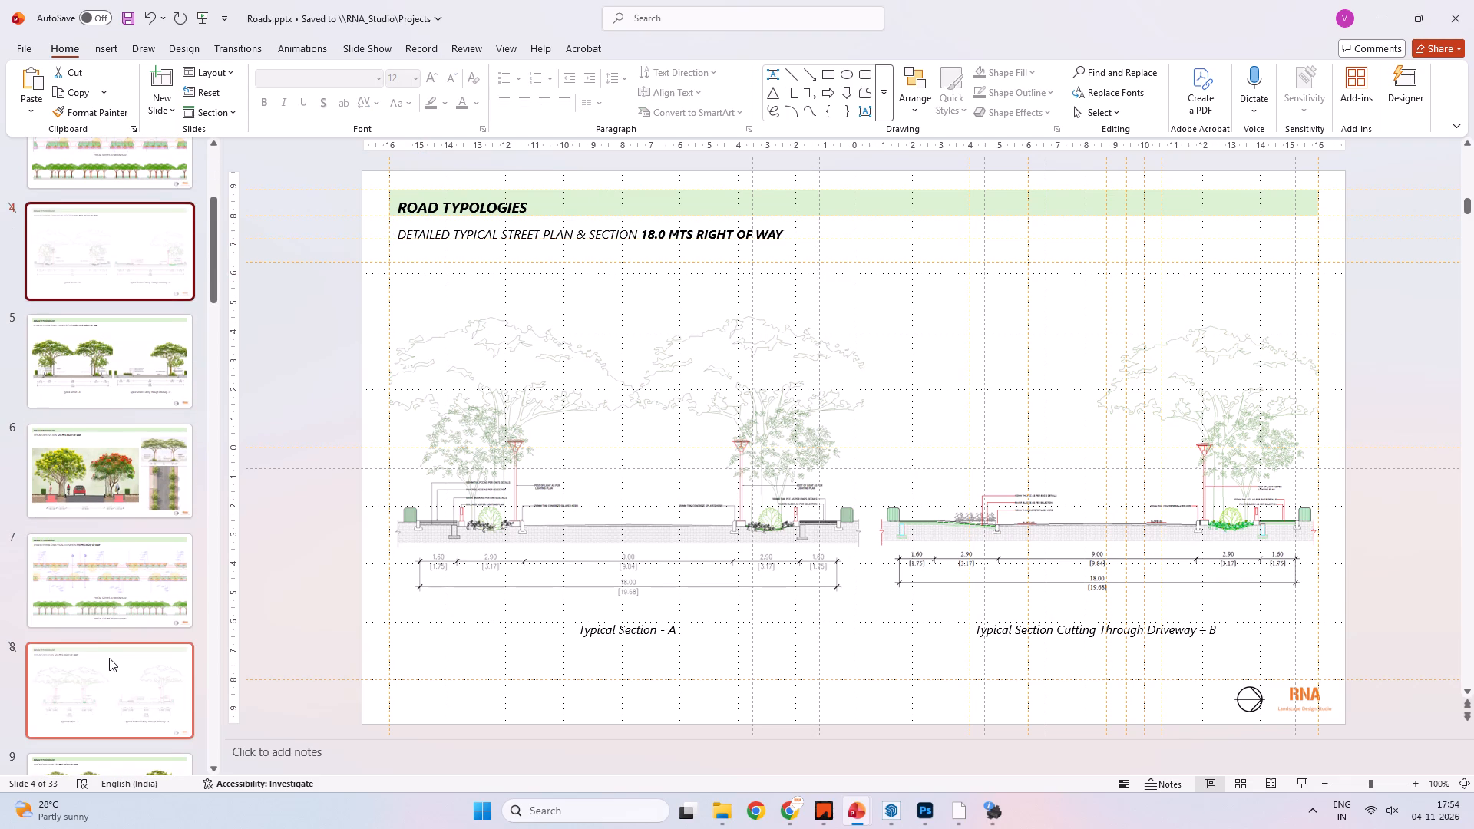
pyautogui.click(111, 669)
pyautogui.click(438, 244)
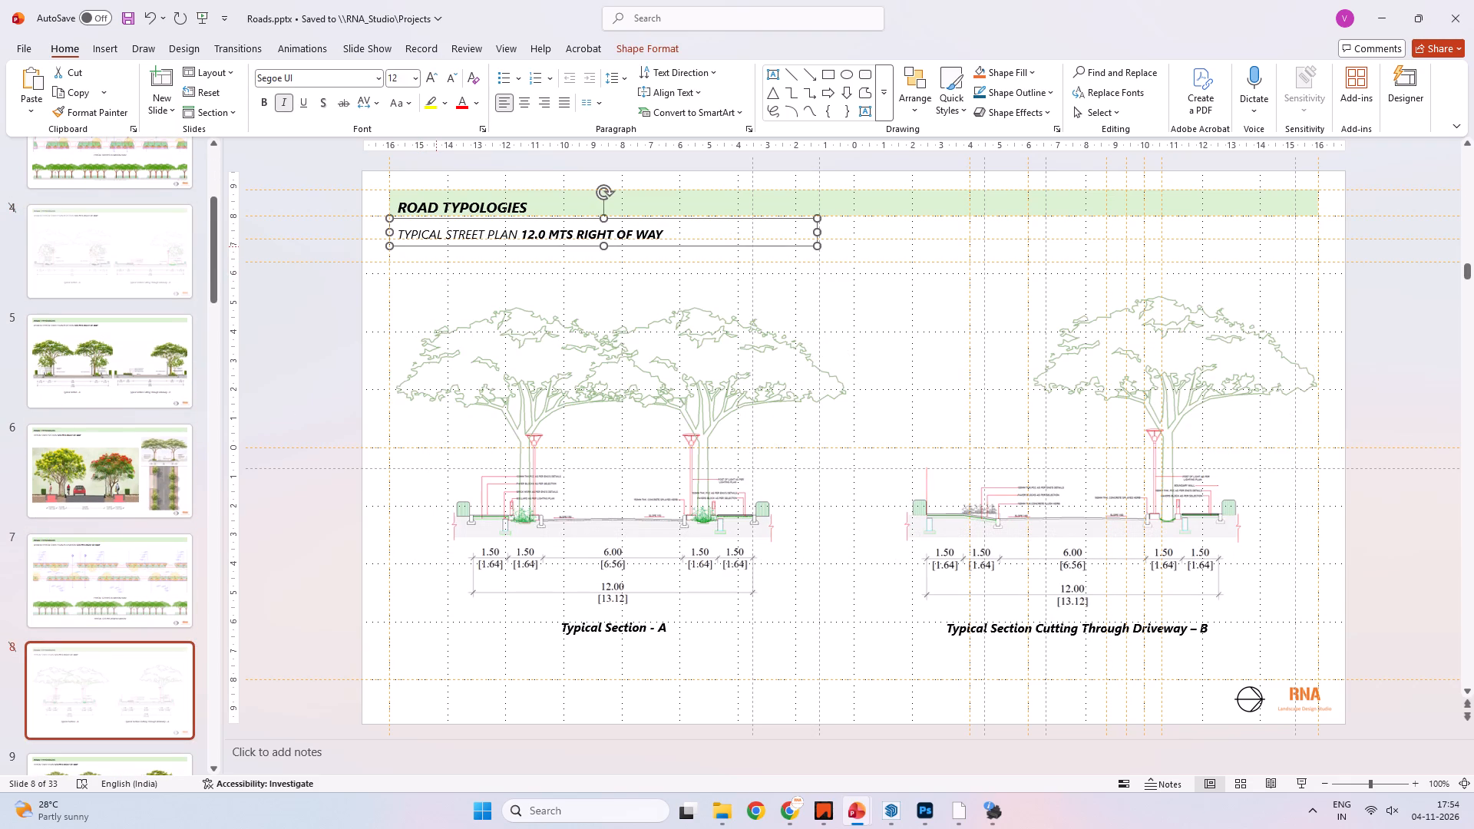
pyautogui.press('Delete')
pyautogui.hotkey('ctrl', 'v')
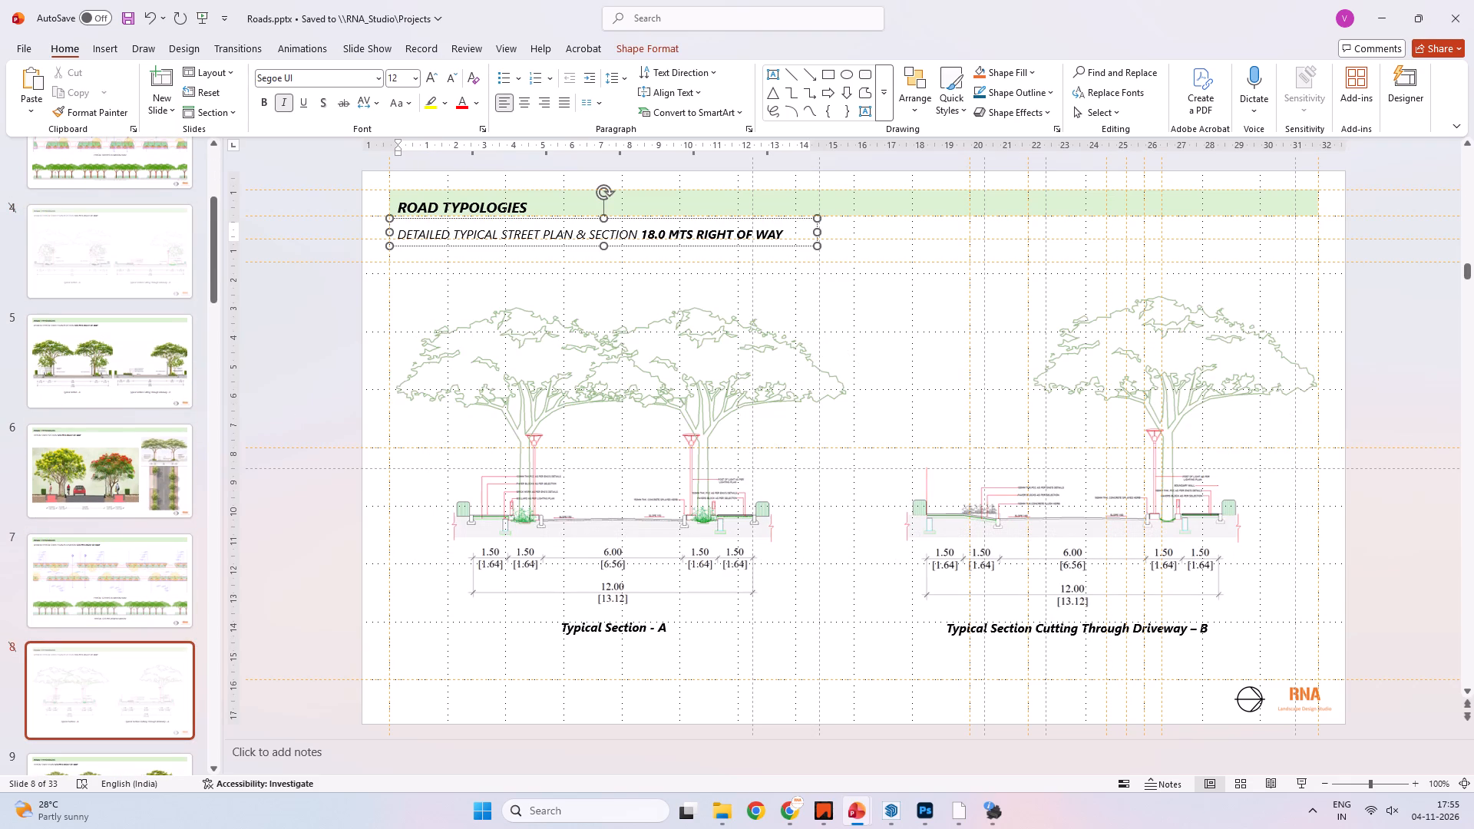
pyautogui.click(651, 235)
pyautogui.press('Right')
pyautogui.press('BackSpace')
pyautogui.press('2')
pyautogui.click(332, 297)
# Replace slide 12's "PLOT ENTRIES ISOMETRIC" subtitle with the copied plan and section subtitle, changing its width to 12.0 MTS.
pyautogui.scroll(-6, 260, 422)
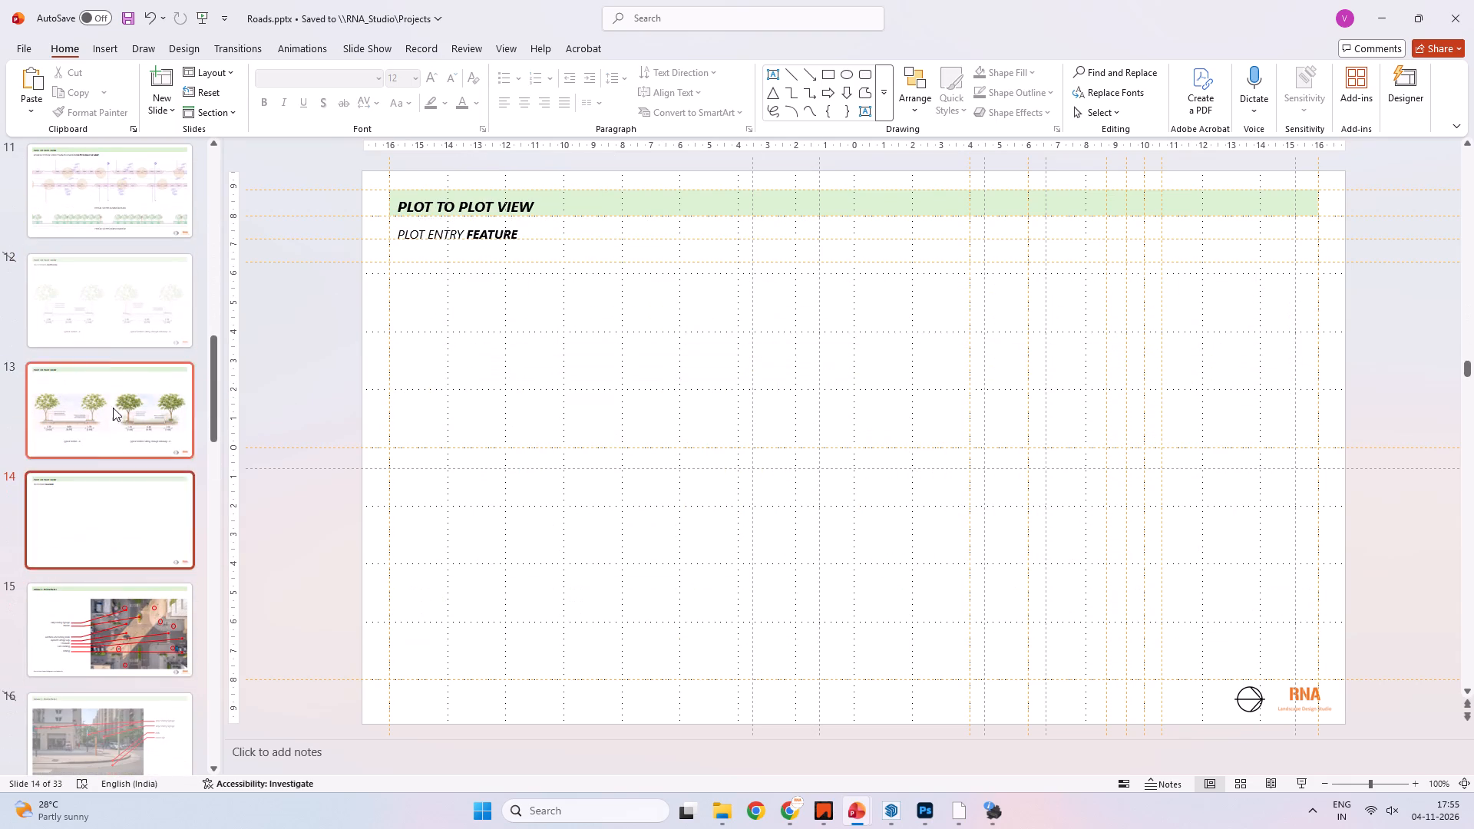
pyautogui.click(109, 355)
pyautogui.click(127, 326)
pyautogui.click(153, 322)
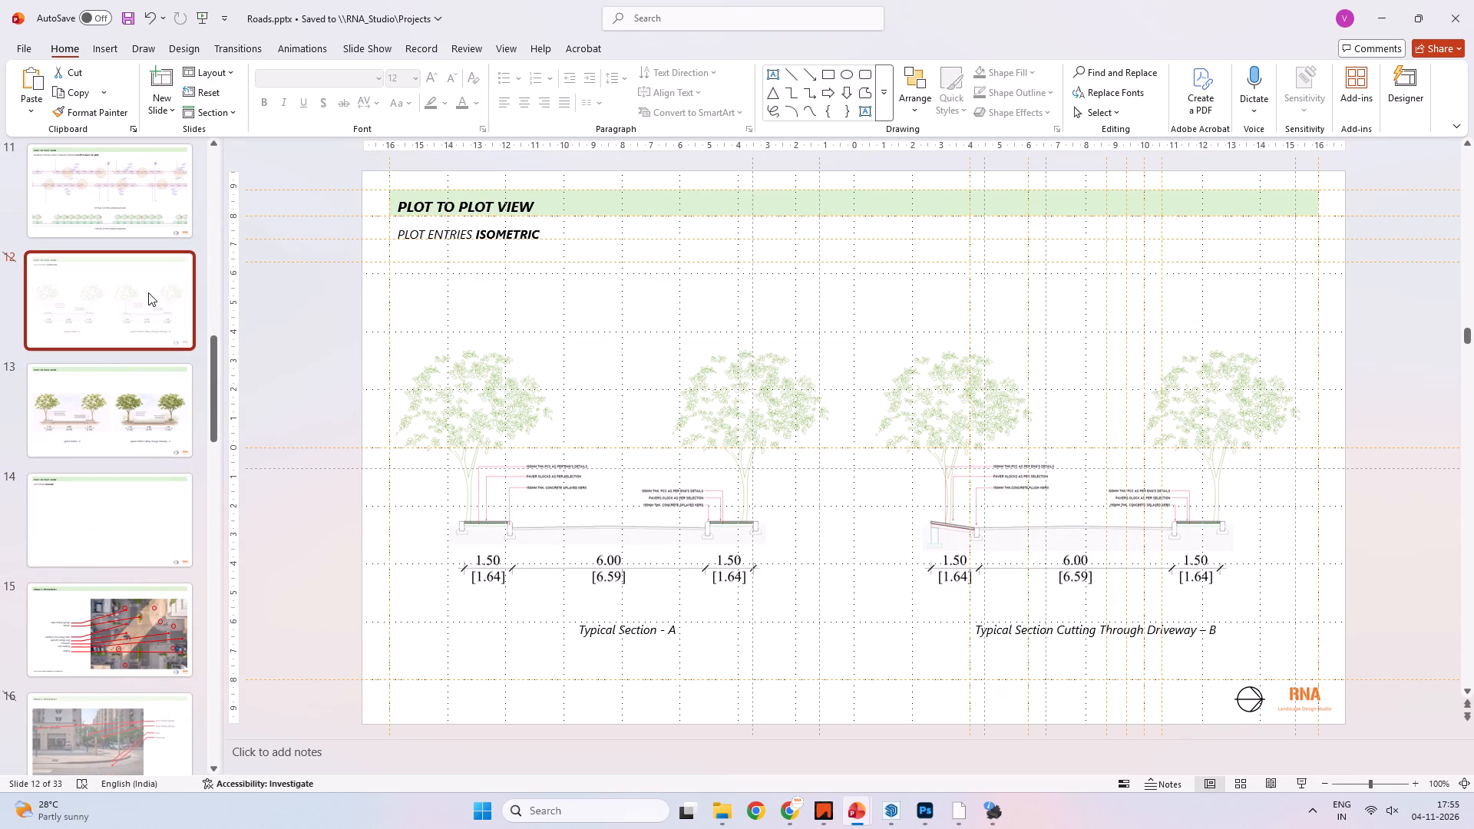
pyautogui.click(148, 292)
pyautogui.click(511, 233)
pyautogui.click(502, 244)
pyautogui.press('Delete')
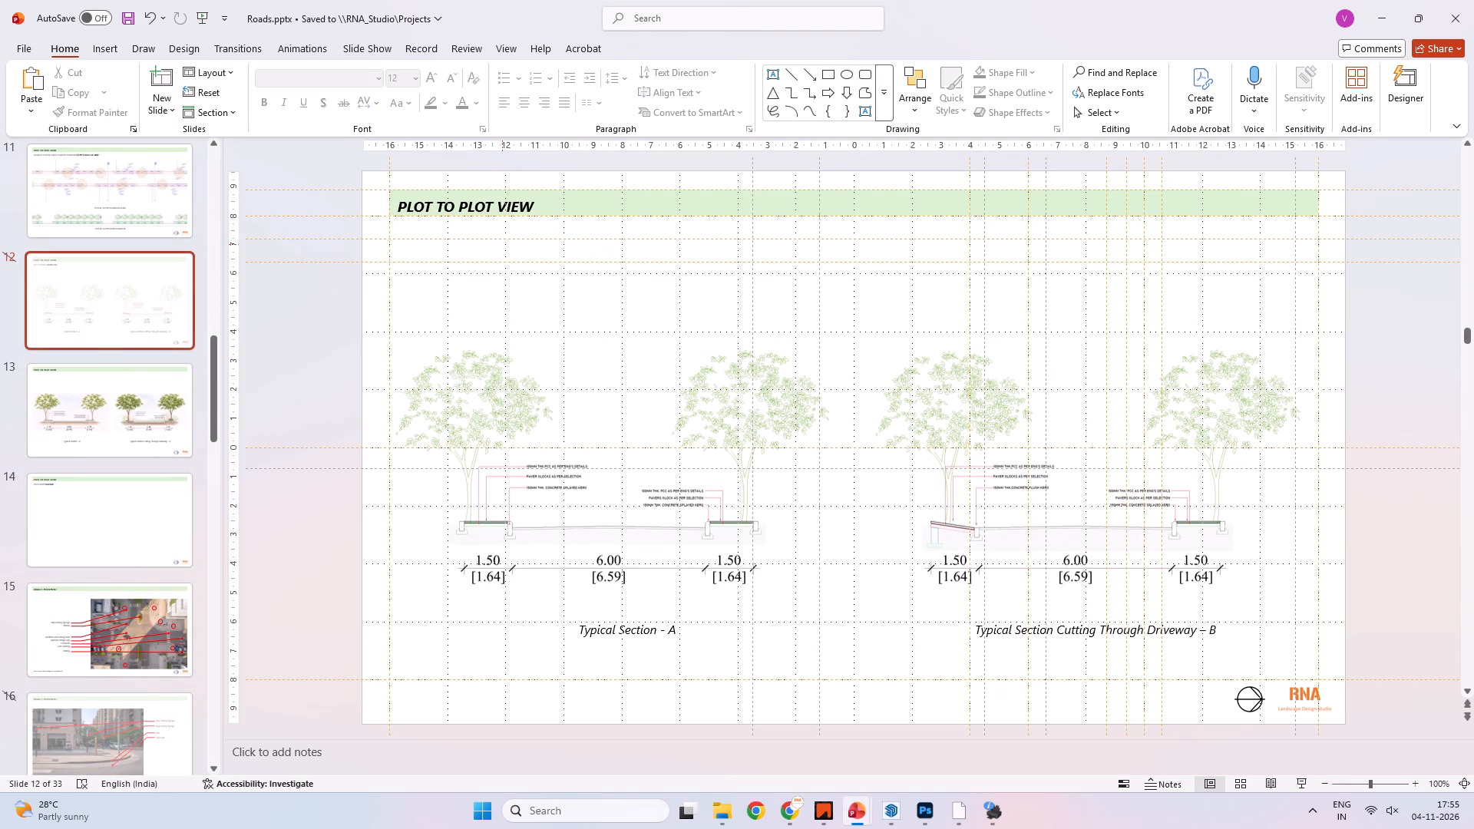
pyautogui.hotkey('ctrl', 'v')
pyautogui.click(654, 236)
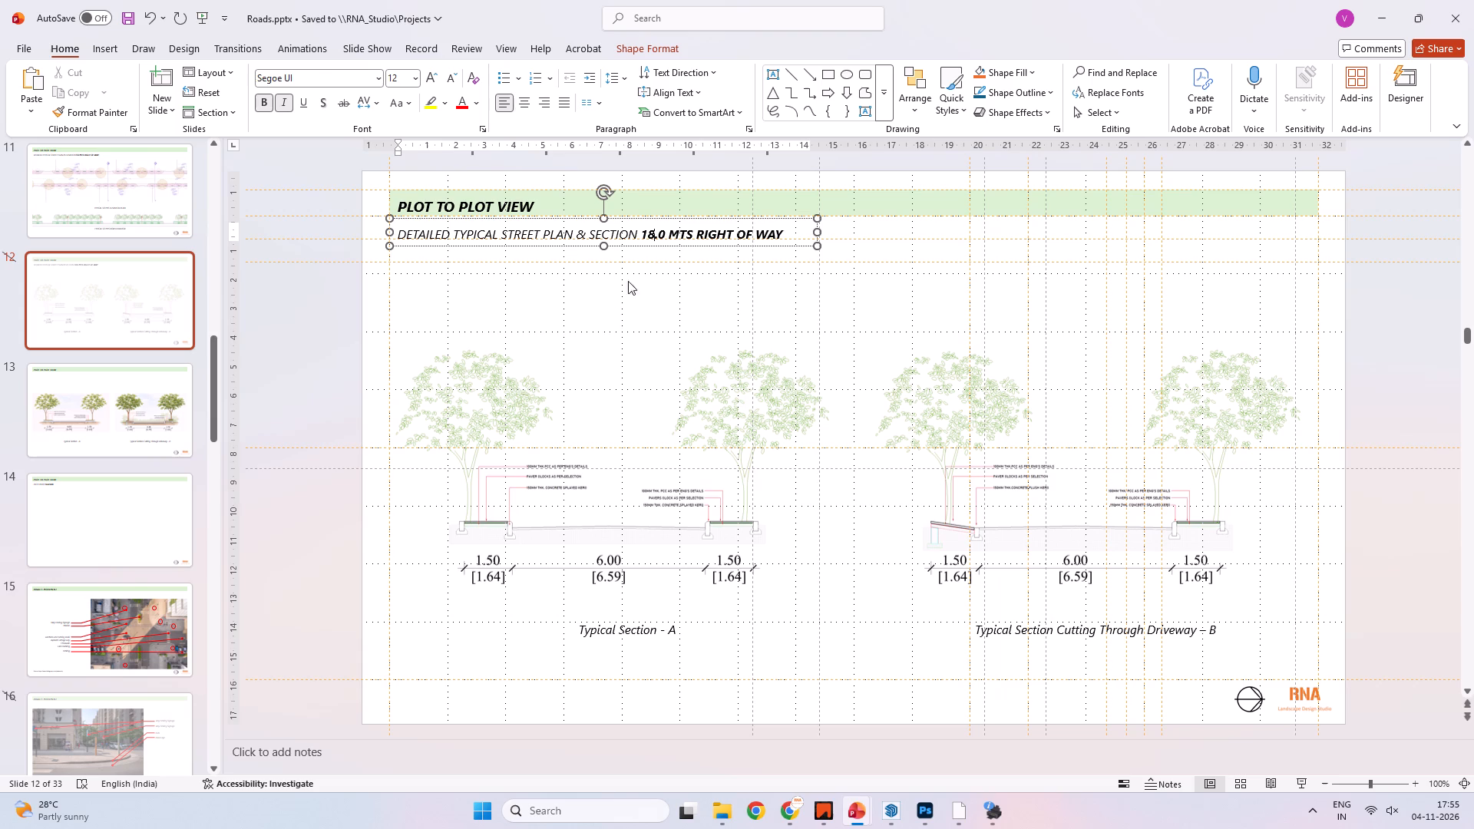
pyautogui.press('BackSpace')
pyautogui.press('2')
pyautogui.click(253, 304)
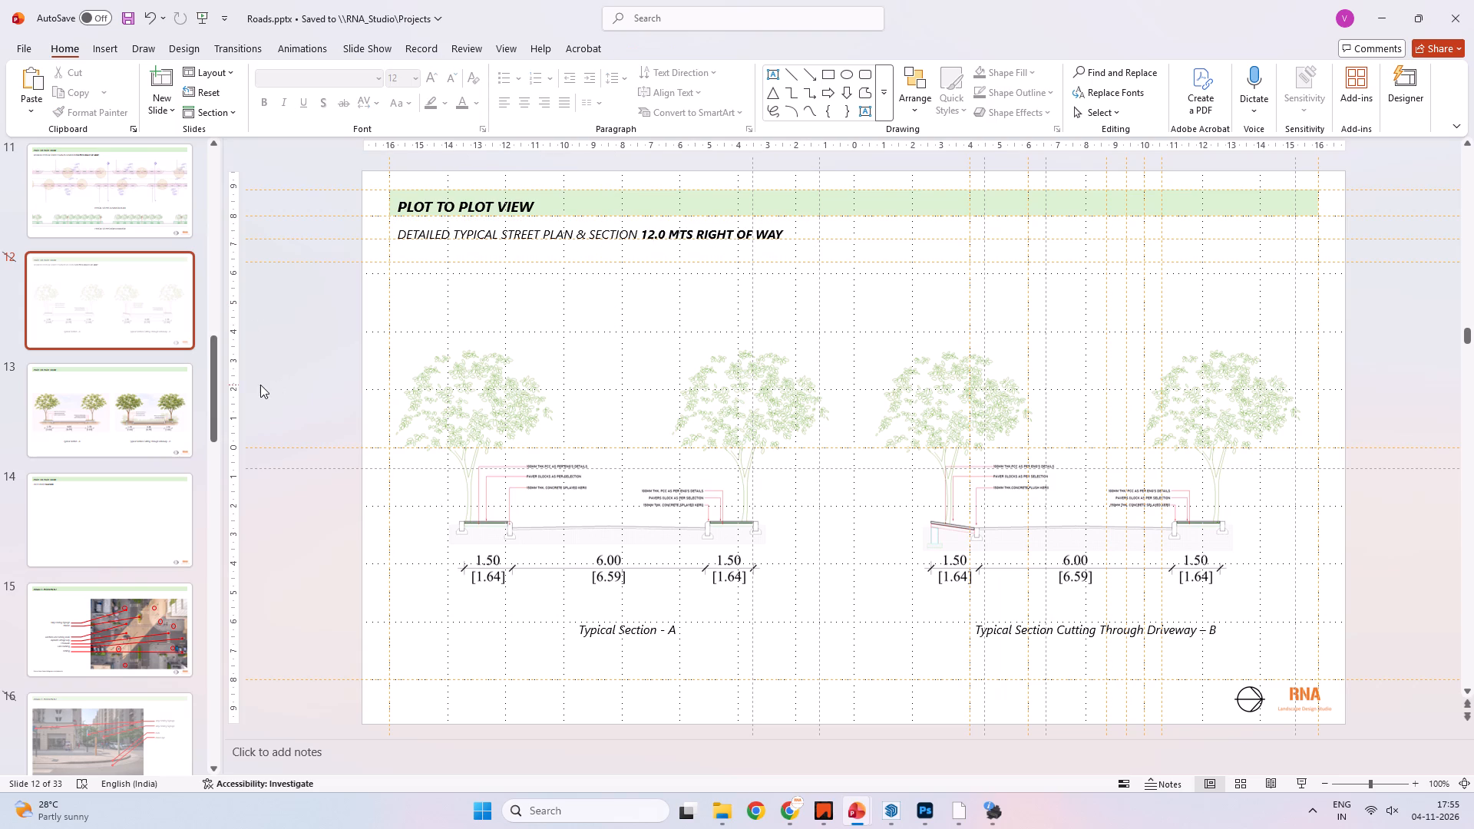
# Paste the copied plan and section subtitle onto slide 13 and change its width to 9.0 MTS.
pyautogui.click(142, 410)
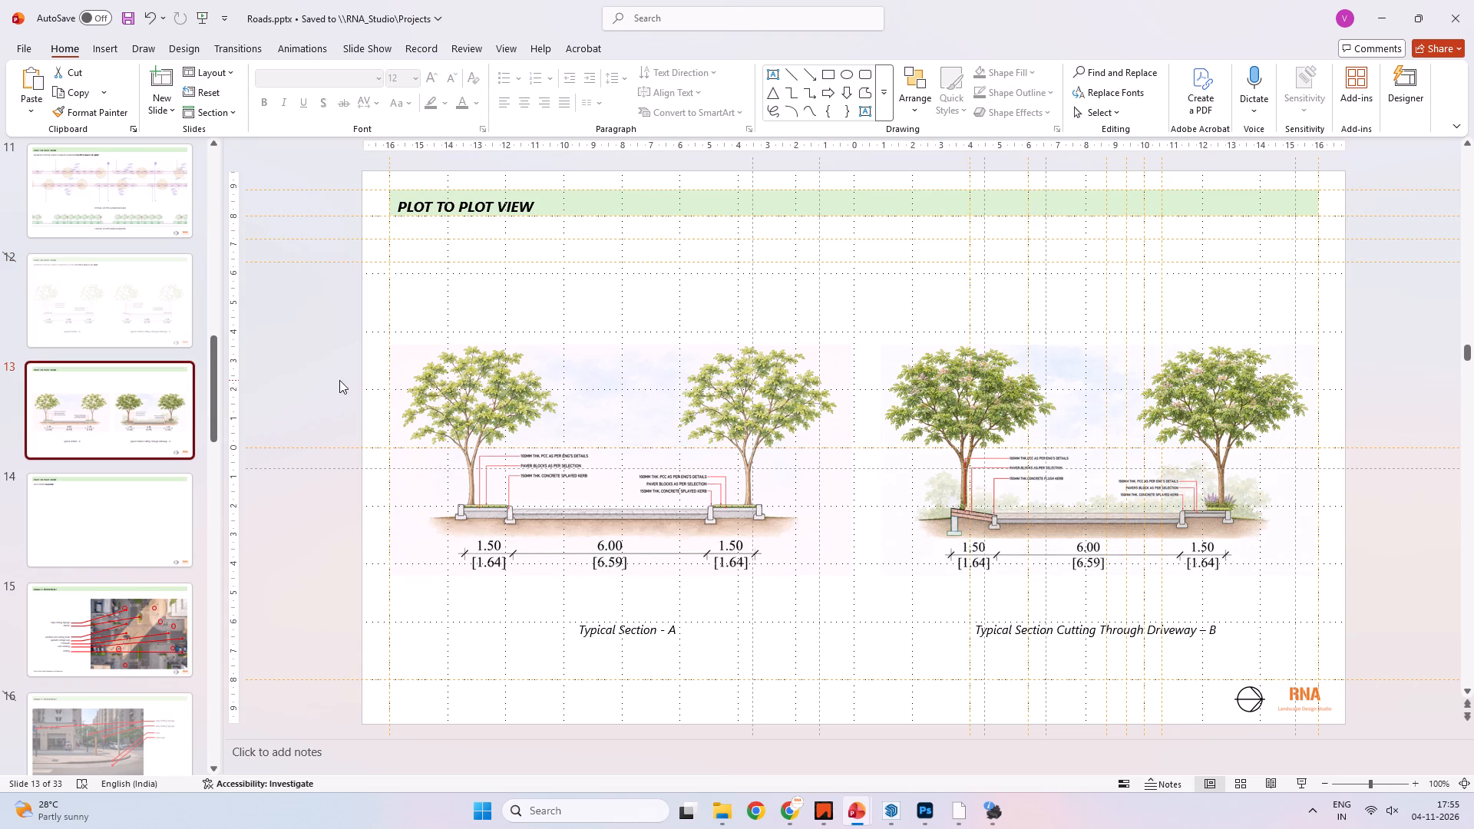
pyautogui.hotkey('ctrl', 'v')
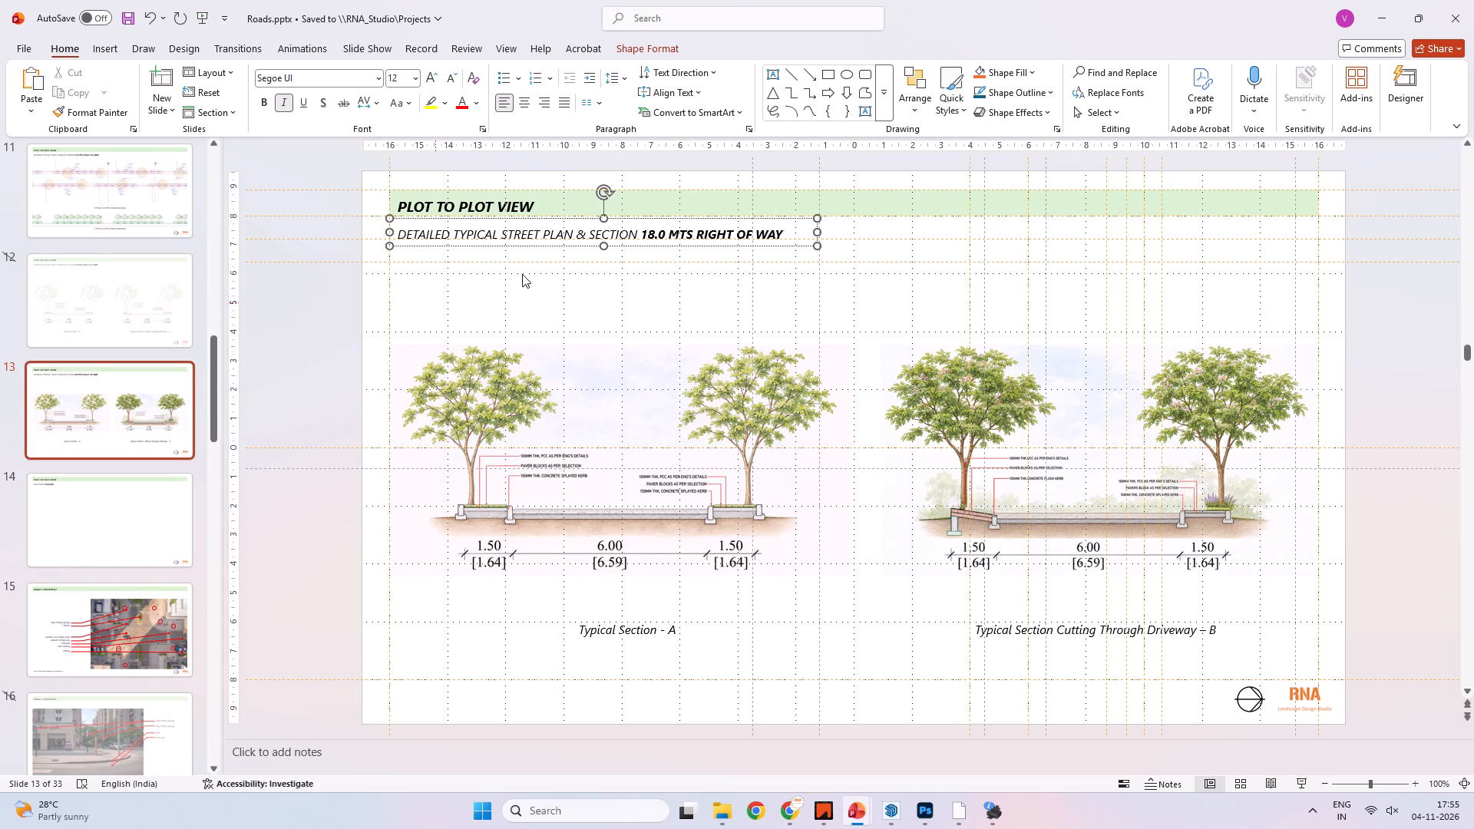
pyautogui.click(653, 236)
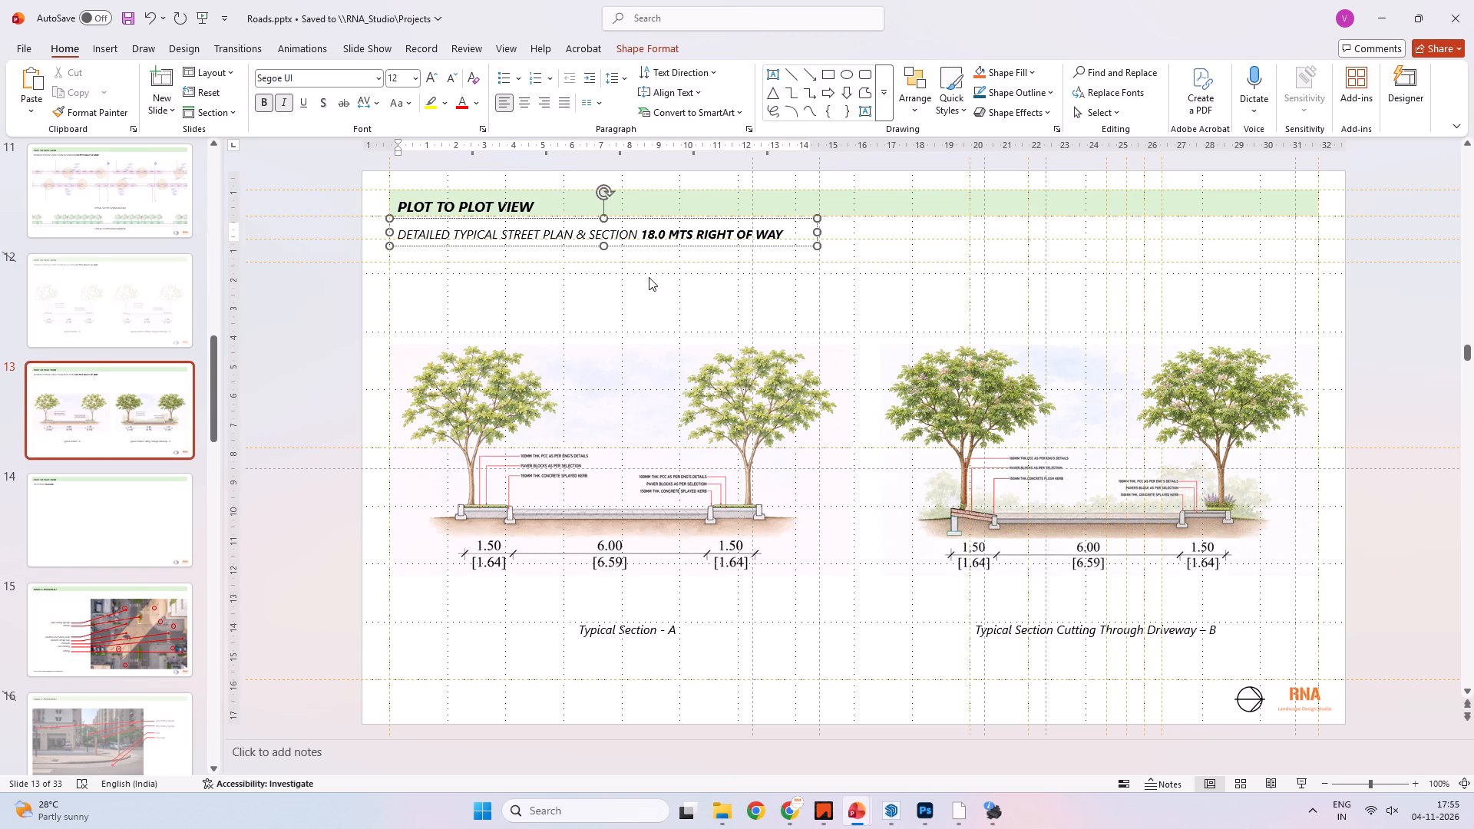
pyautogui.press('BackSpace')
pyautogui.press('BackSpace')
pyautogui.press('9')
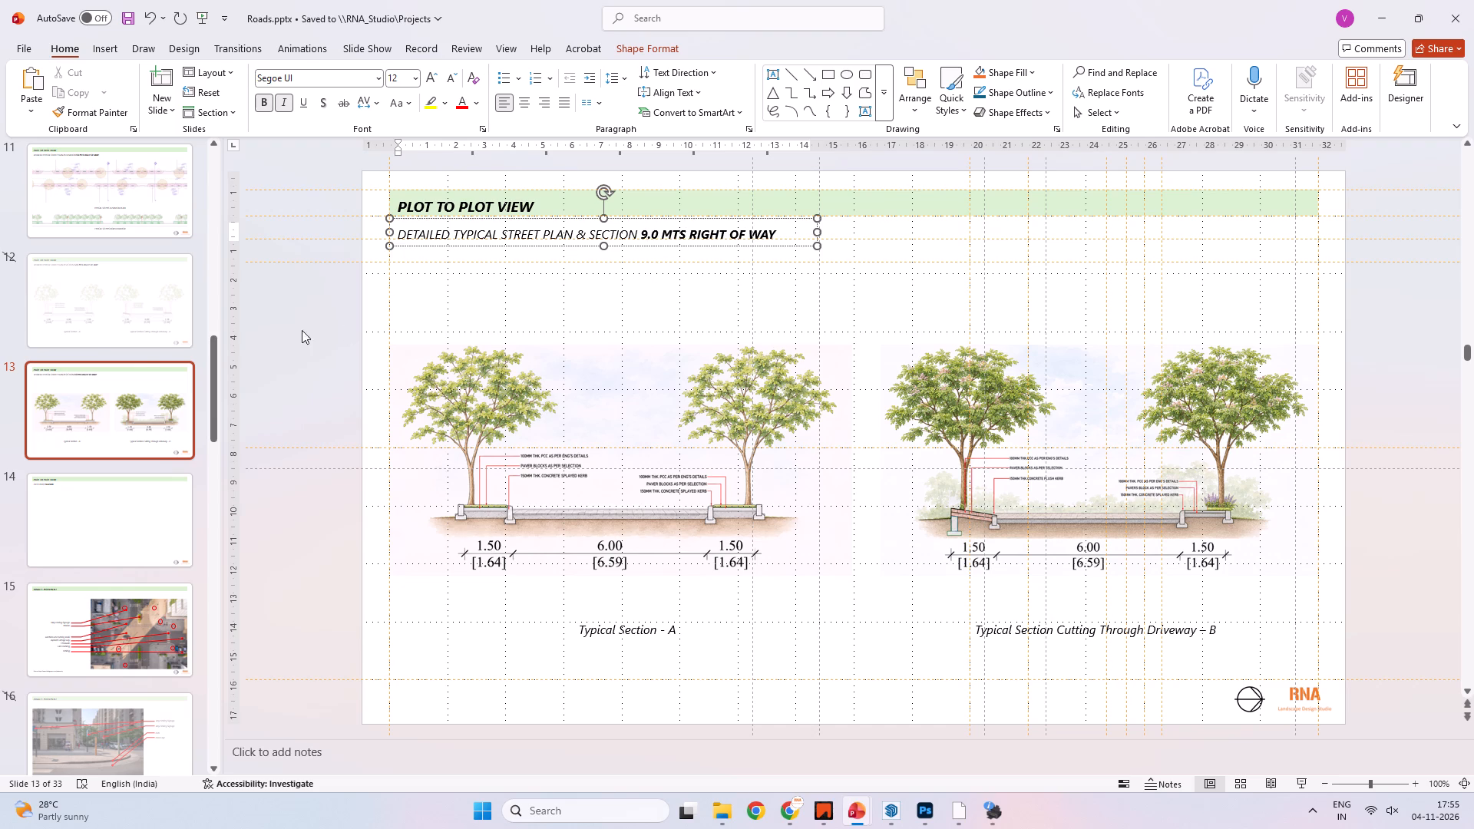
# Set the right-of-way width in slide 12's subtitle to 9.0 MTS.
pyautogui.click(112, 306)
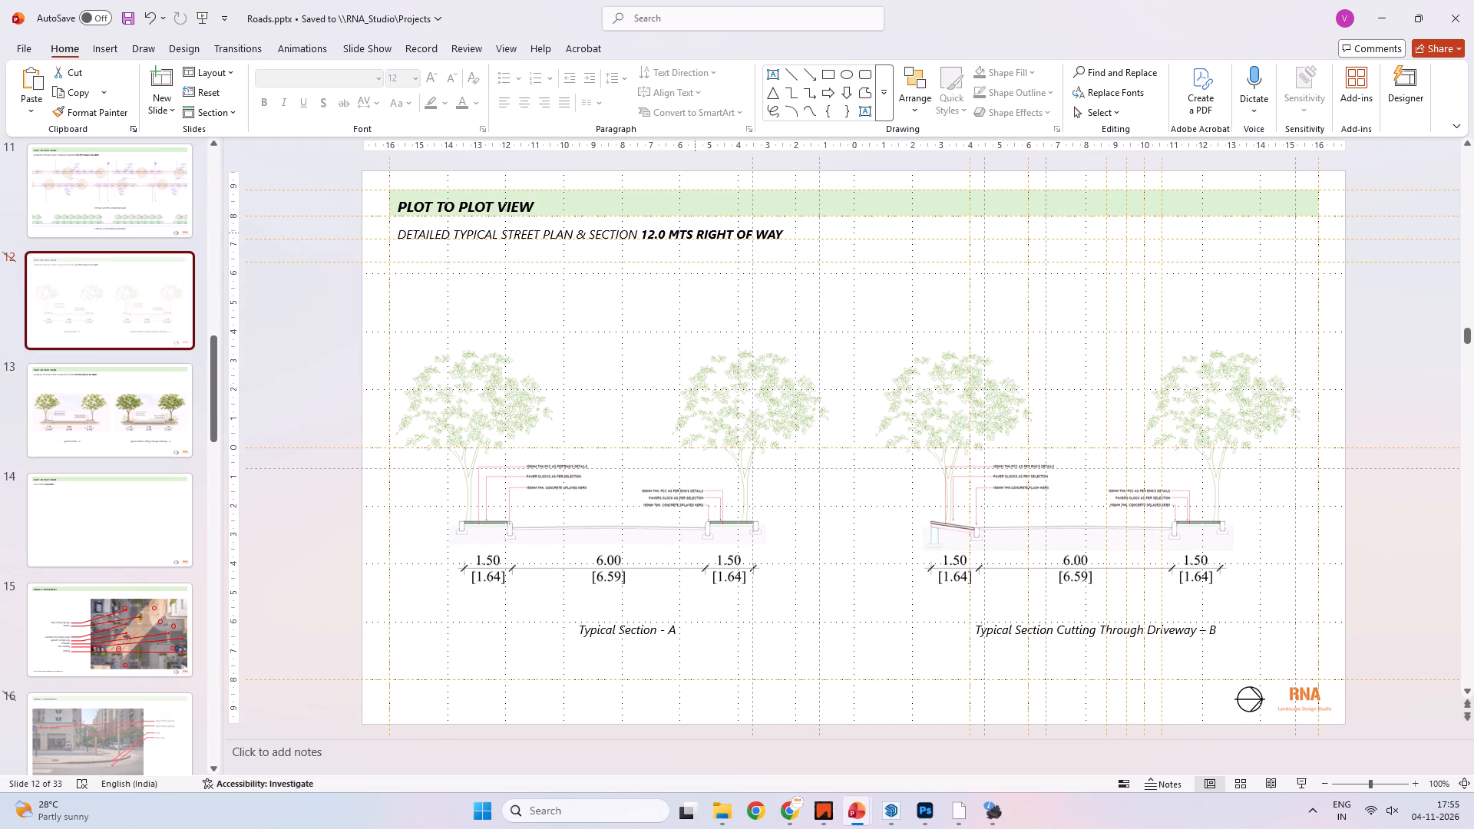
pyautogui.click(653, 240)
pyautogui.press('BackSpace')
pyautogui.press('BackSpace')
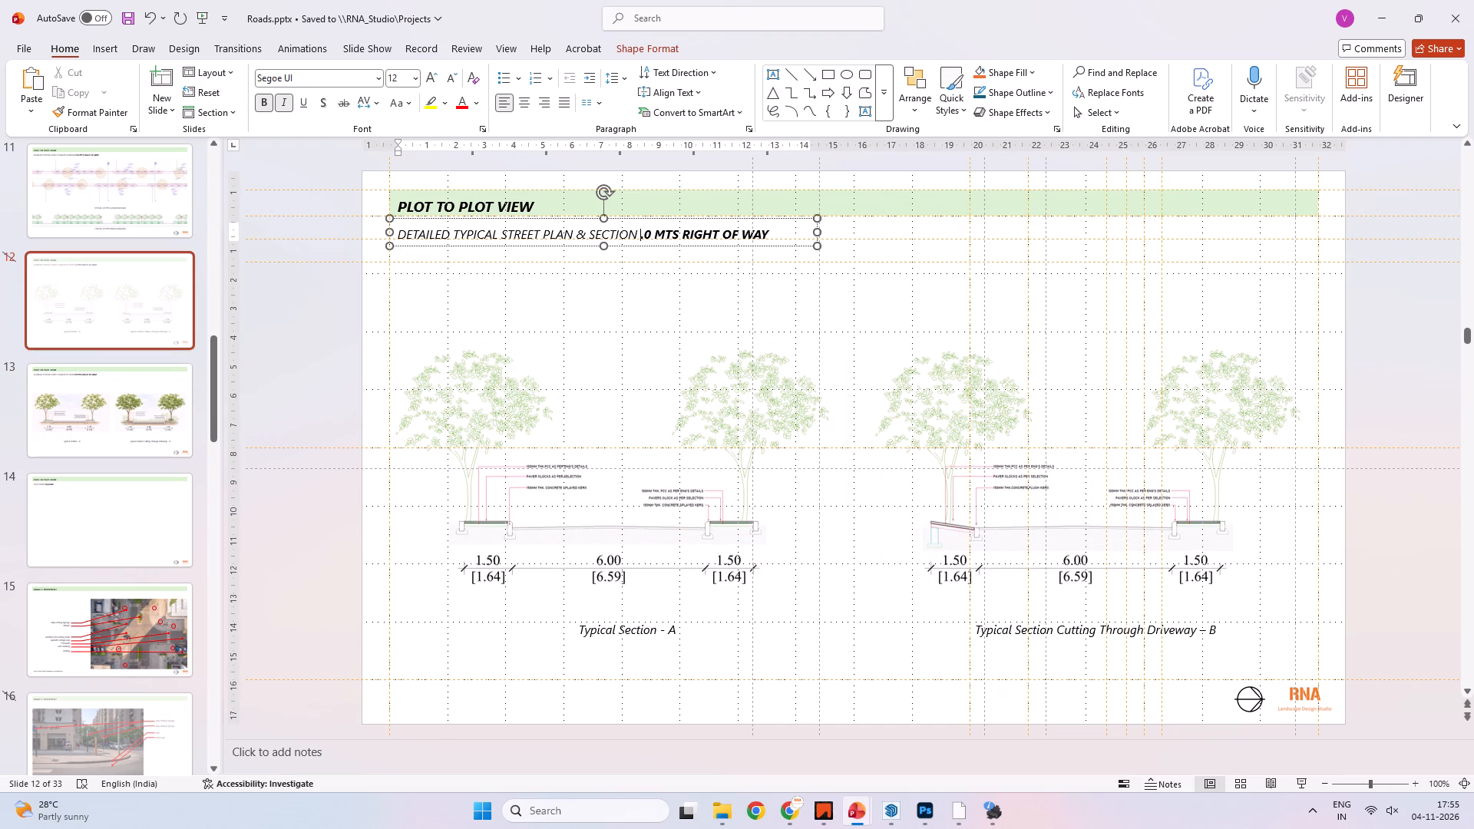
pyautogui.press('9')
pyautogui.click(294, 312)
# Check the subtitles on slides 10, 8 and 7 for consistent wording and right-of-way widths.
pyautogui.scroll(3, 121, 391)
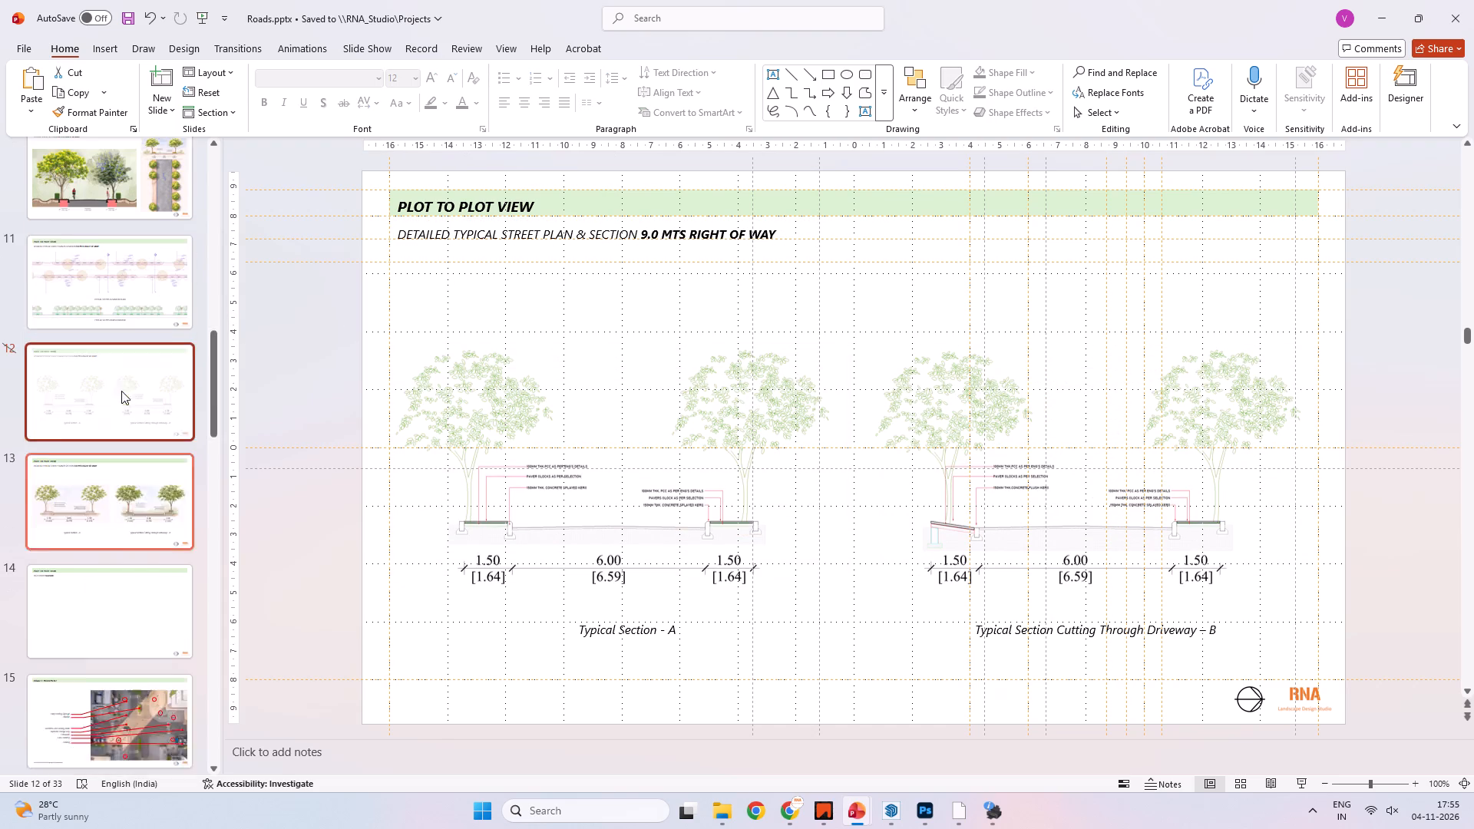
pyautogui.click(144, 375)
pyautogui.scroll(2, 138, 345)
pyautogui.click(126, 381)
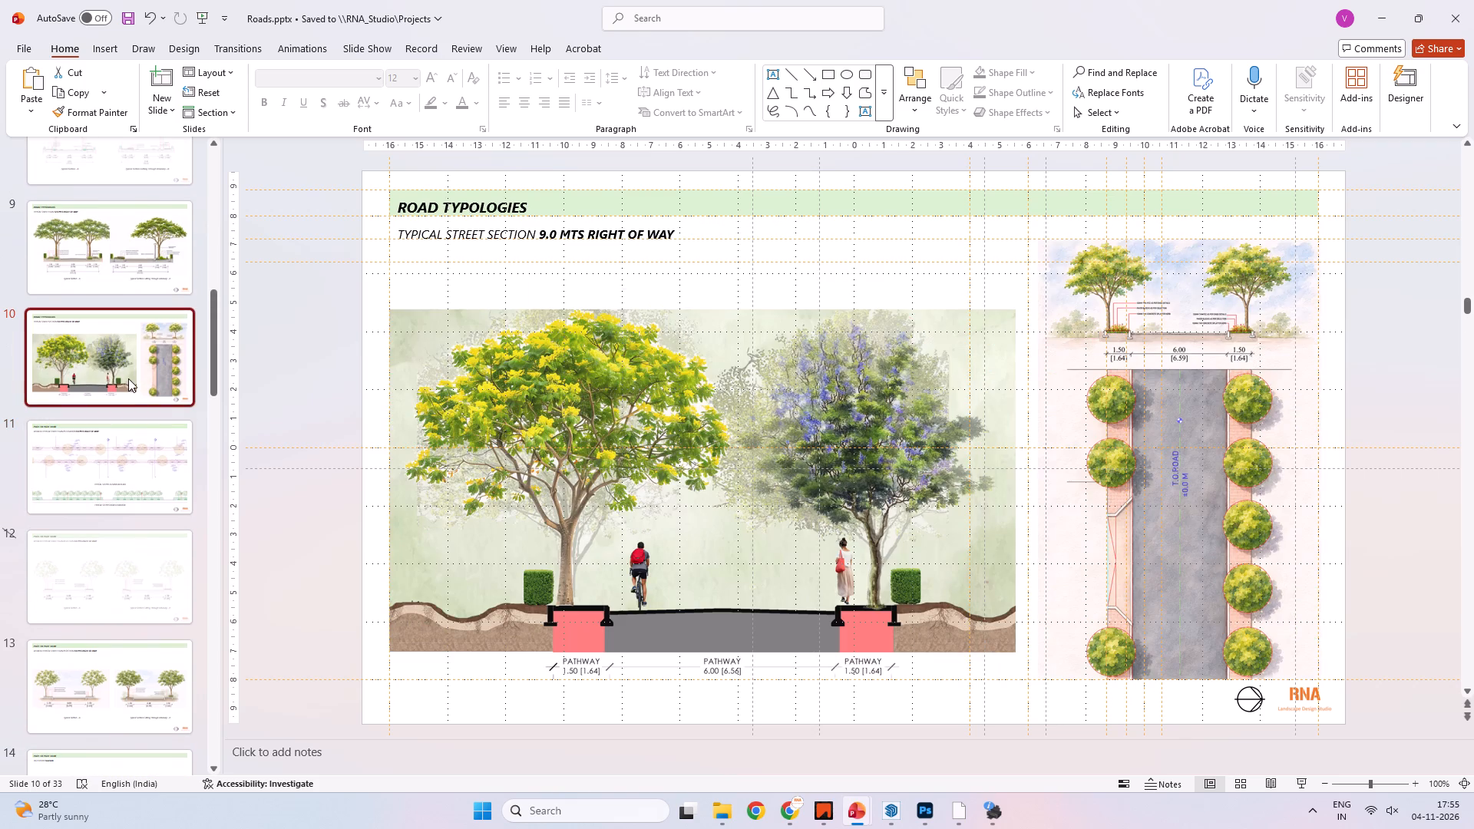
pyautogui.scroll(9, 132, 379)
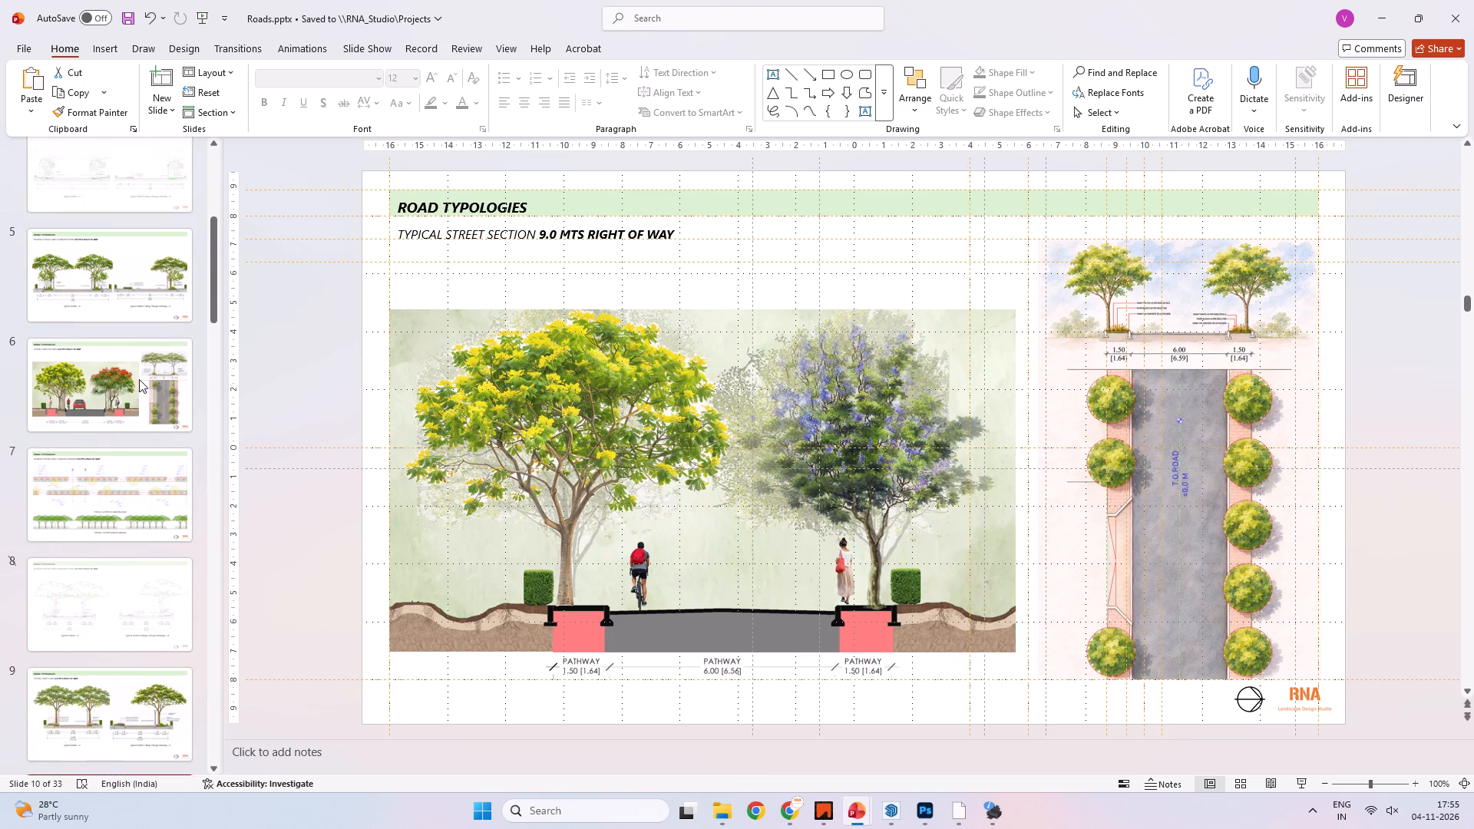
pyautogui.scroll(-4, 124, 431)
pyautogui.click(121, 414)
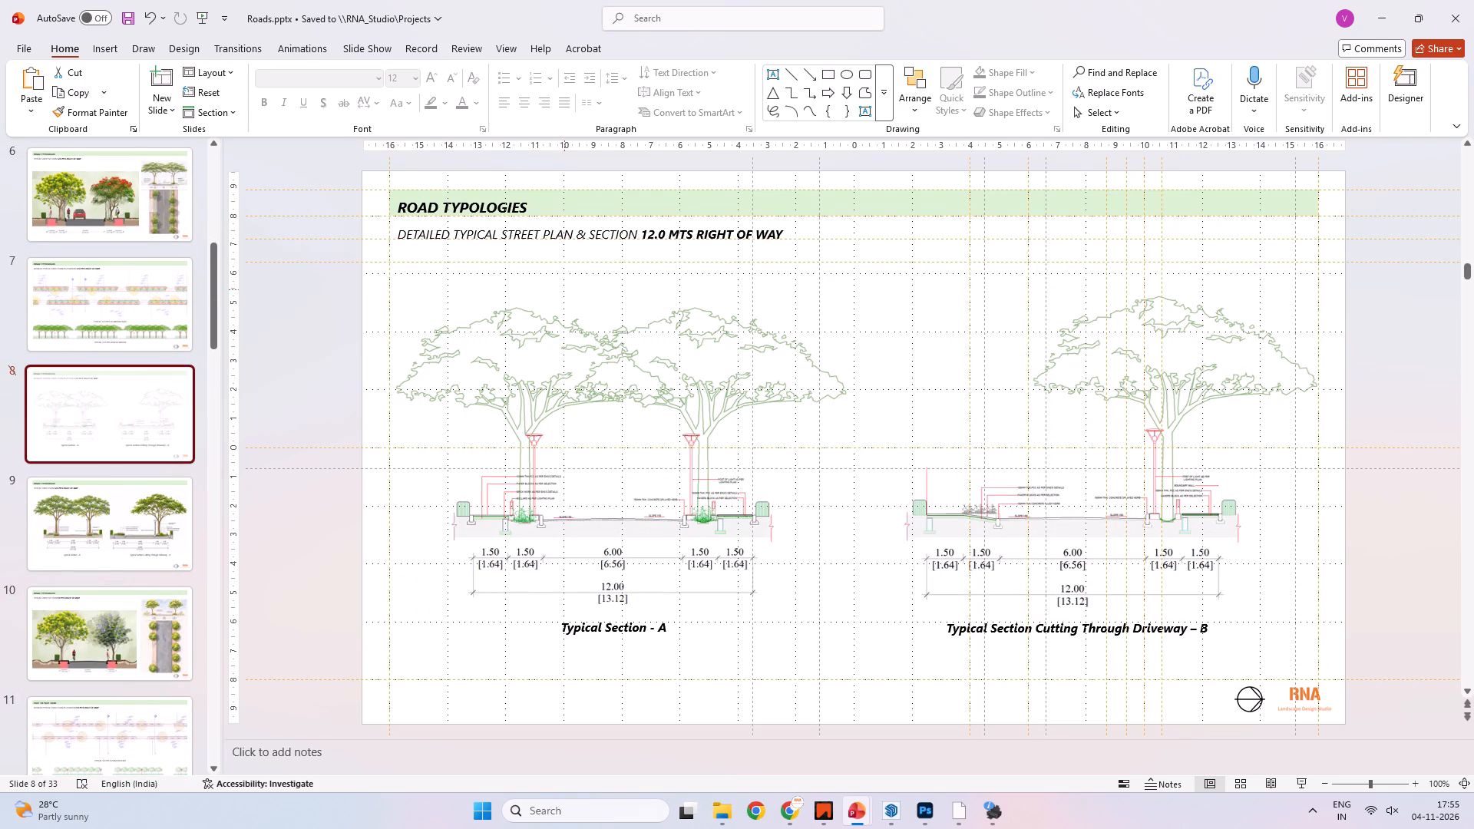
pyautogui.click(167, 288)
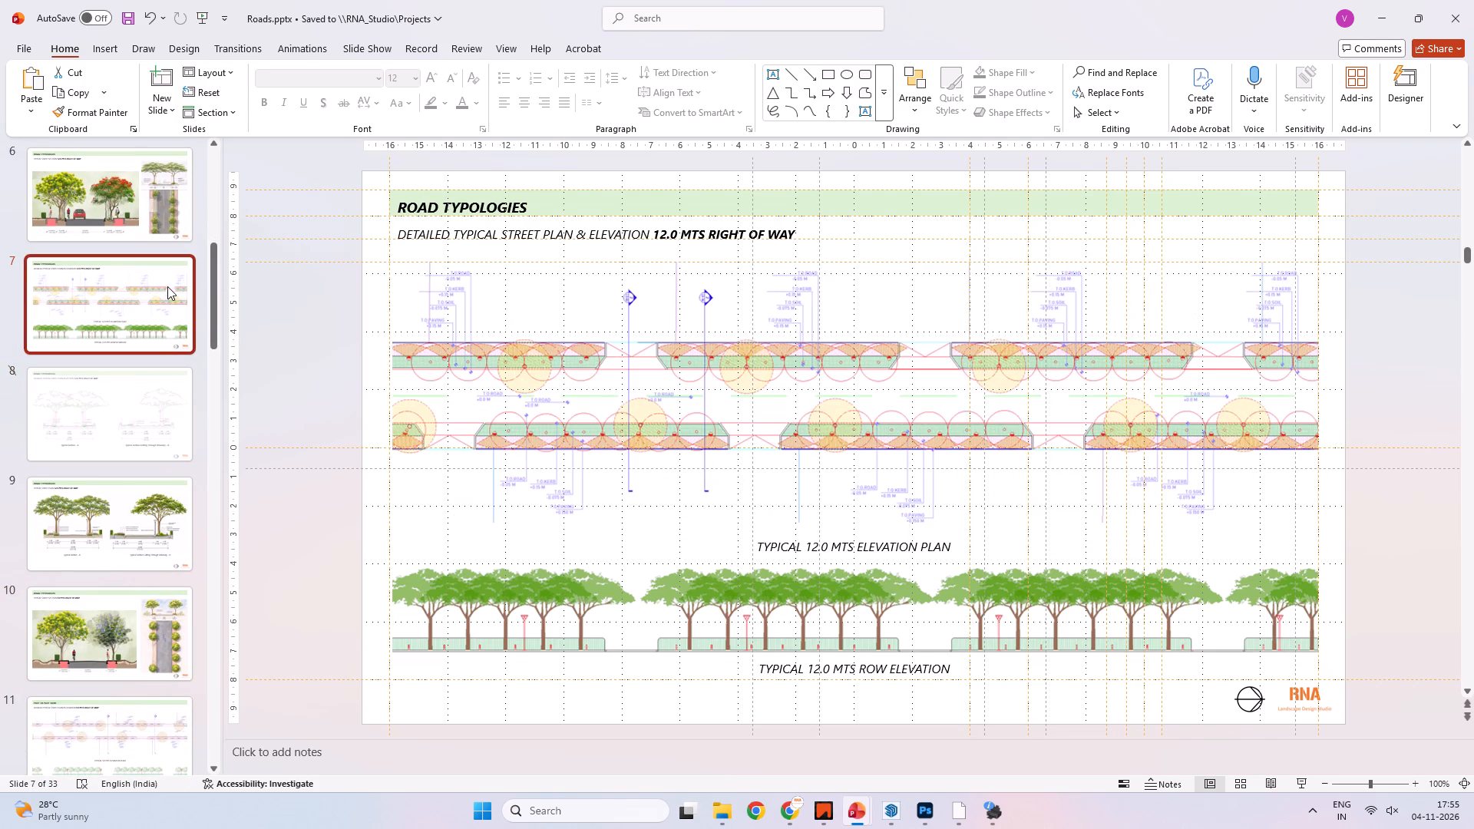
# Review the road typology subtitles from slide 8 back to slide 2 for wording and right-of-way widths.
pyautogui.click(134, 387)
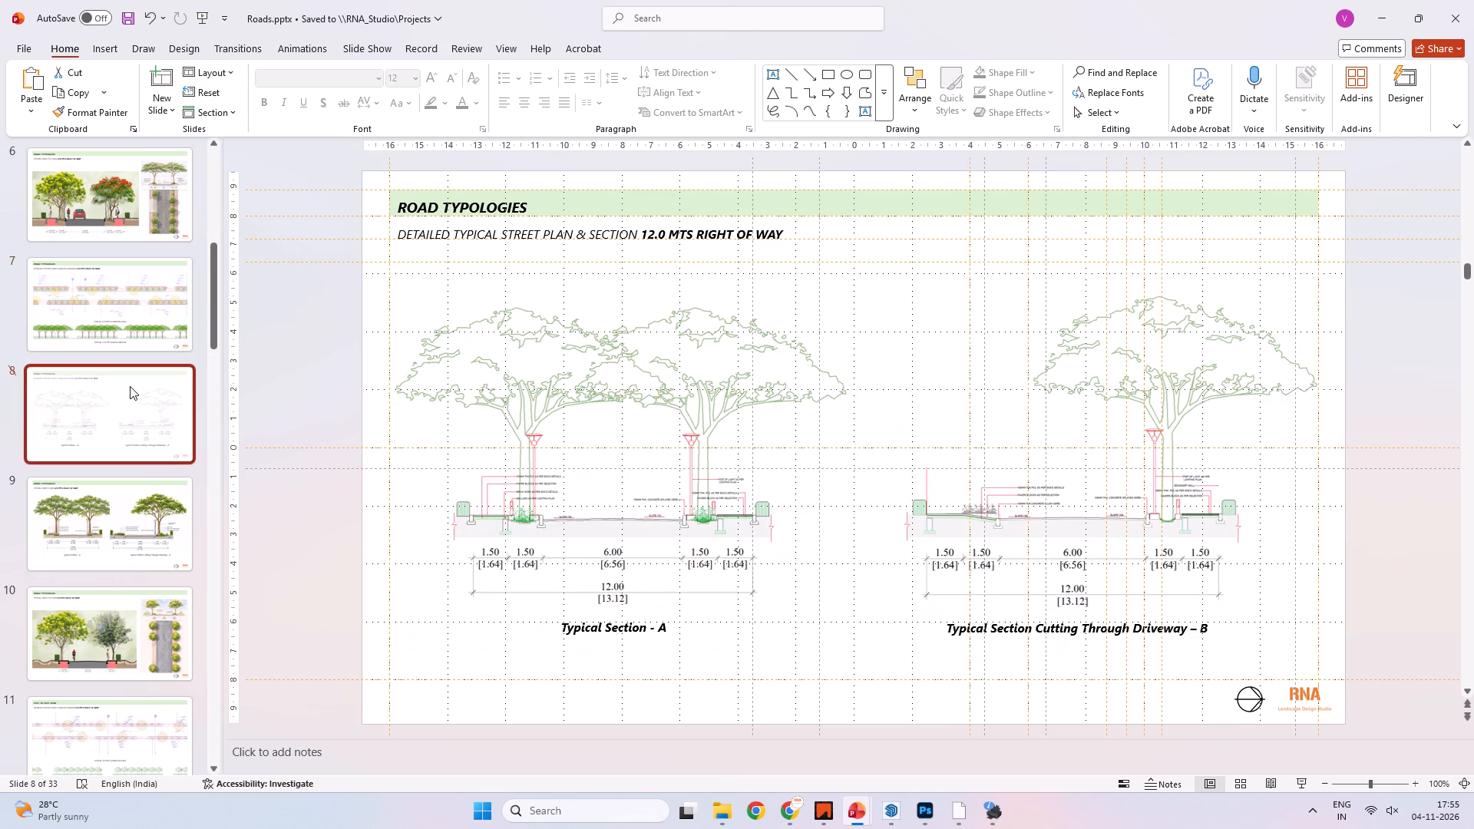
pyautogui.scroll(2, 130, 386)
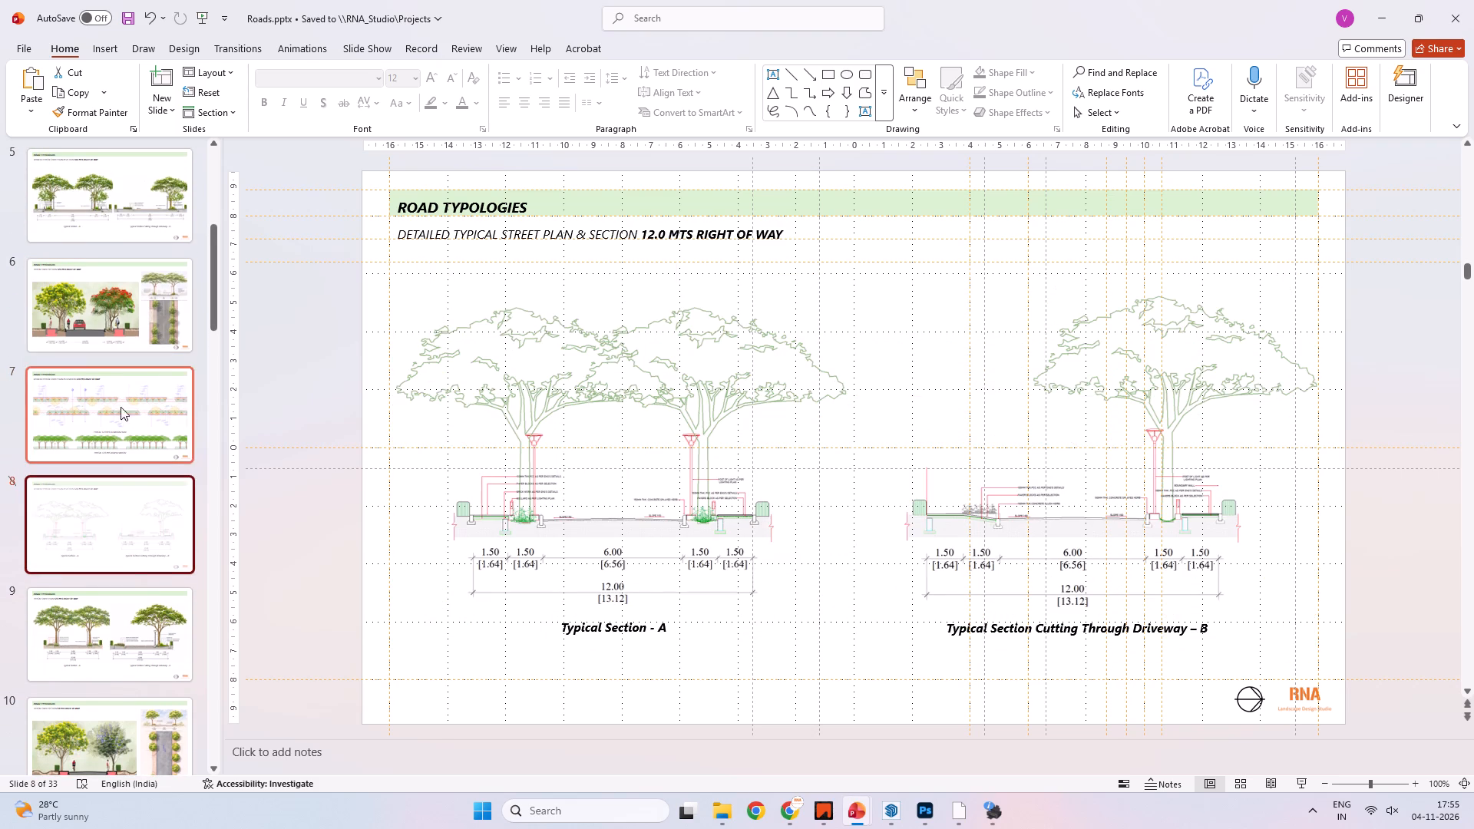
pyautogui.click(120, 423)
pyautogui.click(110, 329)
pyautogui.scroll(3, 121, 346)
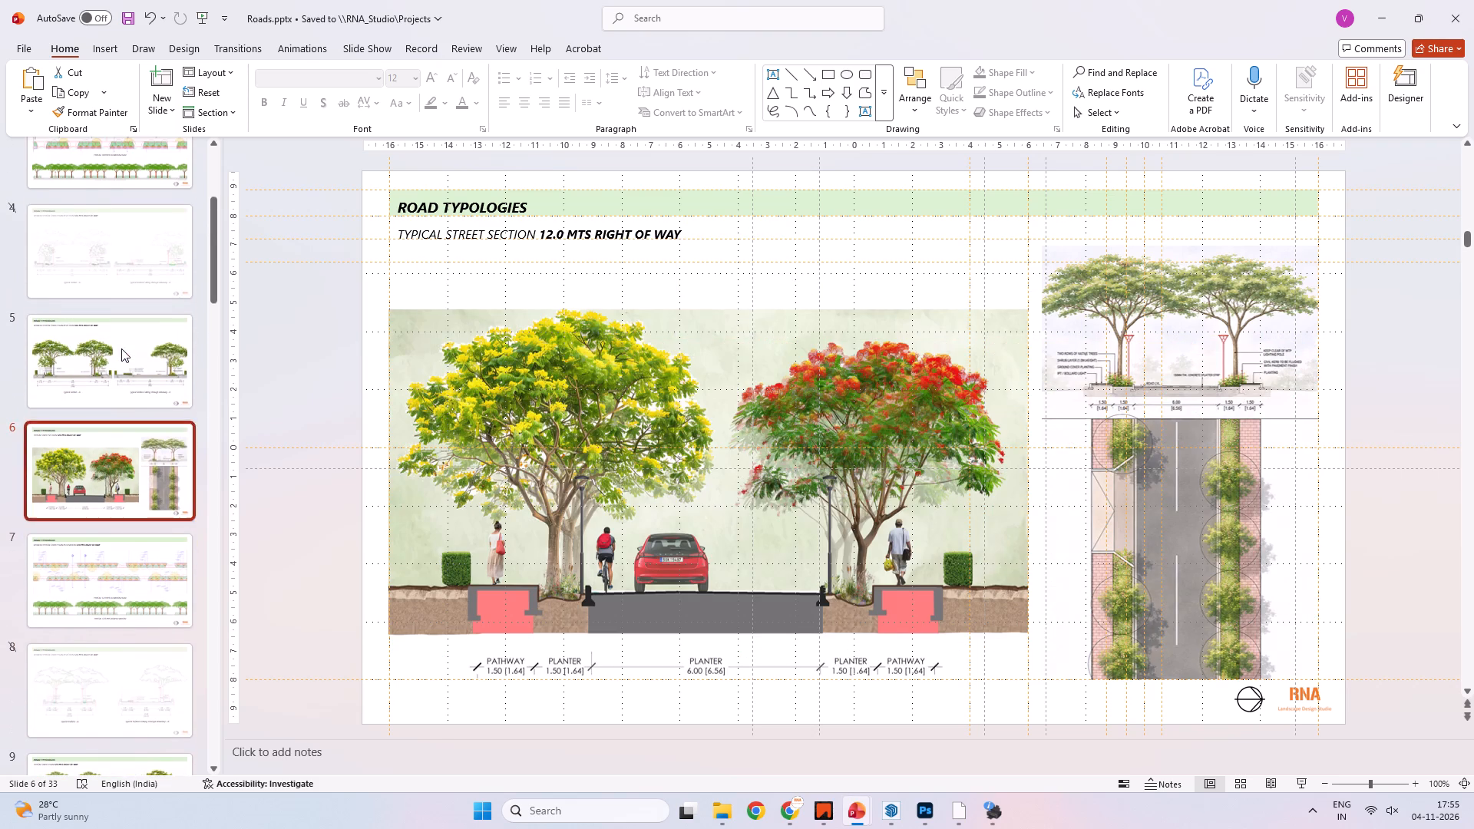
pyautogui.click(121, 348)
pyautogui.click(121, 271)
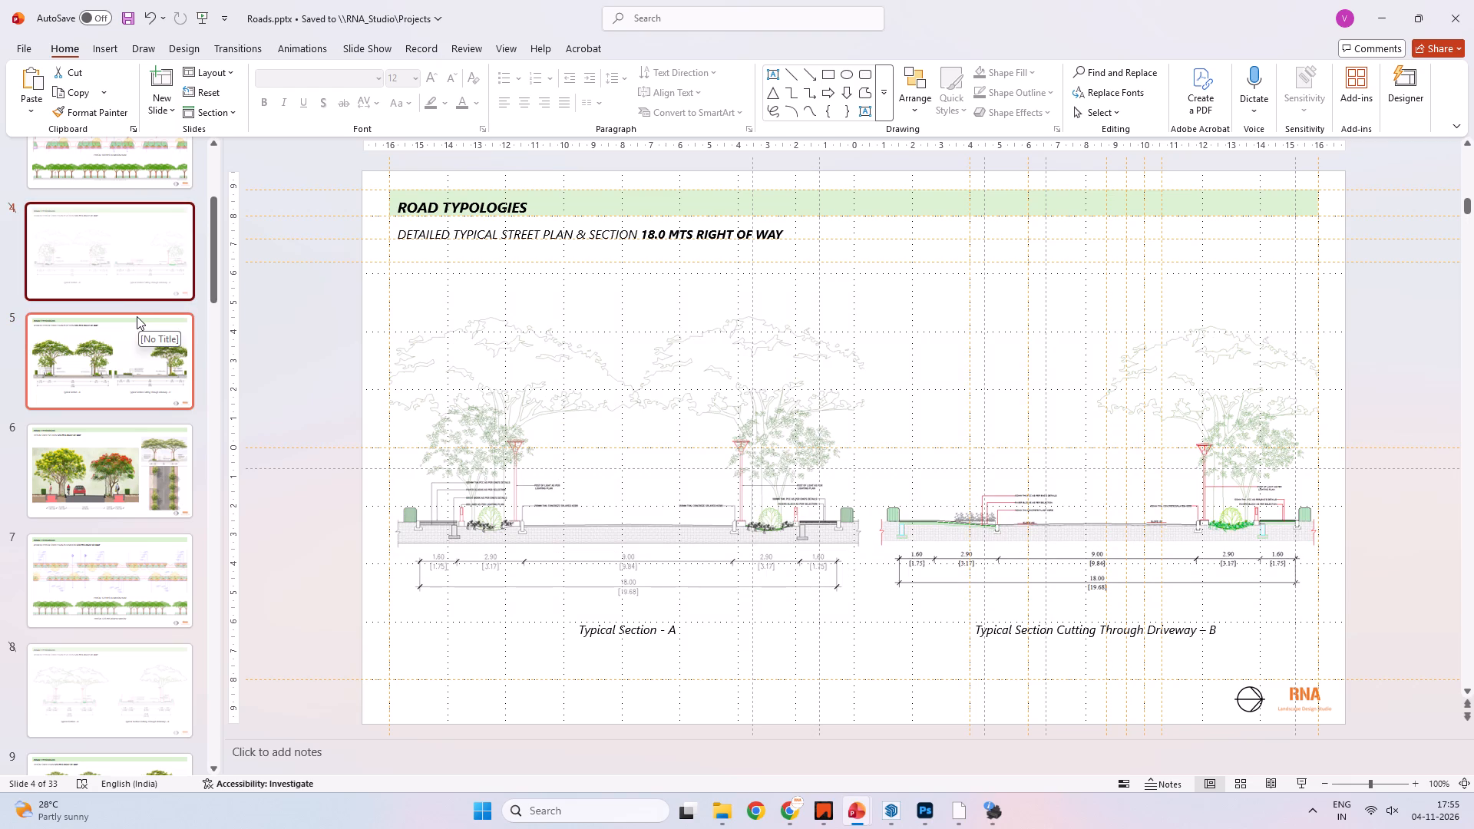
pyautogui.scroll(3, 138, 283)
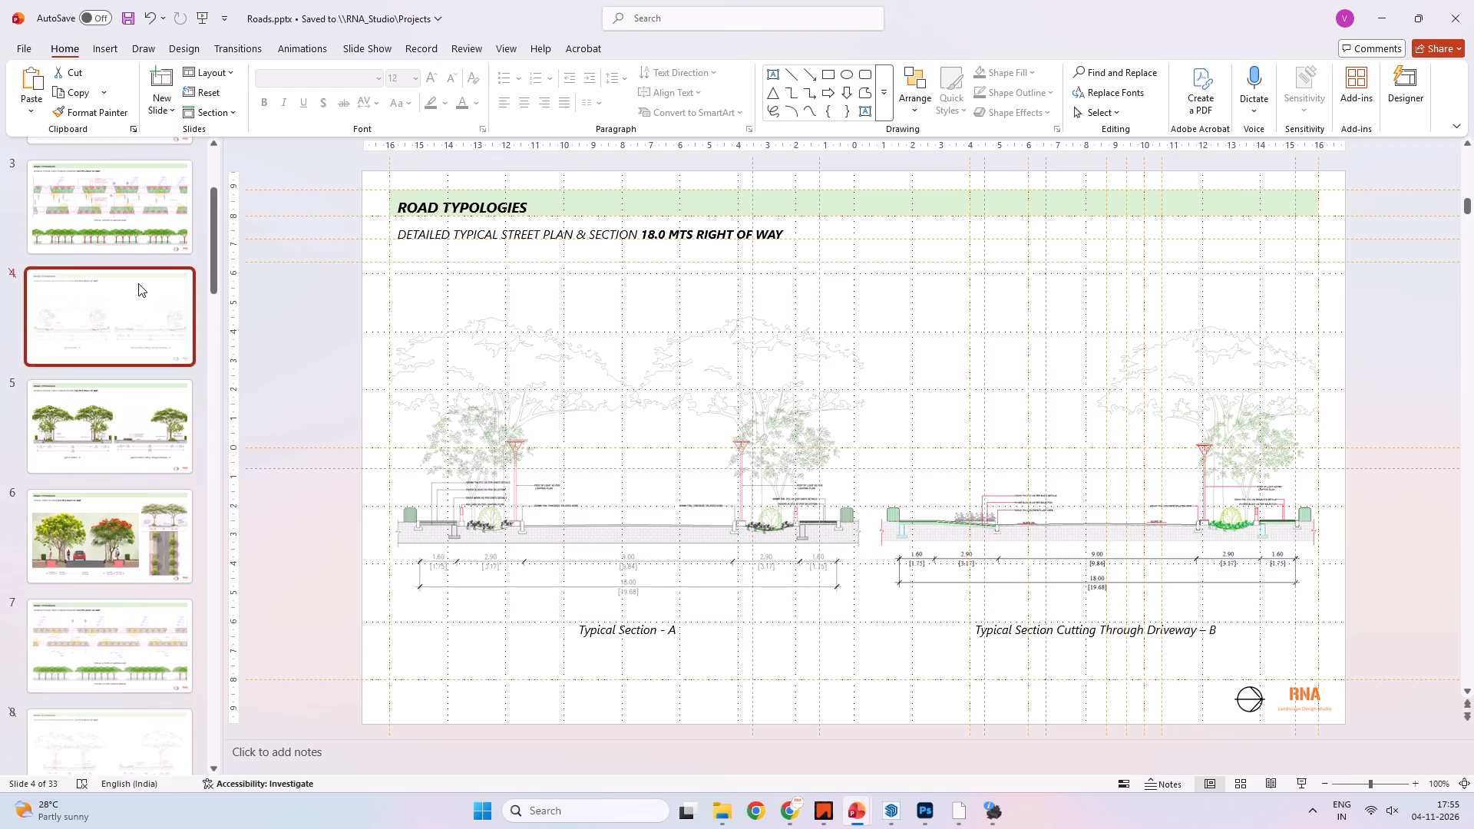
pyautogui.click(131, 306)
pyautogui.click(129, 200)
pyautogui.click(131, 324)
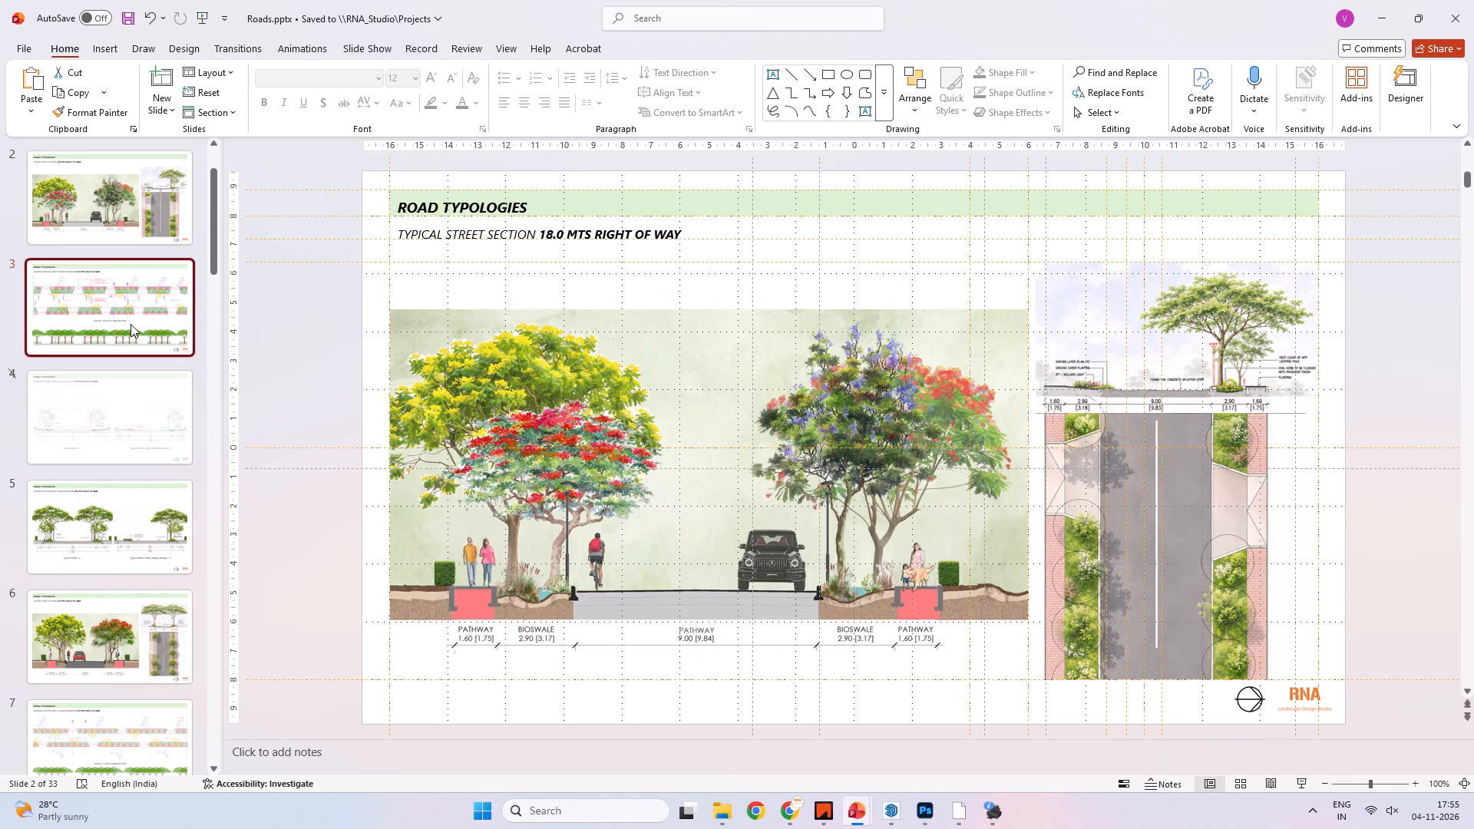
pyautogui.scroll(4, 131, 324)
pyautogui.click(131, 324)
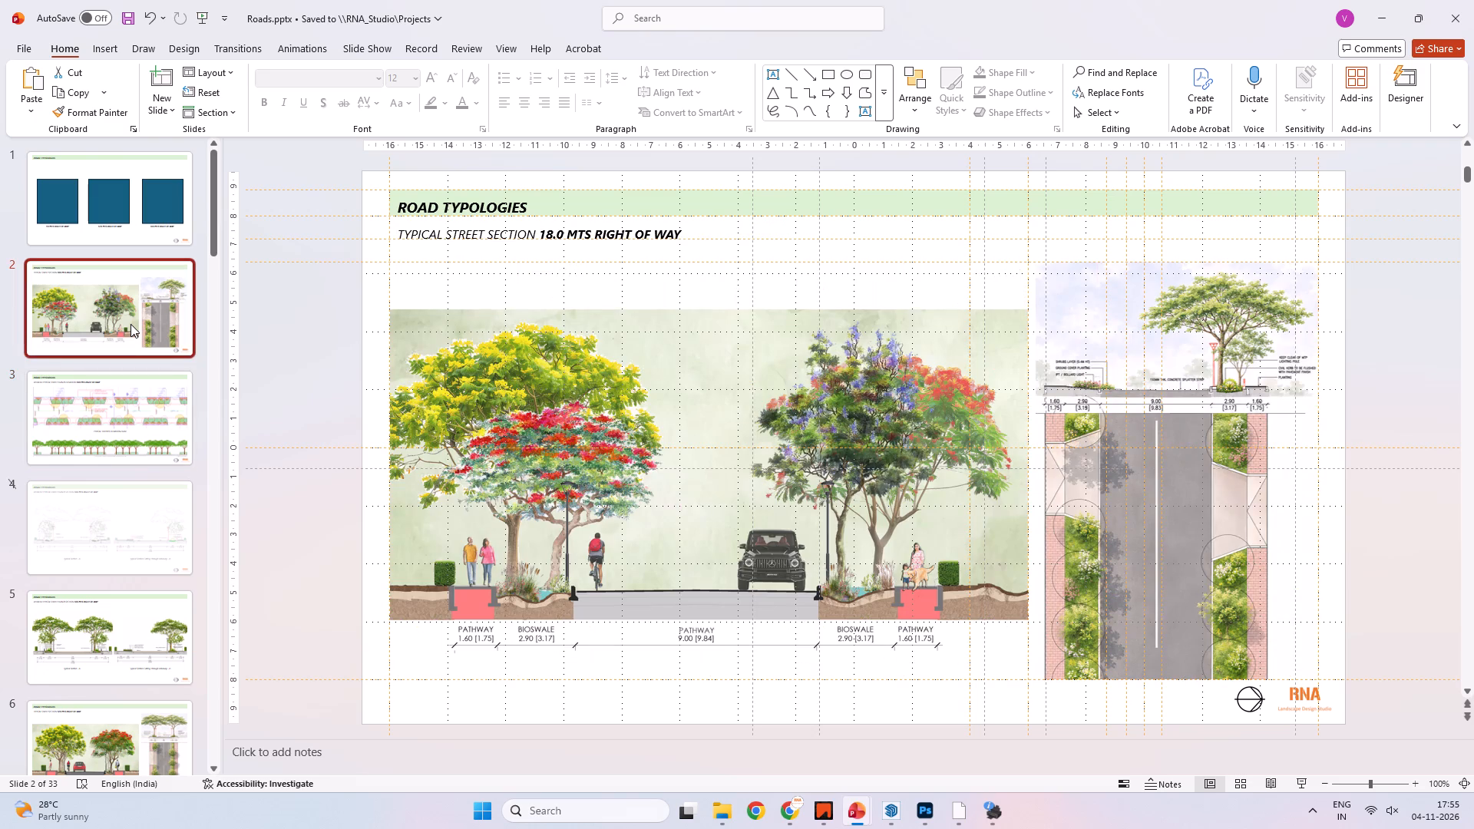
# Compare the plan, elevation and section wording in the subtitles across slides 2 to 7.
pyautogui.press('Down')
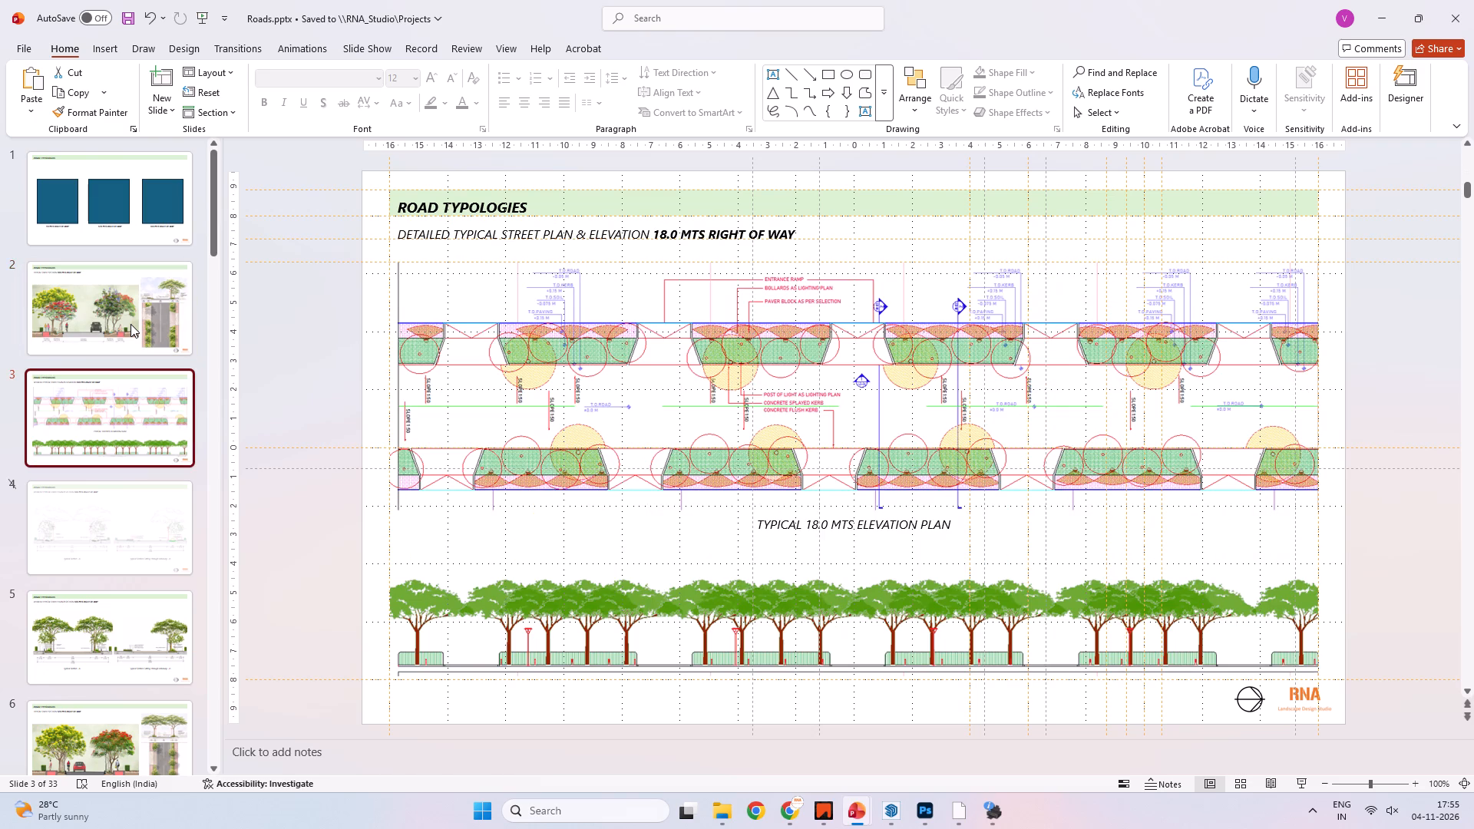
pyautogui.press('Down')
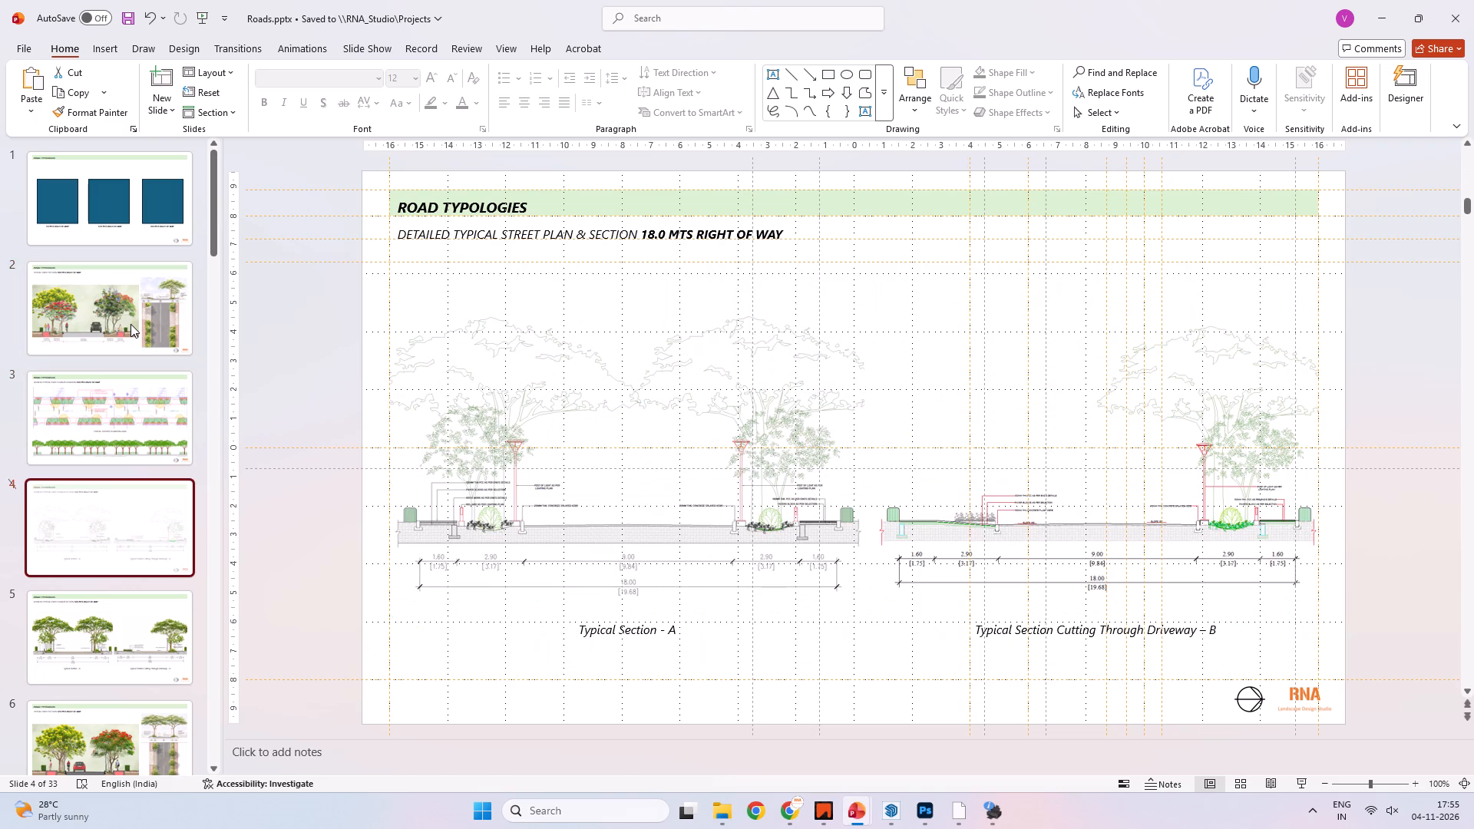
pyautogui.press('Down')
pyautogui.press('Down')
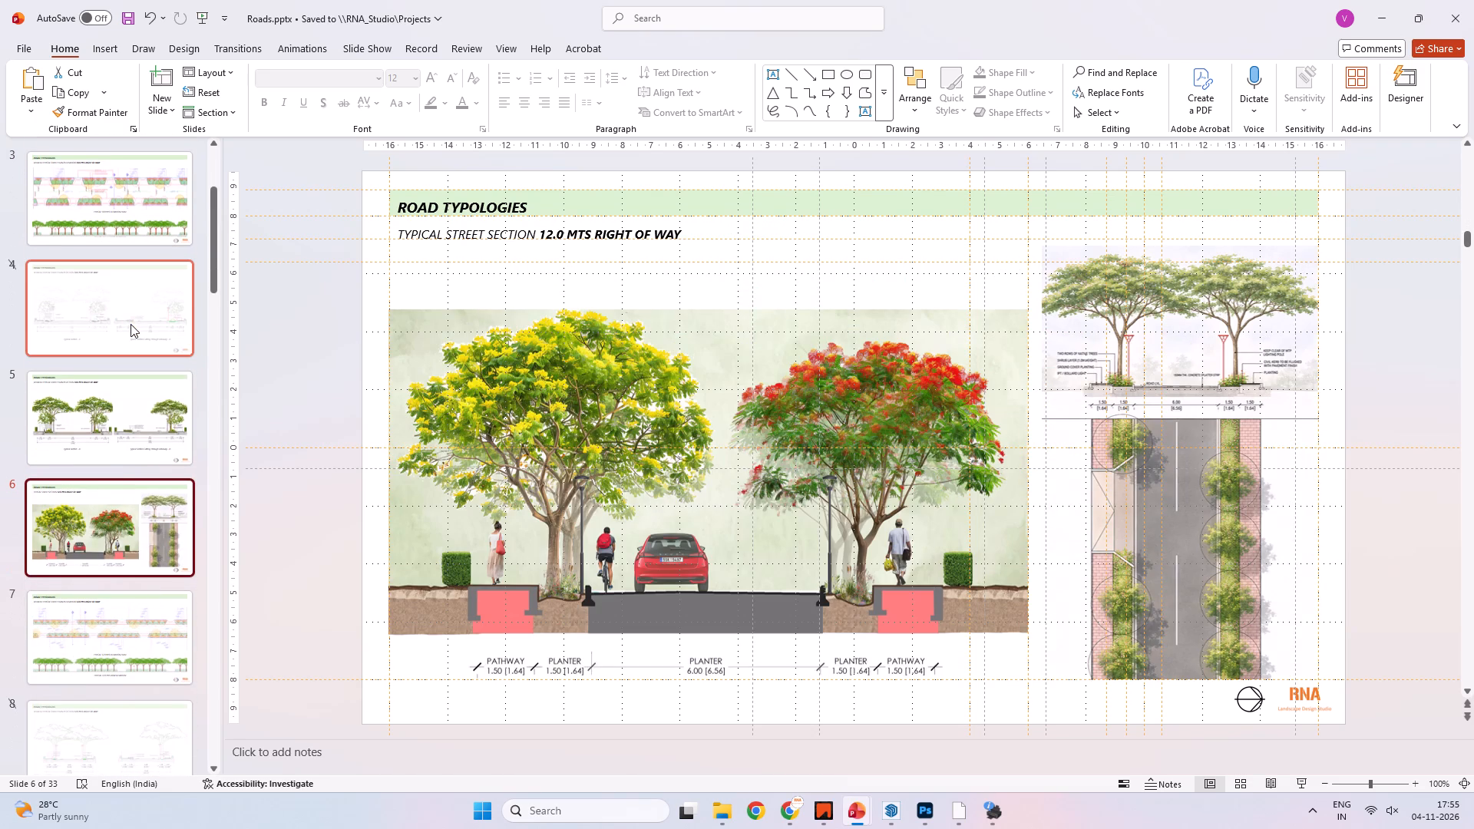
pyautogui.press('Down')
pyautogui.press('Up')
pyautogui.press('Up')
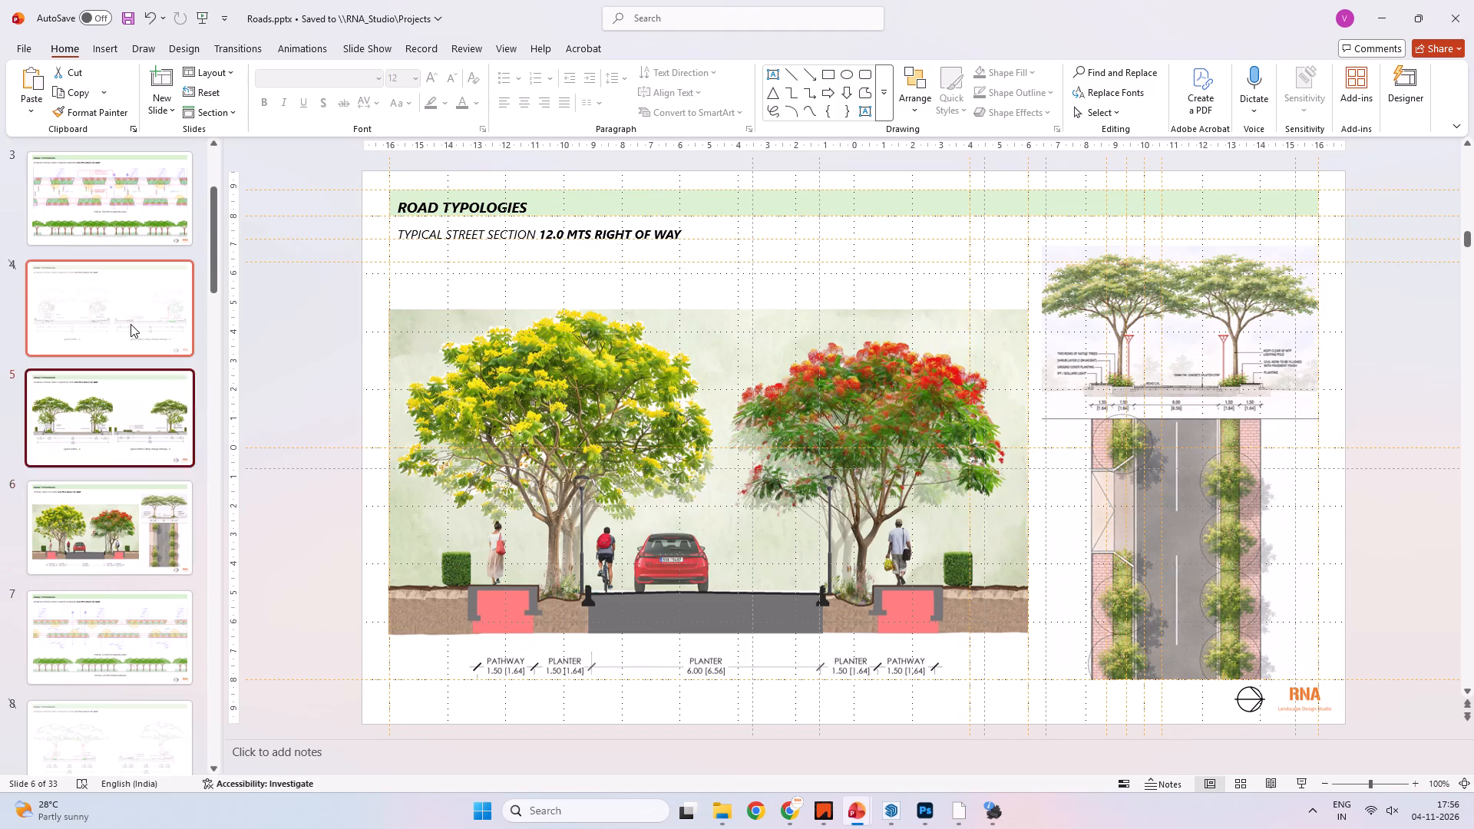
pyautogui.press('Up')
pyautogui.press('Up')
pyautogui.press('Up')
pyautogui.press('Down')
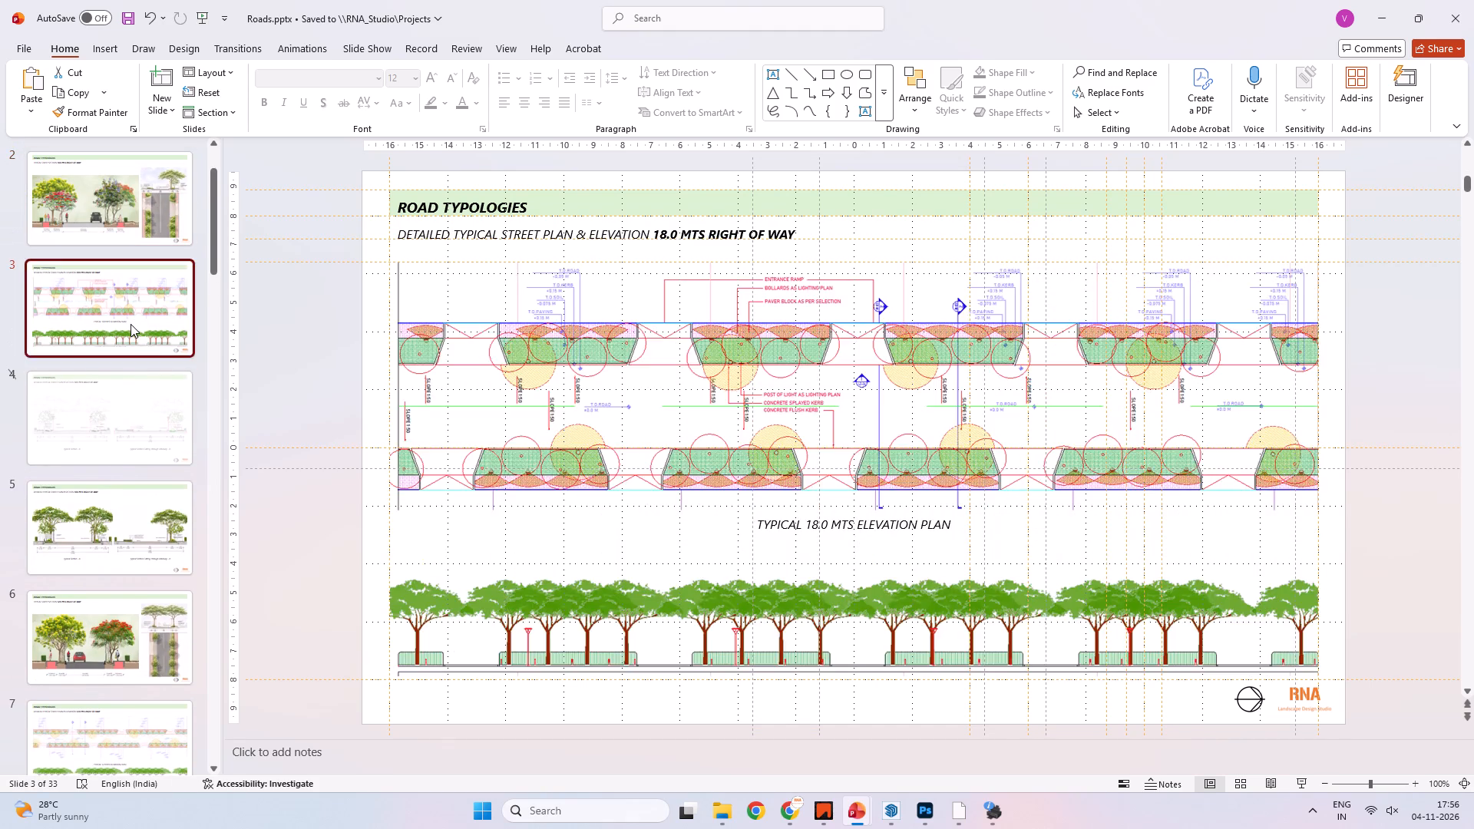
pyautogui.press('Down')
pyautogui.press('Down')
pyautogui.press('Down')
pyautogui.press('Down')
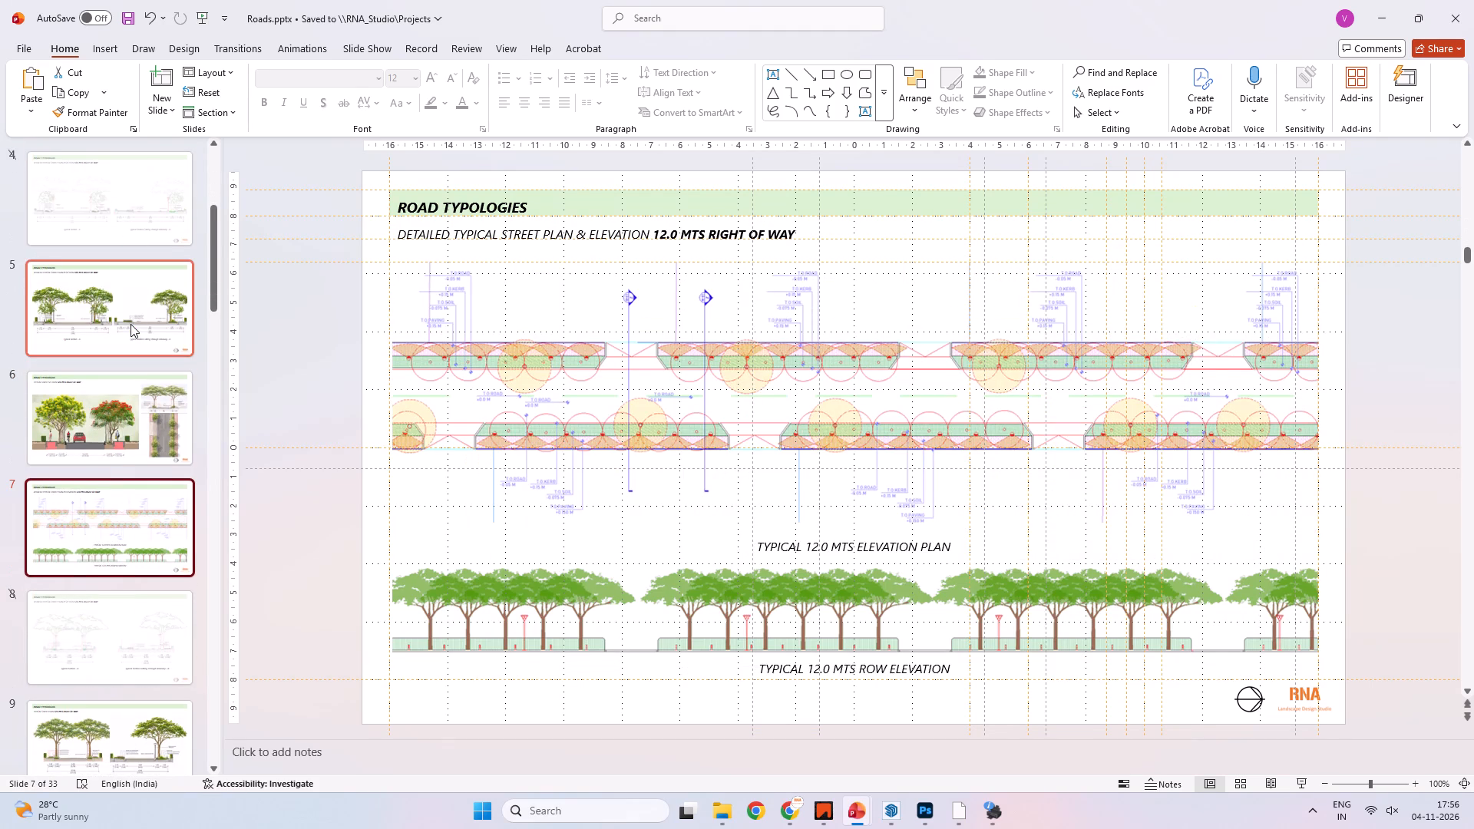
# Remove "PLAN &" from slide 8's subtitle so it reads "DETAILED TYPICAL STREET SECTION 12.0 MTS RIGHT OF WAY".
pyautogui.press('Down')
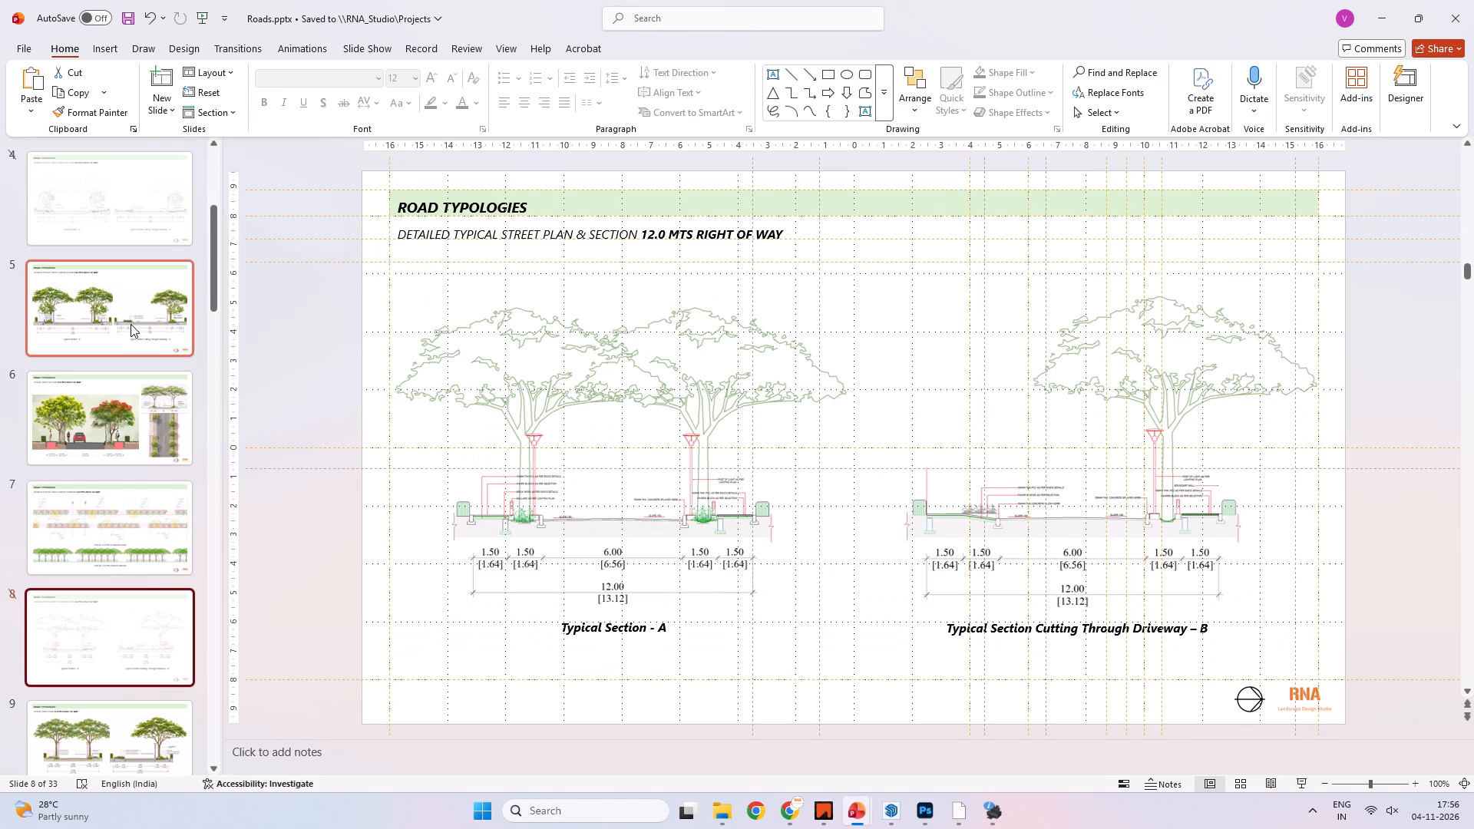
pyautogui.click(570, 235)
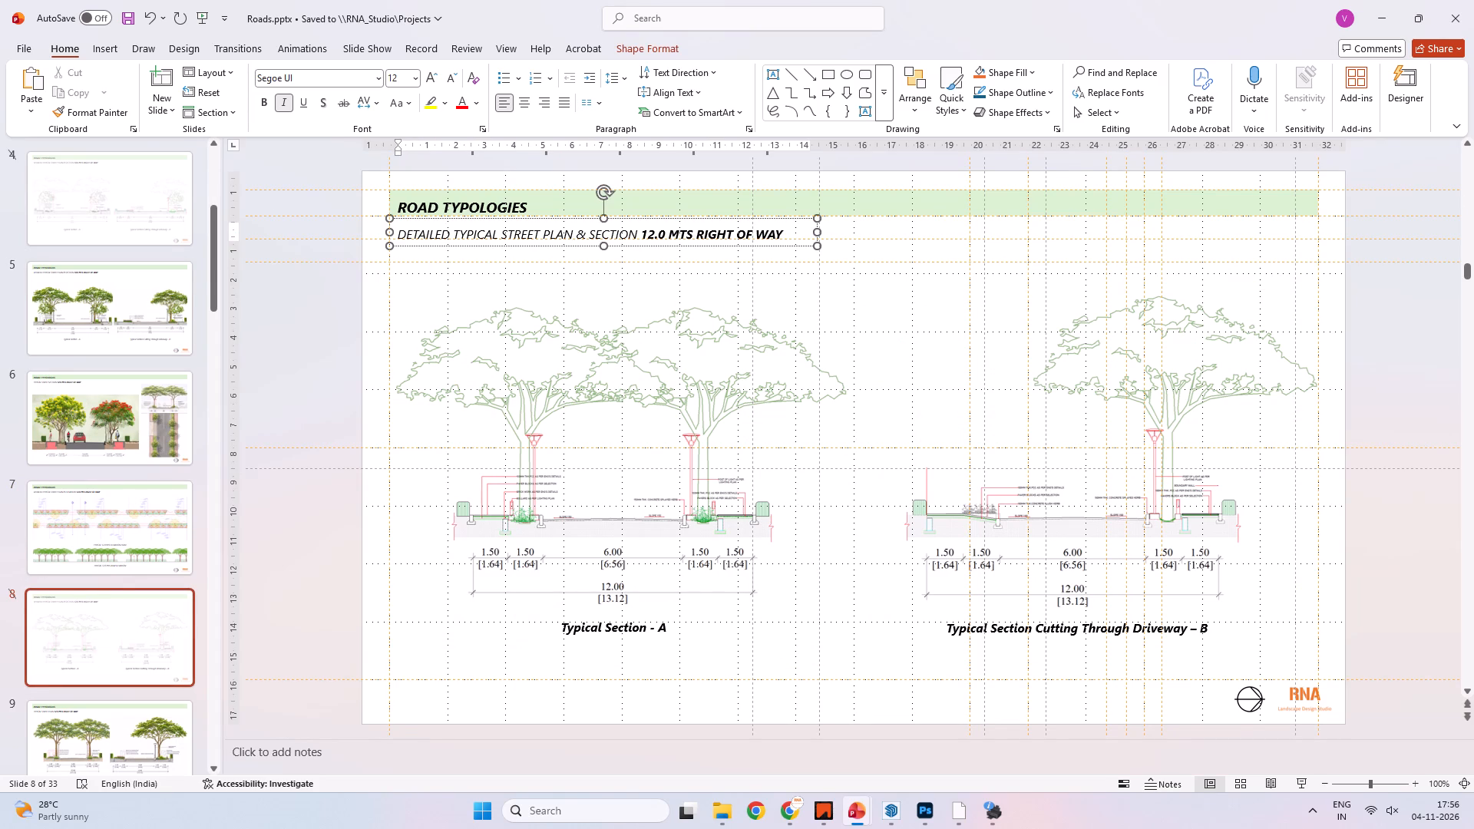
pyautogui.click(589, 236)
pyautogui.press('BackSpace')
pyautogui.press('BackSpace')
pyautogui.press('BackSpace')
pyautogui.press('BackSpace')
pyautogui.press('BackSpace')
pyautogui.press('BackSpace')
pyautogui.press('BackSpace')
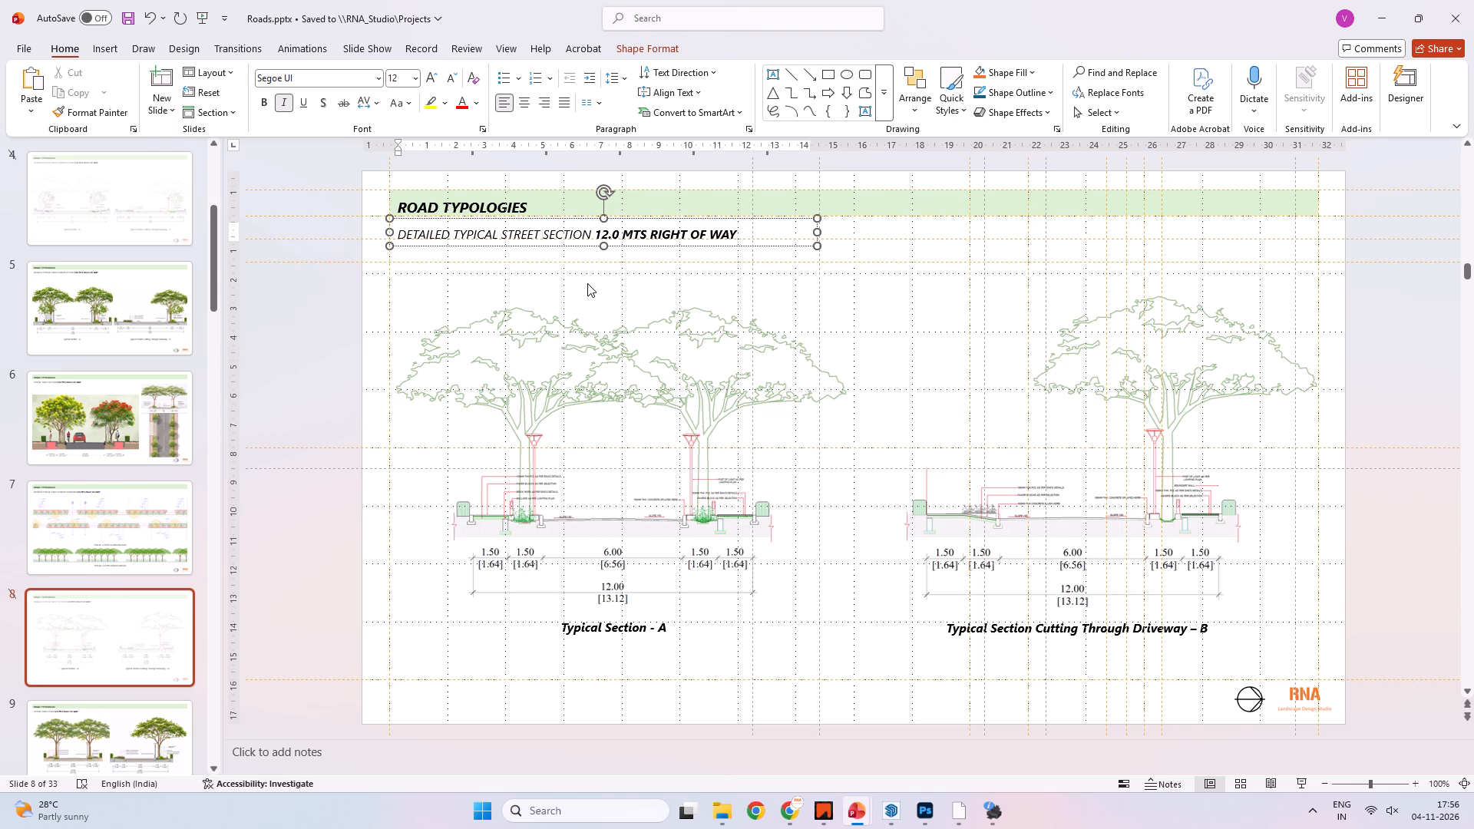
pyautogui.click(323, 313)
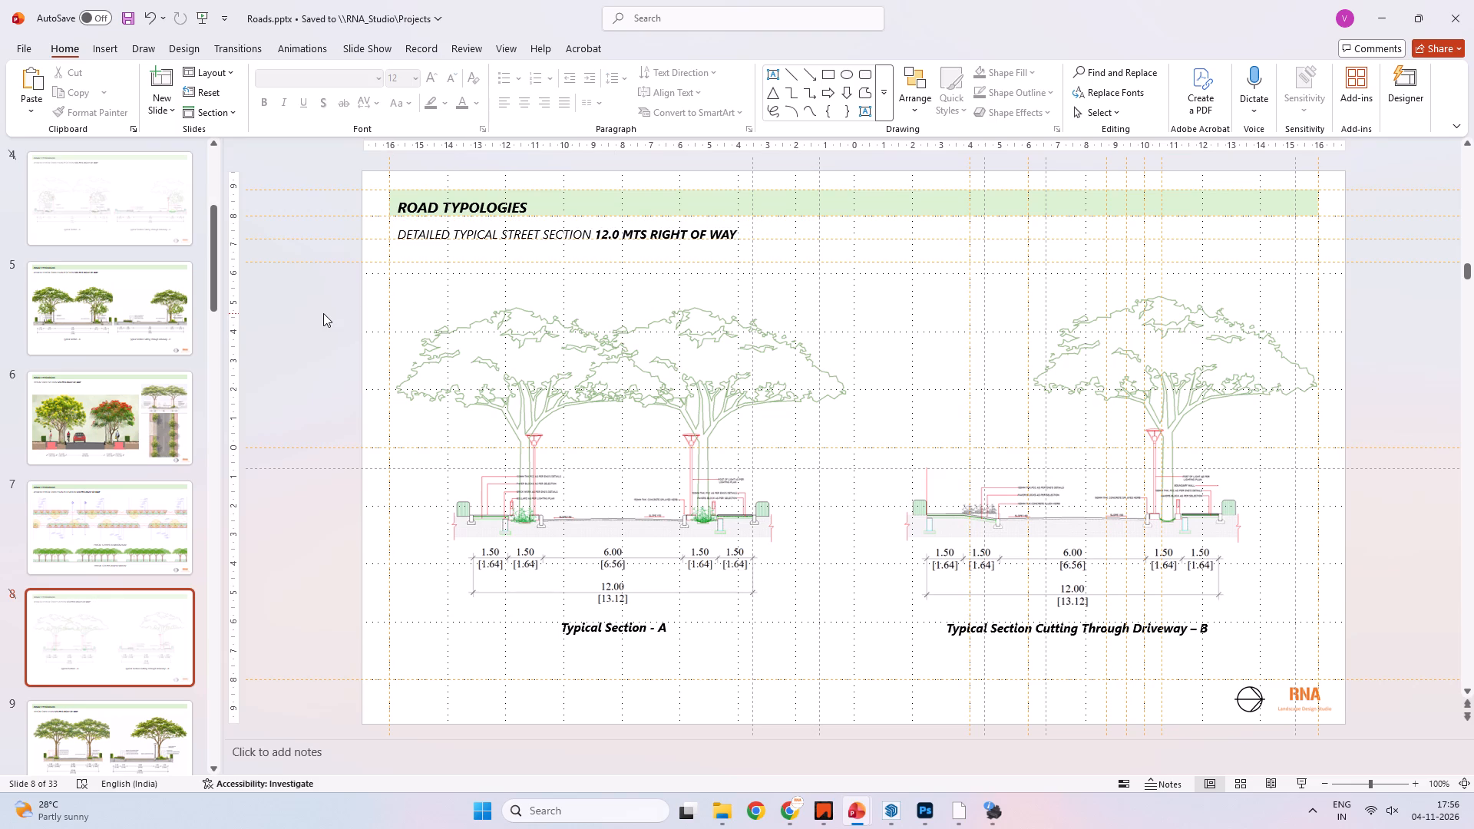
# Remove "STREET PLAN &" from slide 4's subtitle so it reads "DETAILED TYPICAL SECTION 18.0 MTS RIGHT OF WAY".
pyautogui.scroll(2, 124, 345)
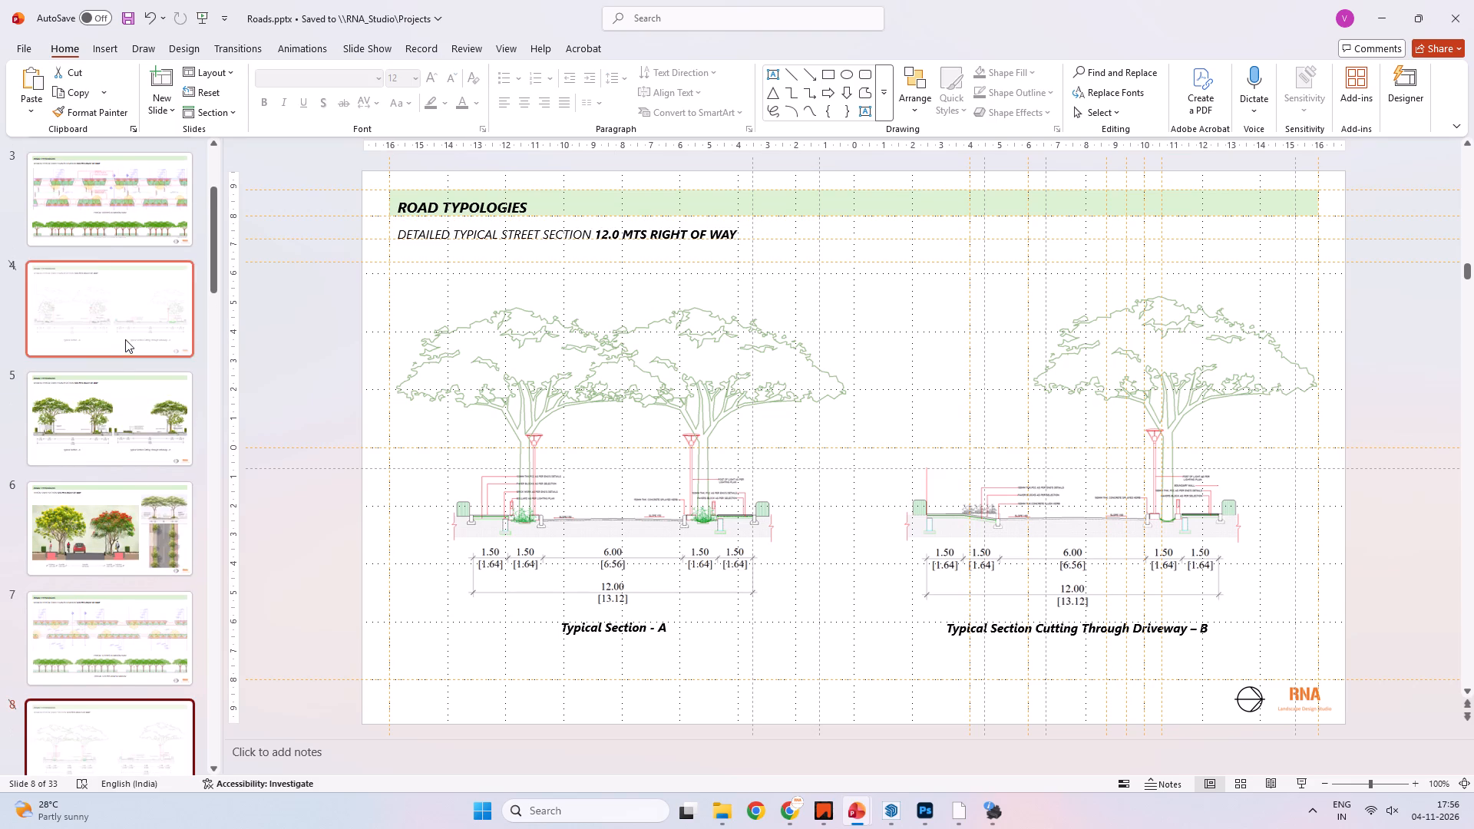
pyautogui.click(118, 322)
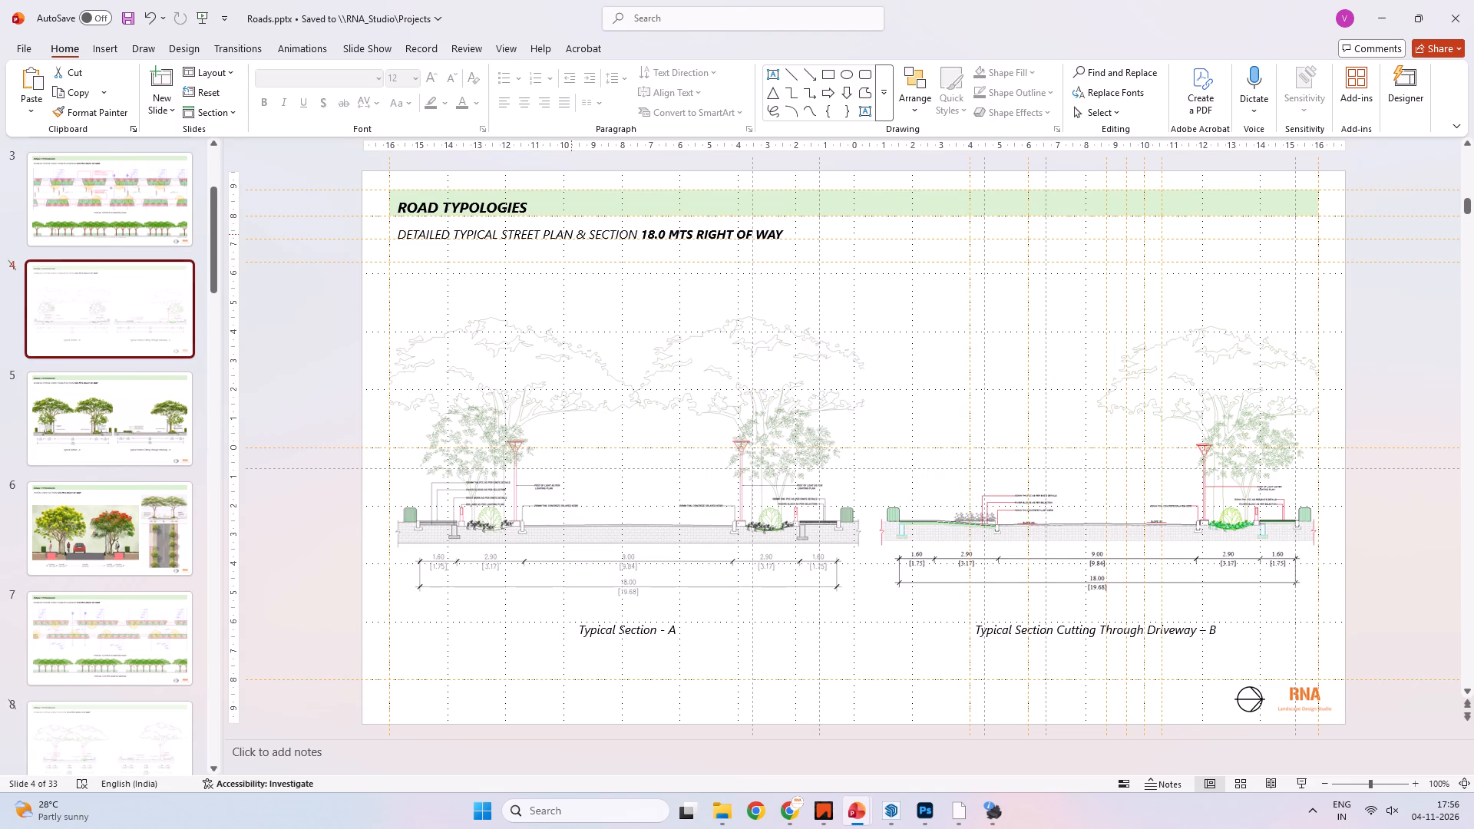
pyautogui.click(571, 234)
pyautogui.press('BackSpace')
pyautogui.press('BackSpace')
pyautogui.press('BackSpace')
pyautogui.press('BackSpace')
pyautogui.press('BackSpace')
pyautogui.press('BackSpace')
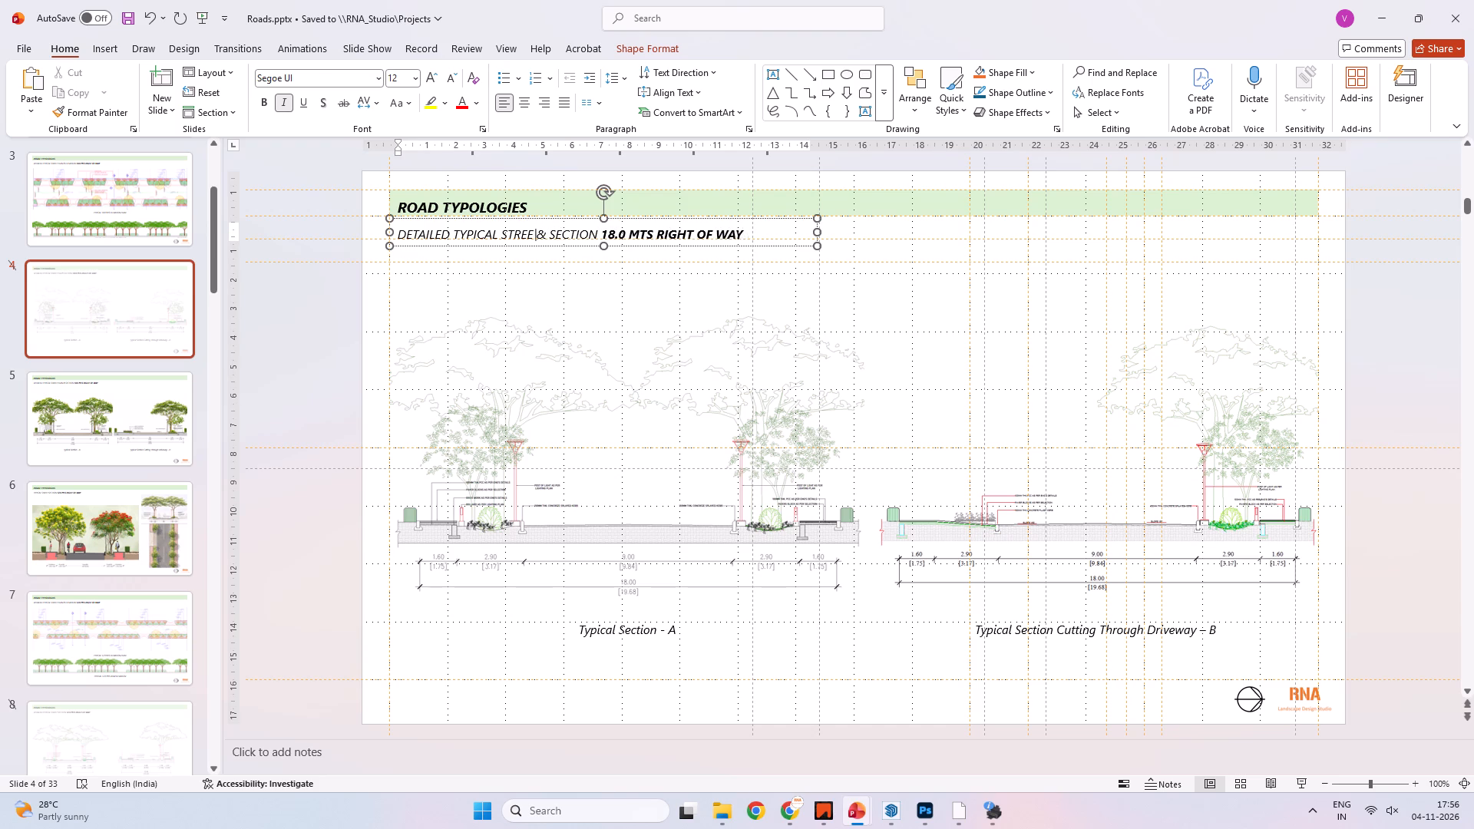
pyautogui.press('BackSpace')
pyautogui.press('BackSpace')
pyautogui.press('BackSpace')
pyautogui.press('BackSpace')
pyautogui.press('BackSpace')
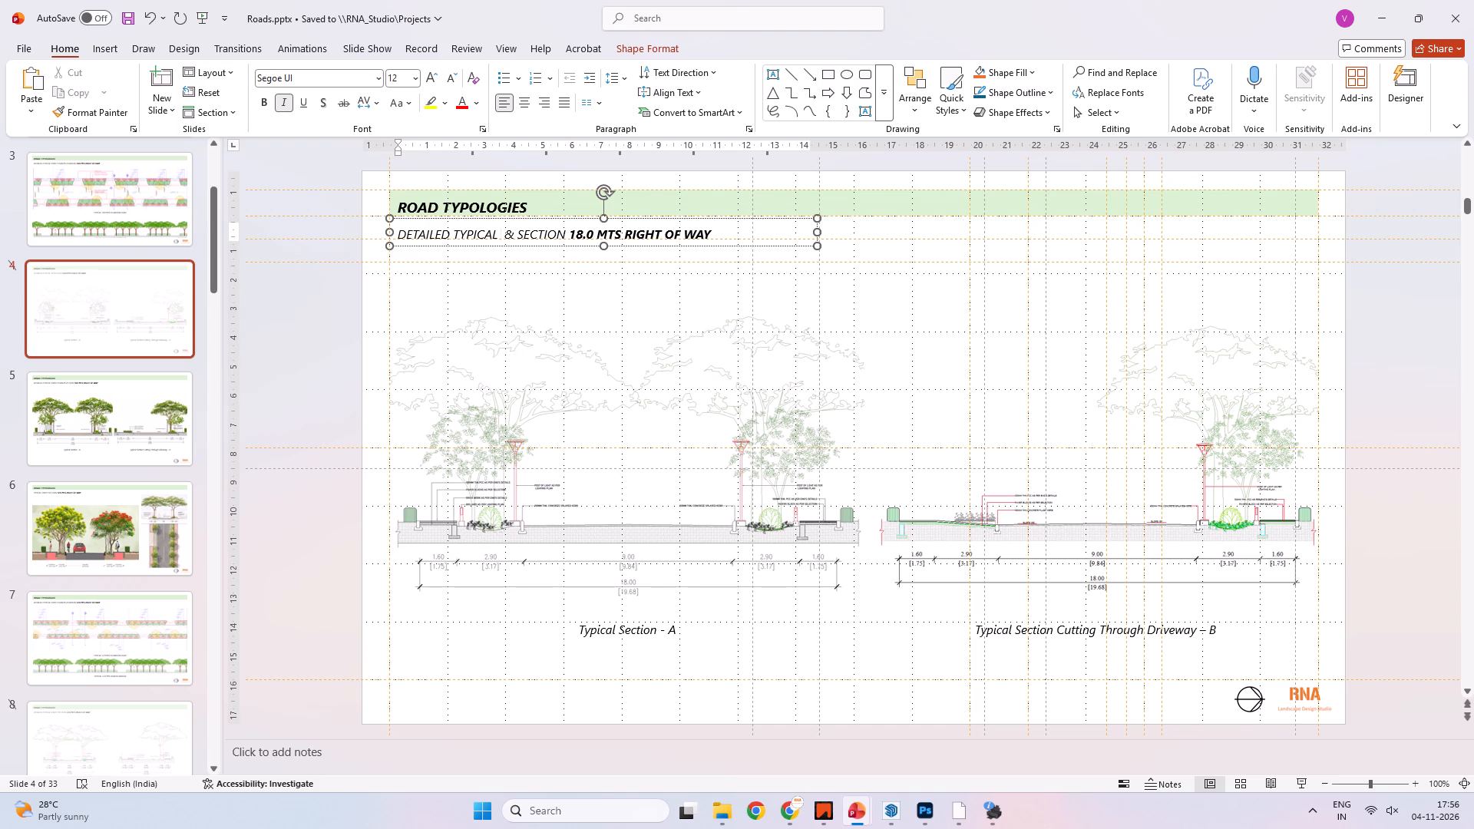
pyautogui.press('Delete')
pyautogui.press('Delete')
pyautogui.press('Delete')
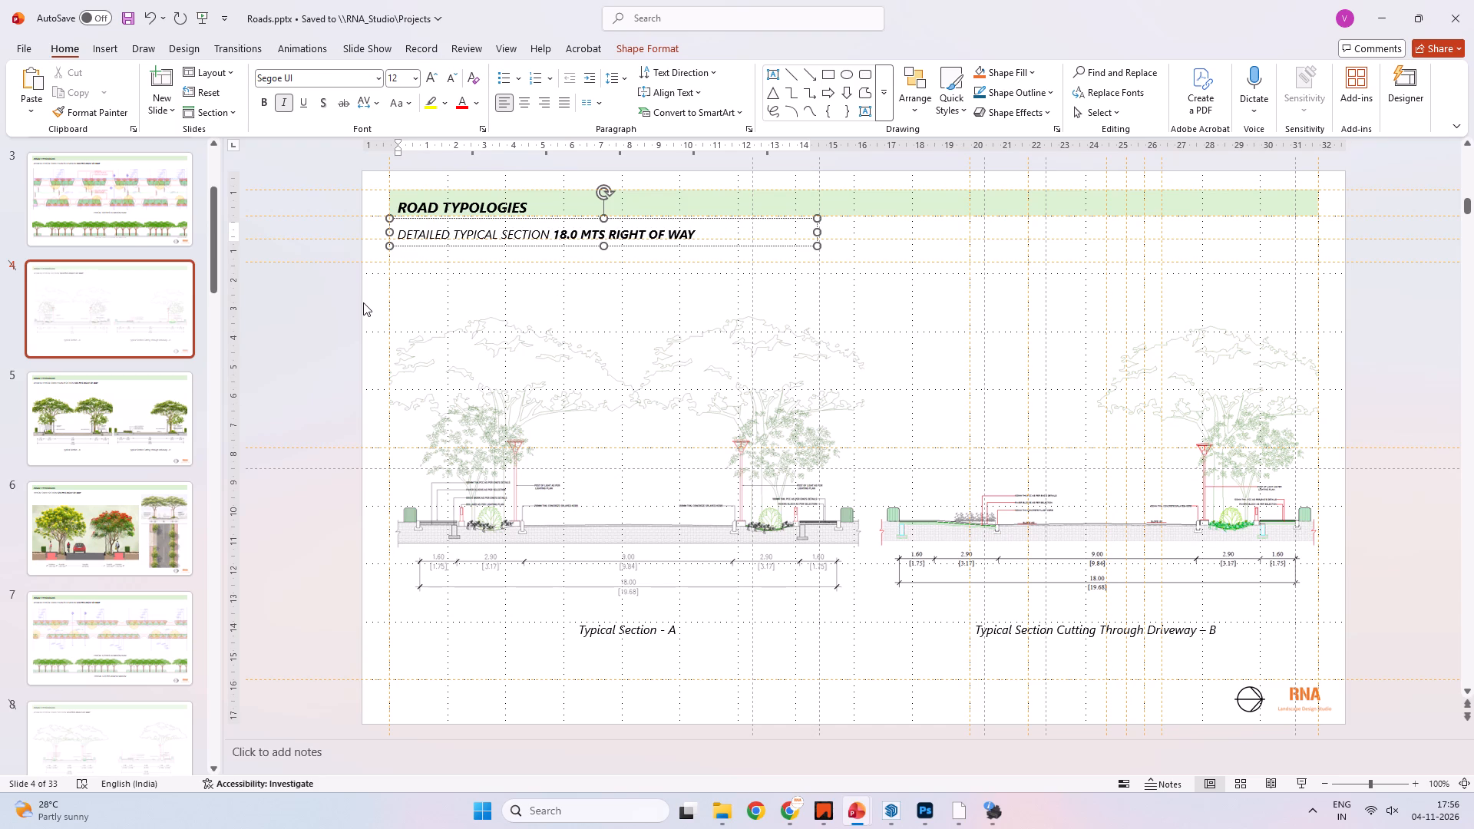
pyautogui.click(363, 302)
# Shorten slide 5's subtitle to "DETAILED TYPICAL SECTION 18.0 MTS RIGHT OF WAY" by removing "STREET PLAN &".
pyautogui.scroll(3, 107, 266)
pyautogui.click(123, 239)
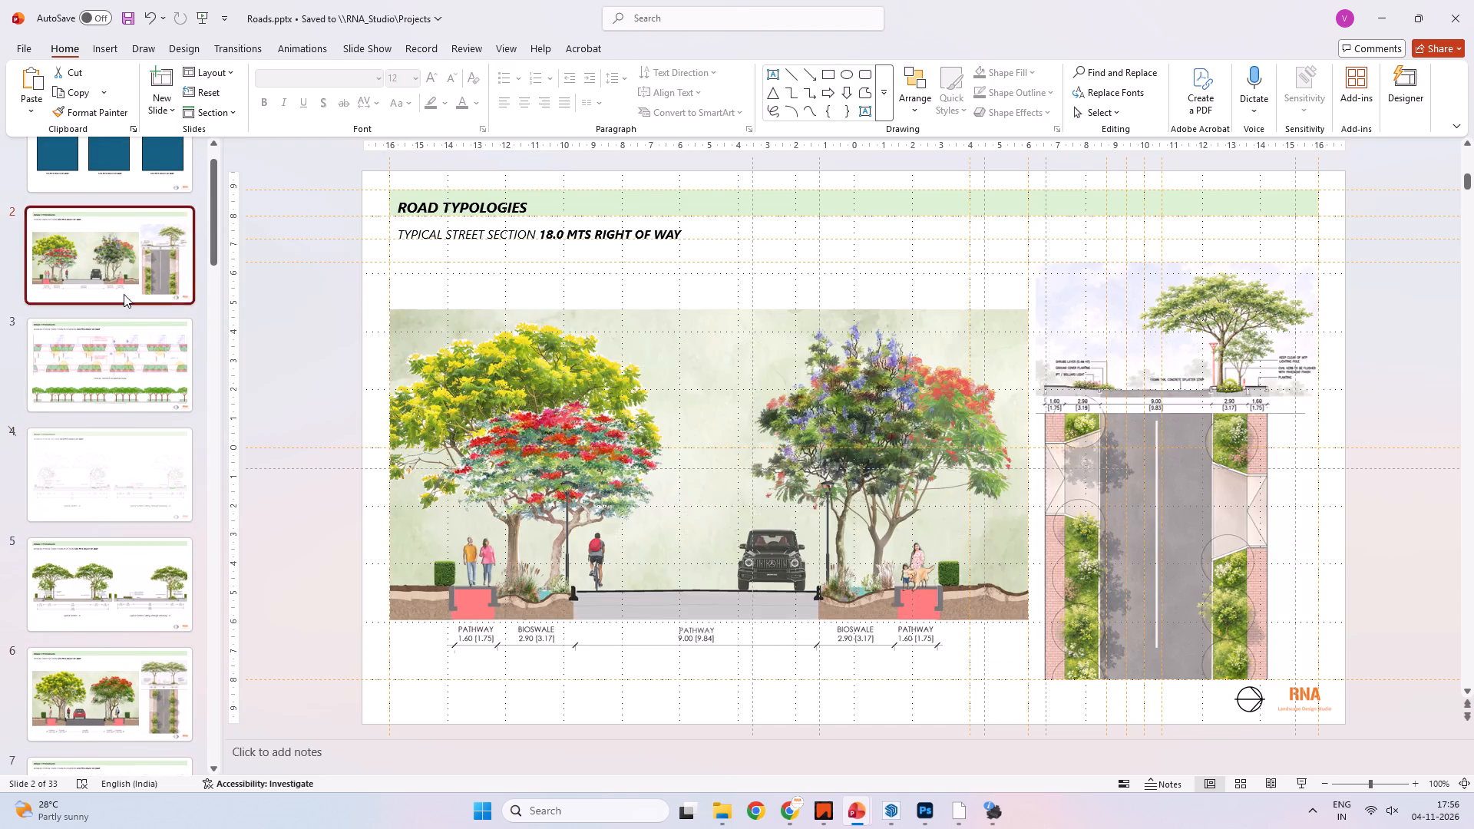
pyautogui.click(125, 369)
pyautogui.press('Down')
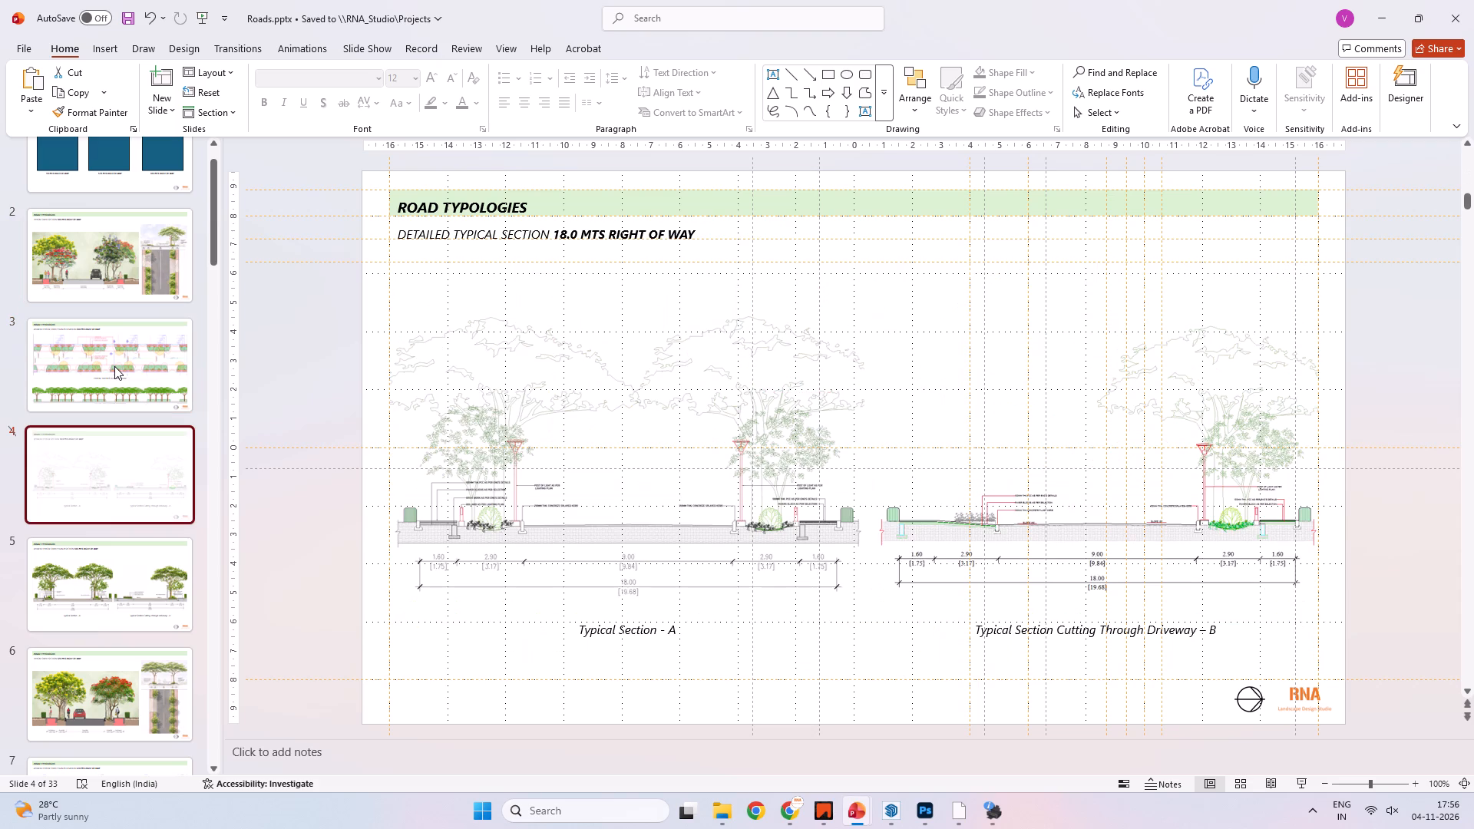
pyautogui.press('Down')
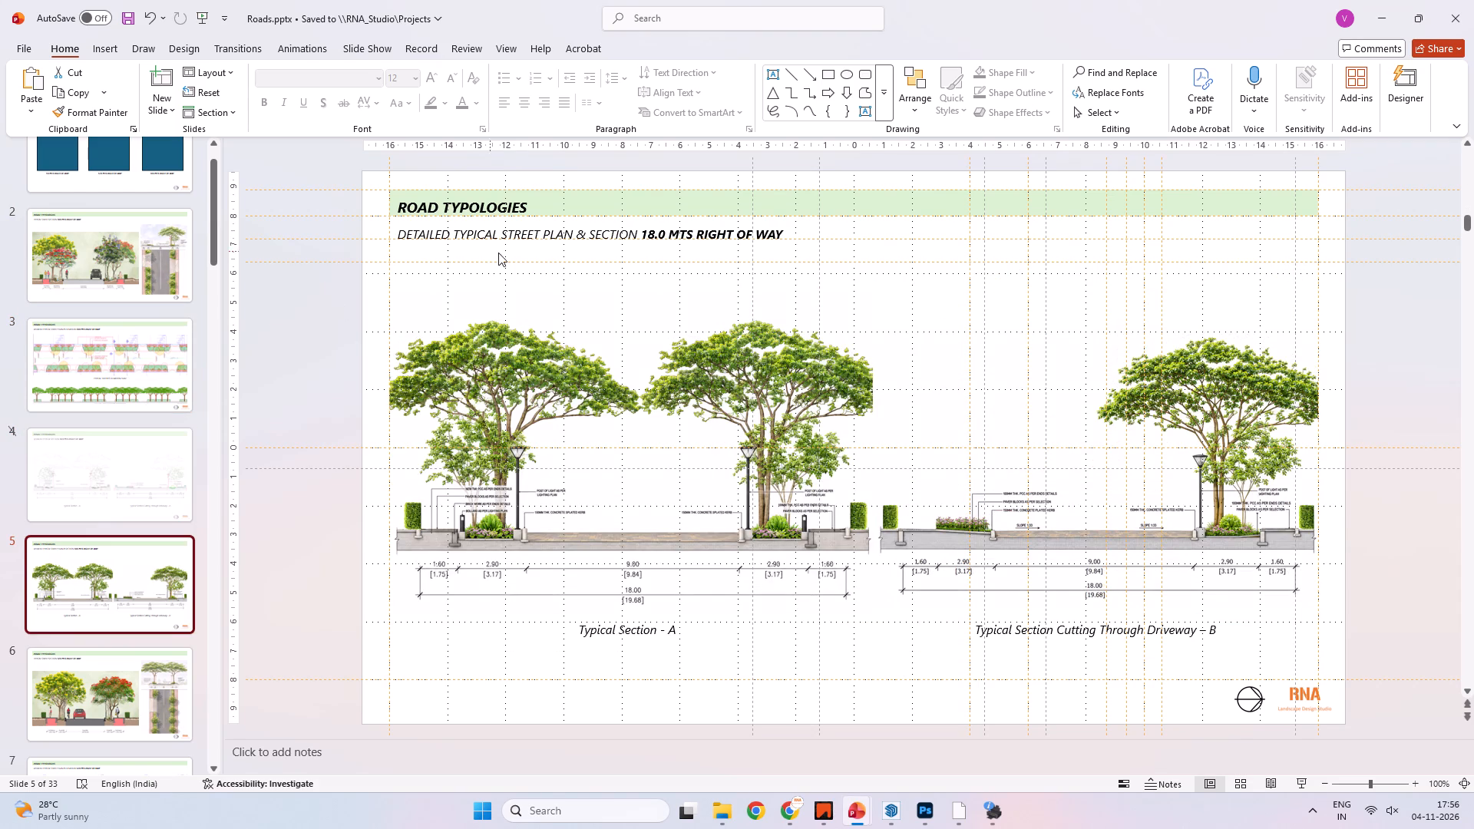
pyautogui.click(570, 235)
pyautogui.press('Right')
pyautogui.press('Right')
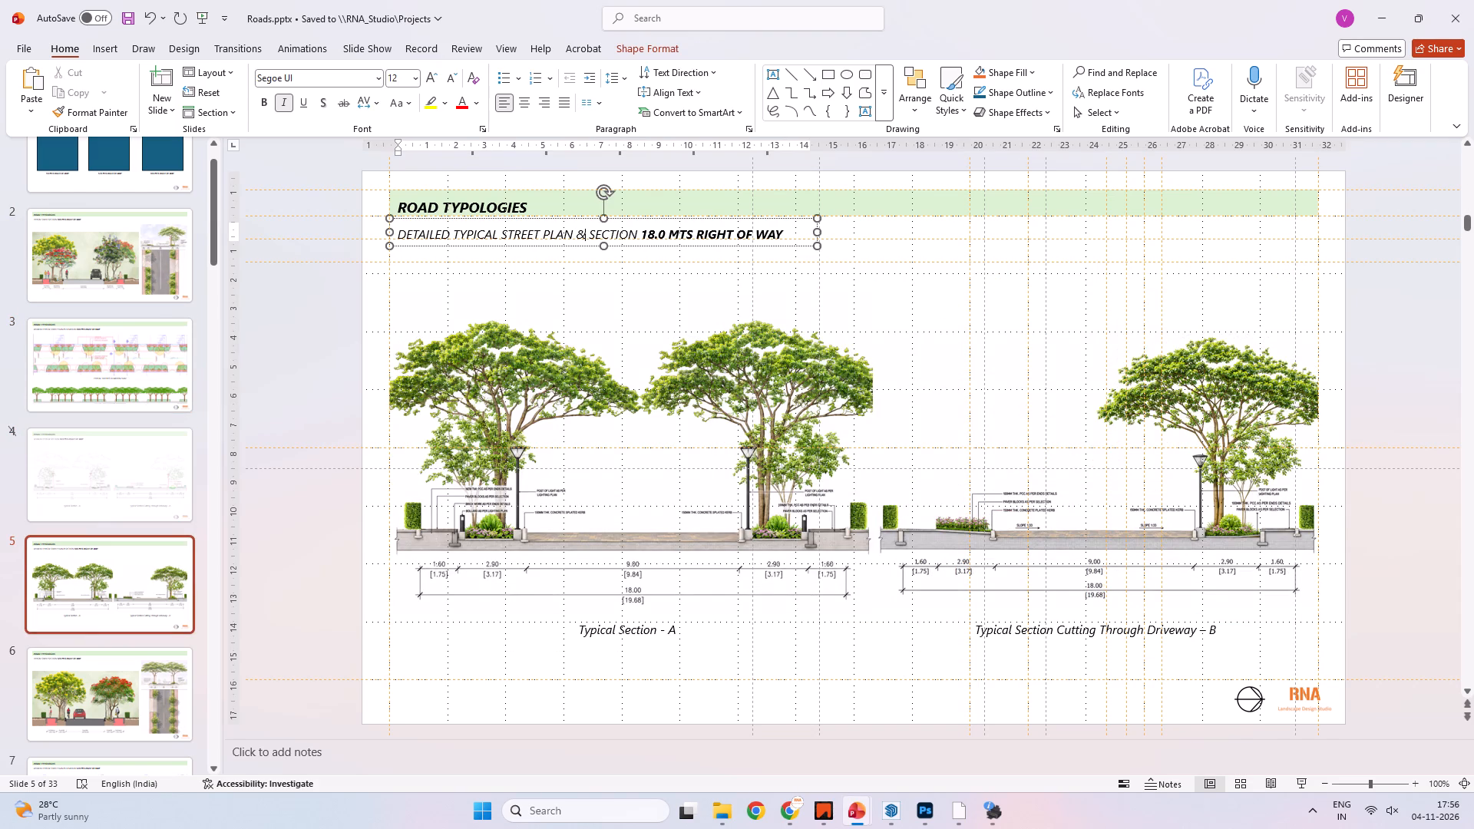
pyautogui.press('BackSpace')
pyautogui.press('BackSpace')
pyautogui.press('BackSpace')
pyautogui.press('BackSpace')
pyautogui.press('BackSpace')
pyautogui.press('BackSpace')
pyautogui.press('BackSpace')
pyautogui.press('BackSpace')
pyautogui.press('BackSpace')
pyautogui.press('BackSpace')
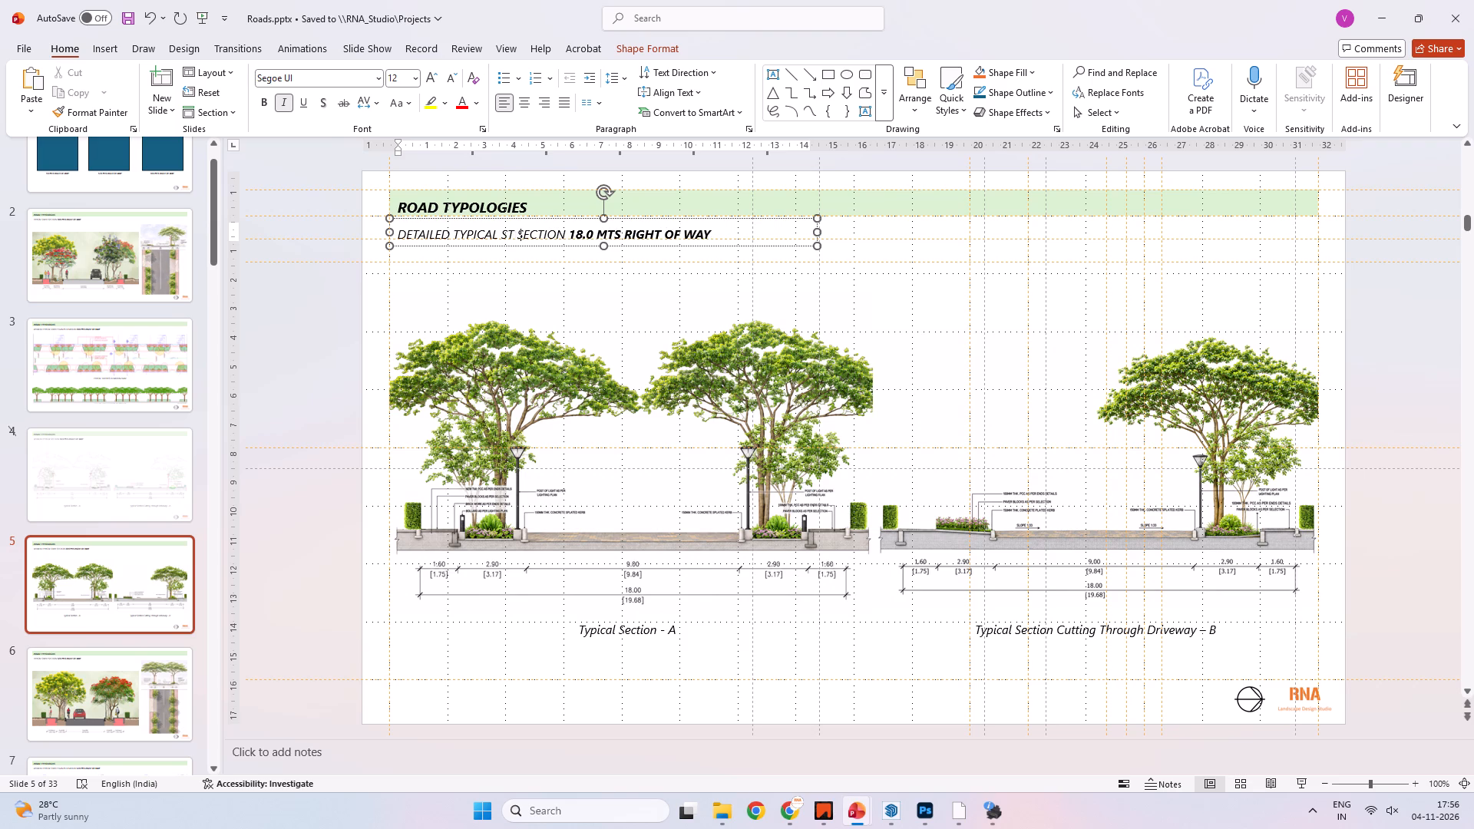
pyautogui.press('BackSpace')
pyautogui.press('BackSpace')
pyautogui.press('BackSpace')
pyautogui.press('BackSpace')
pyautogui.click(328, 322)
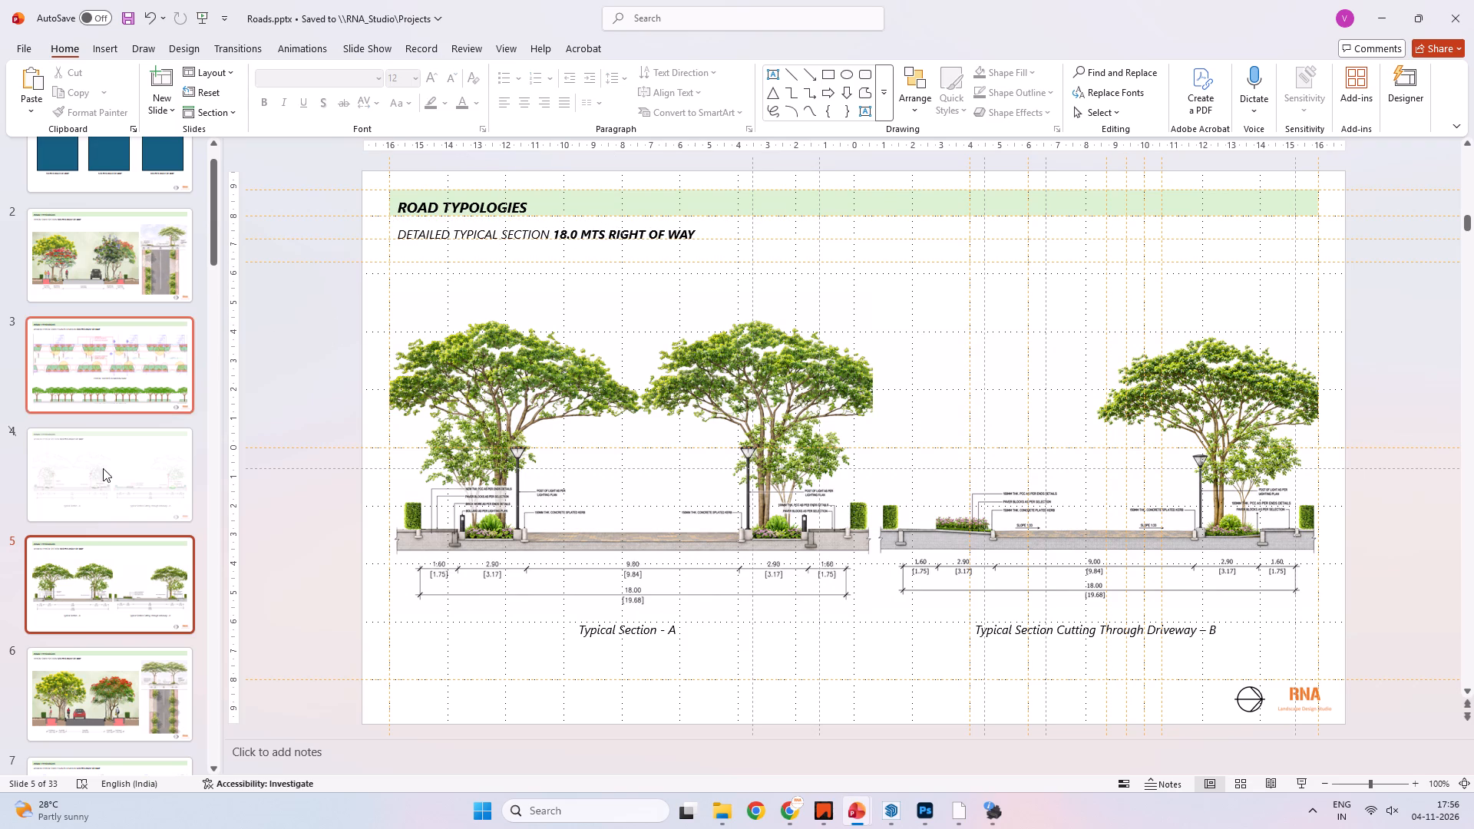
# Check the subtitle wording on slides 6 to 8 against the drawings on each slide.
pyautogui.click(112, 654)
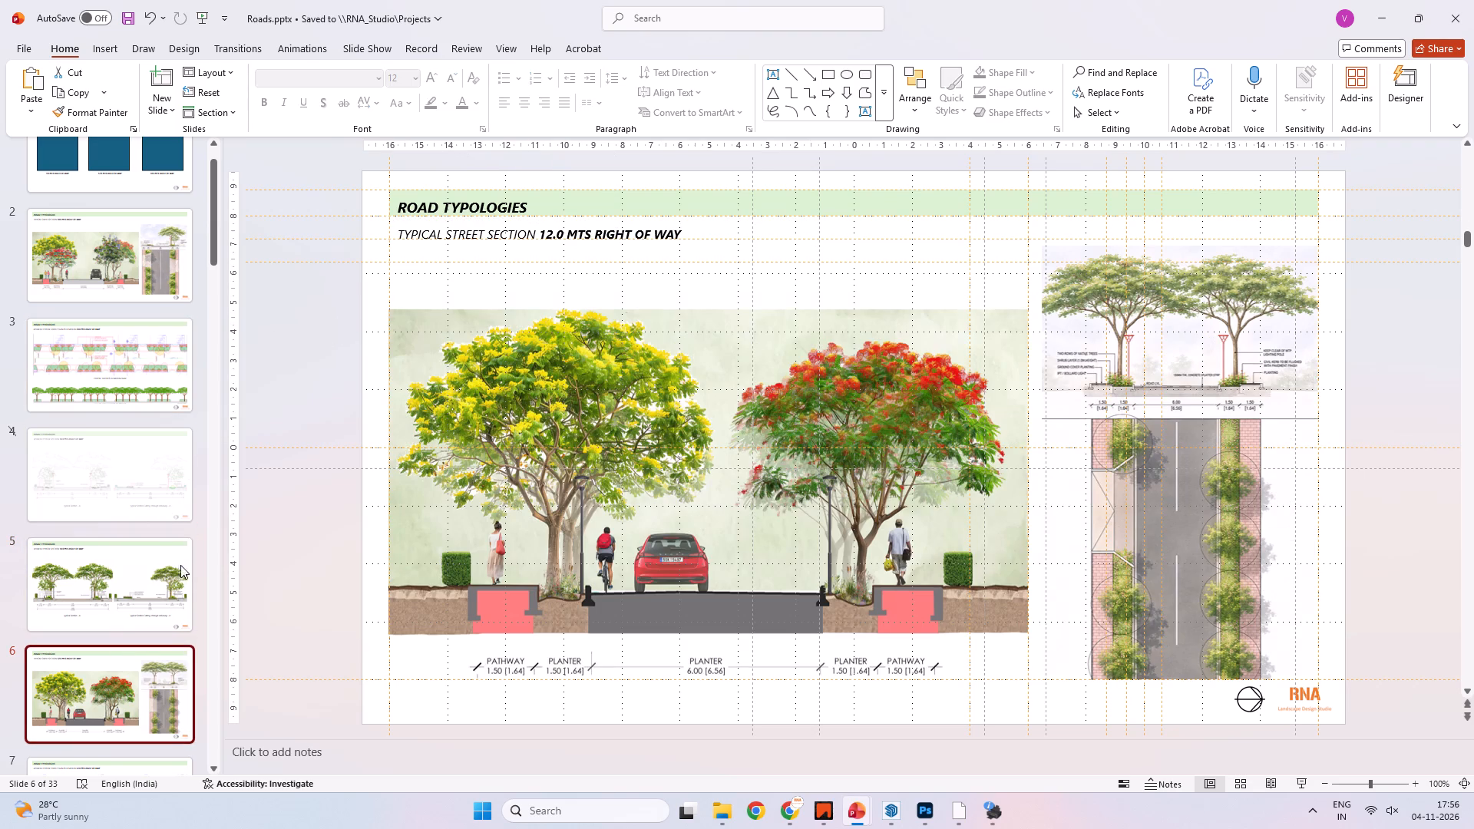
pyautogui.scroll(-3, 153, 530)
pyautogui.click(105, 621)
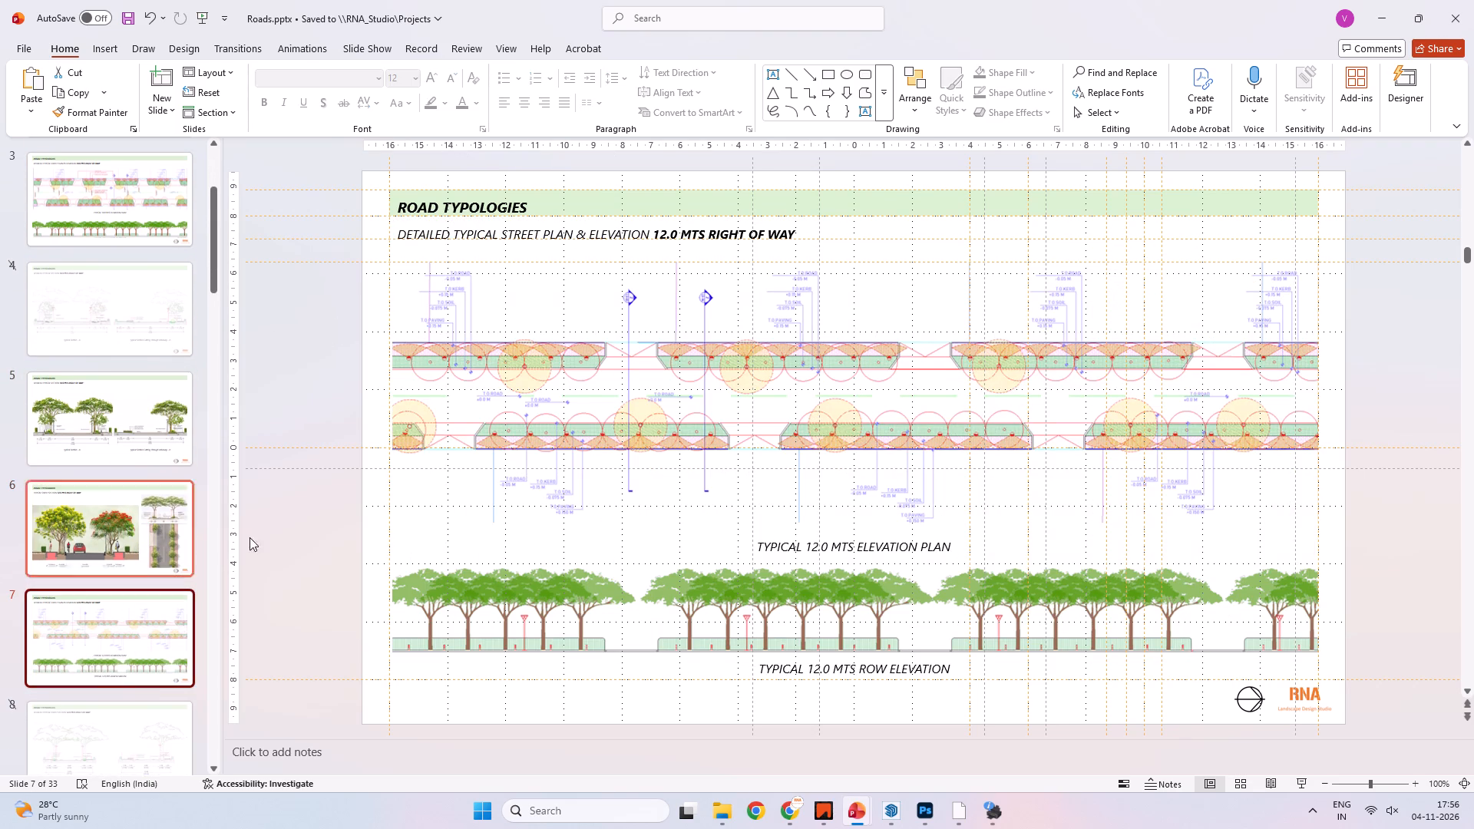
pyautogui.click(578, 235)
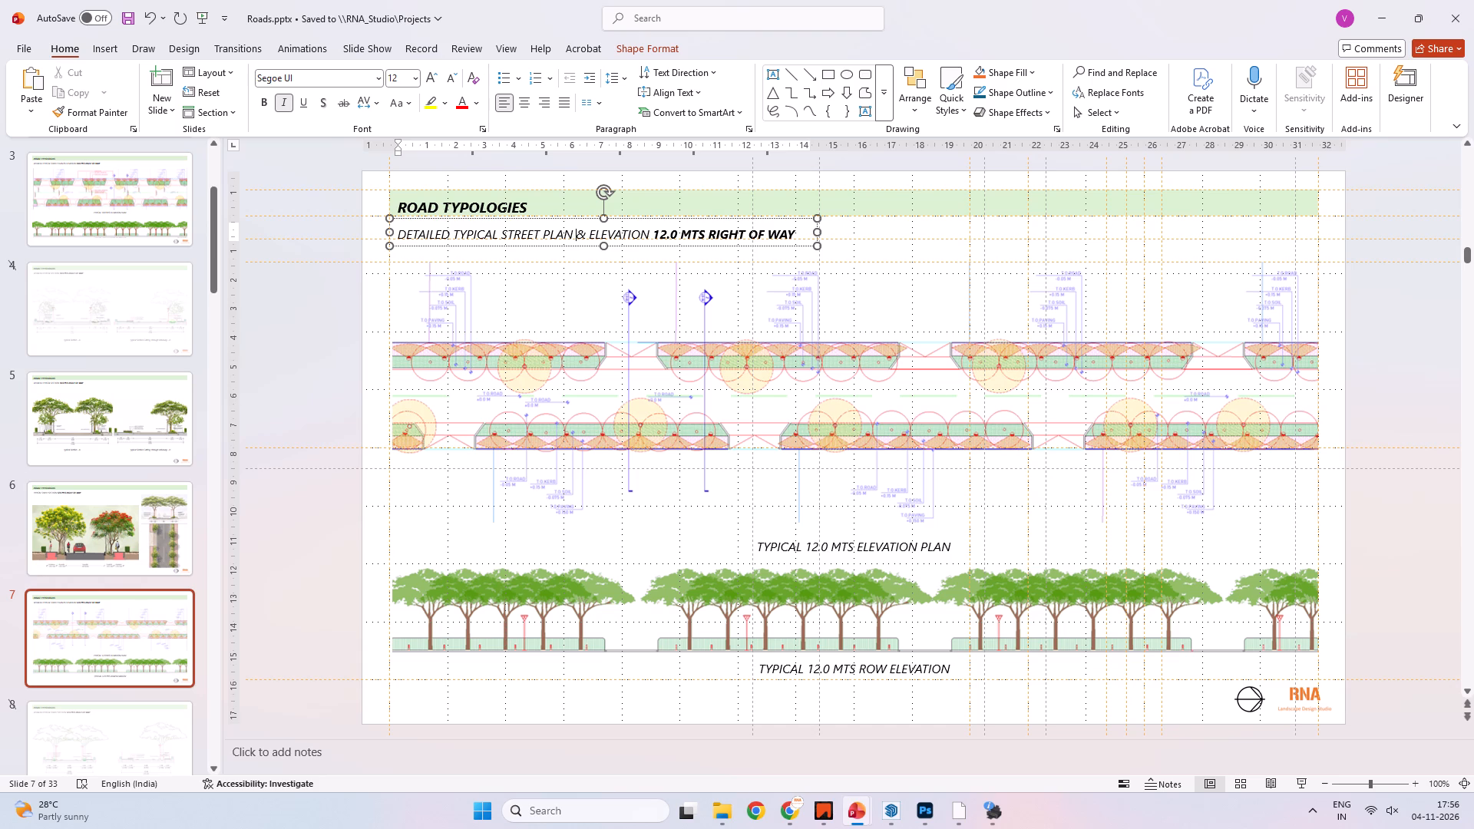
pyautogui.scroll(-5, 168, 600)
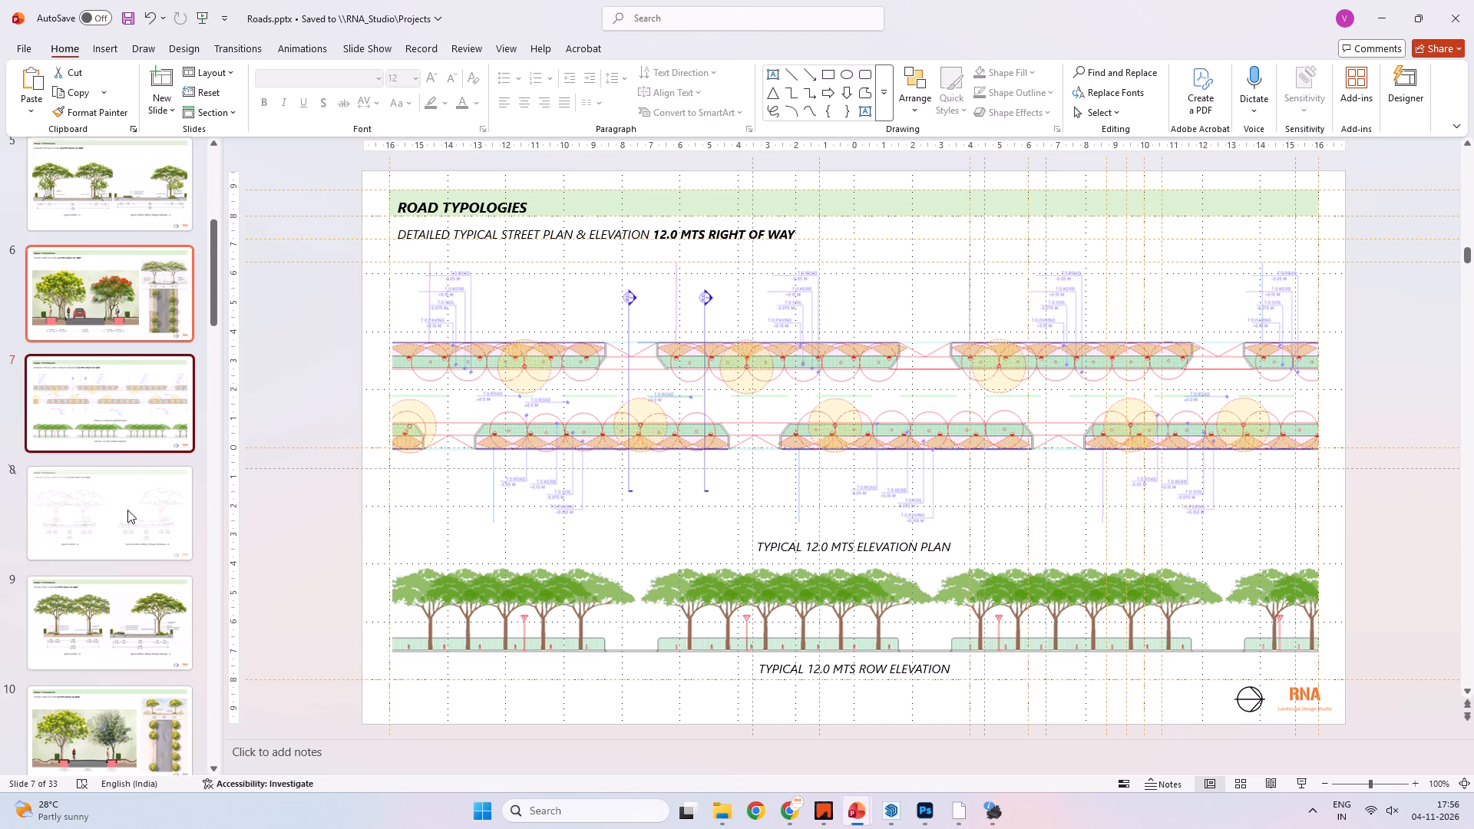
pyautogui.click(126, 482)
# Replace "PLAN" with uppercase "SECTION" in slide 9's subtitle so it reads "TYPICAL STREET SECTION 12.0 MTS RIGHT OF WAY".
pyautogui.click(130, 609)
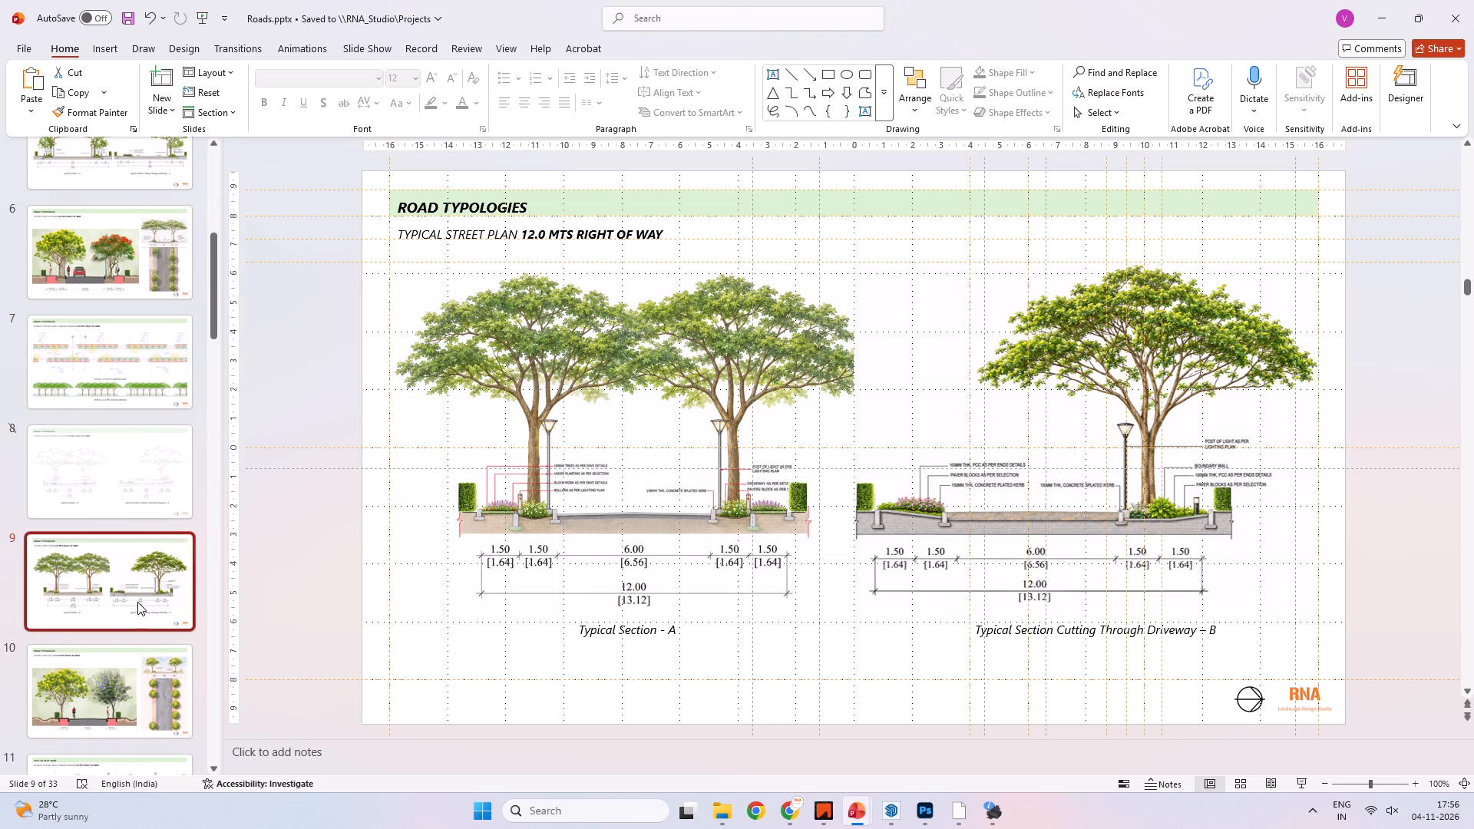
pyautogui.click(517, 233)
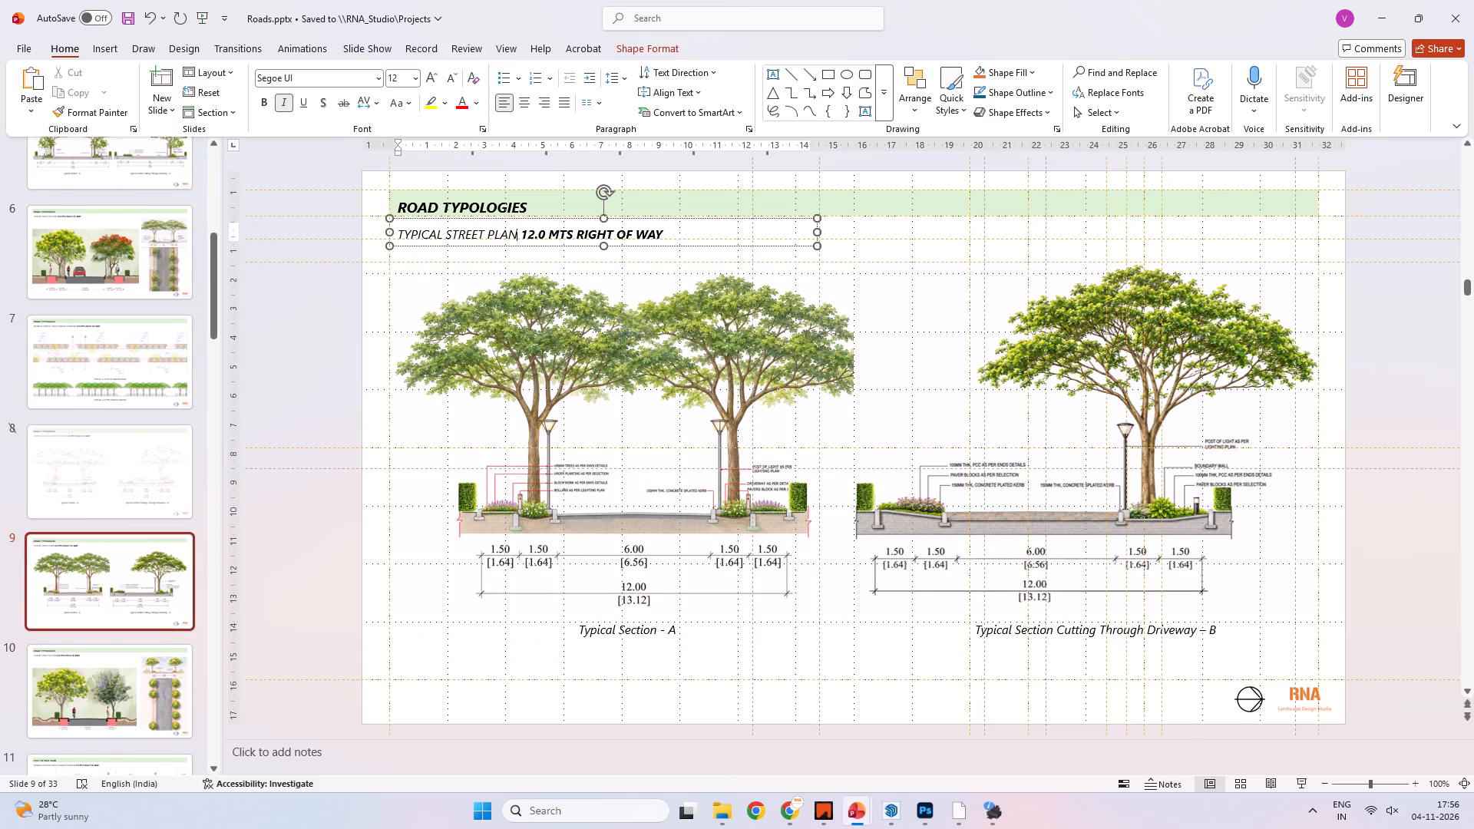
pyautogui.press('BackSpace')
pyautogui.press('BackSpace')
pyautogui.press('BackSpace')
pyautogui.press('BackSpace')
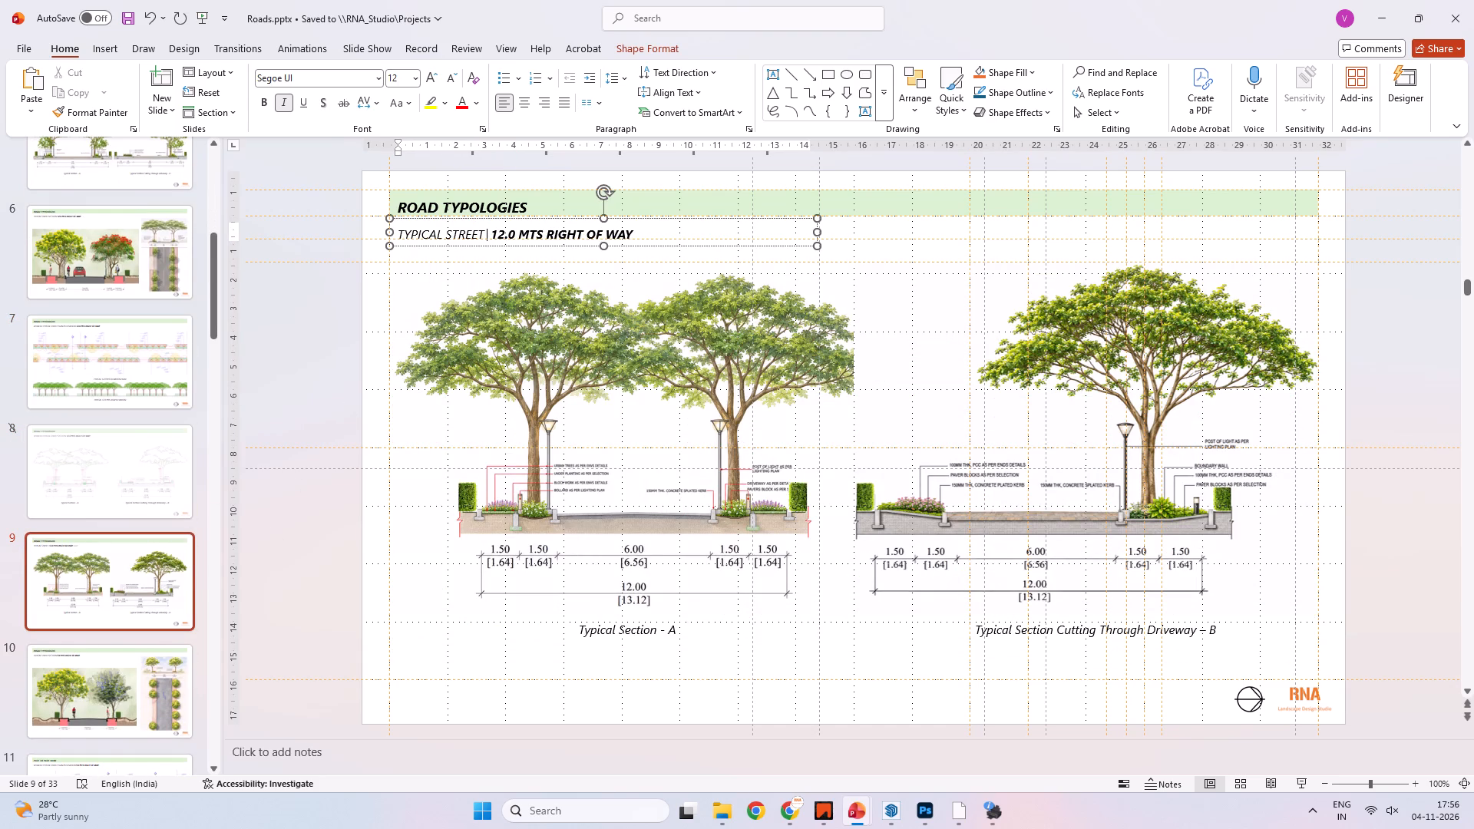
pyautogui.write('section')
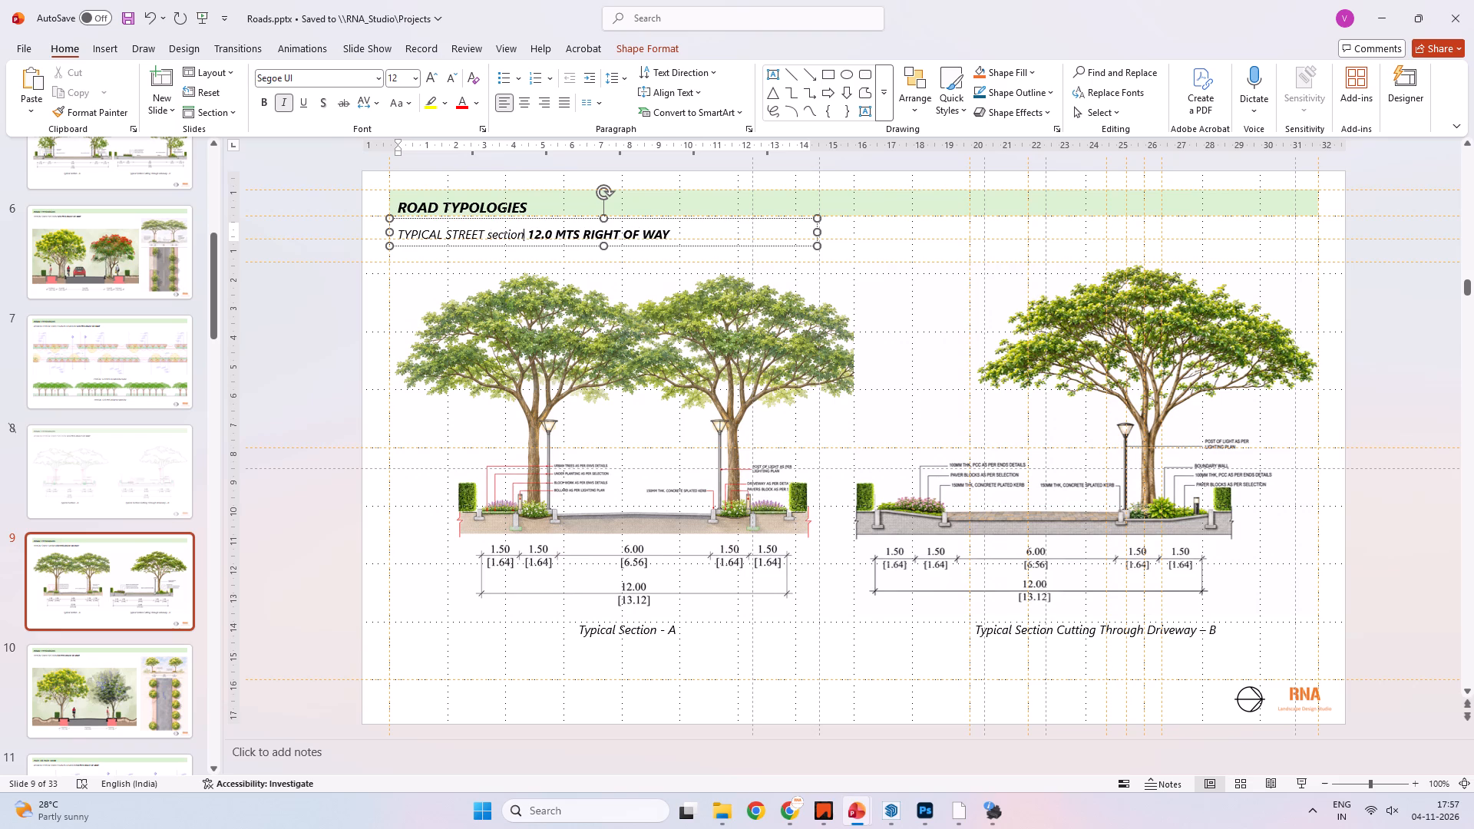
pyautogui.hotkey('ctrl', 'a')
pyautogui.click(409, 104)
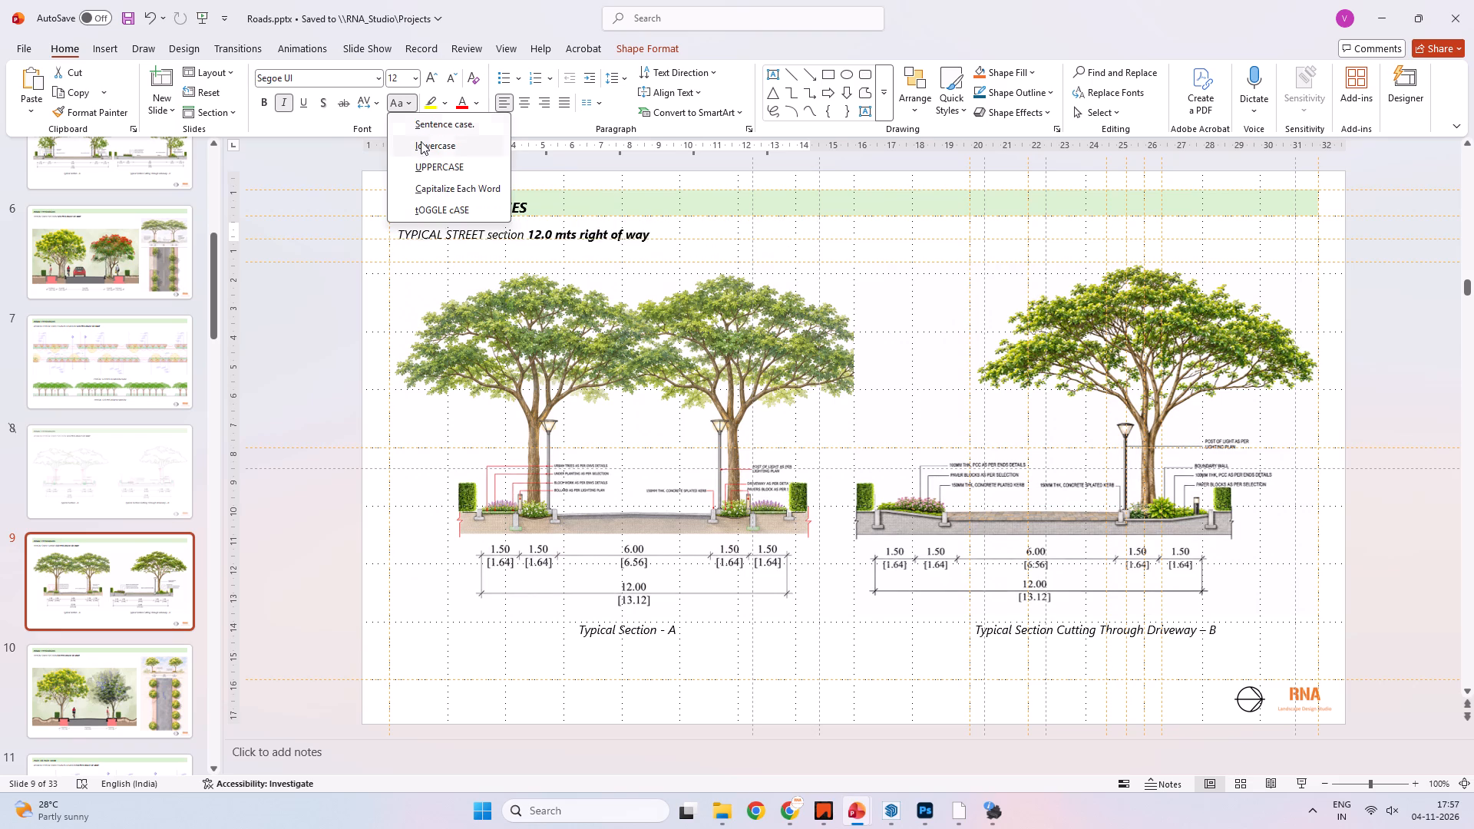
pyautogui.click(429, 165)
pyautogui.click(306, 342)
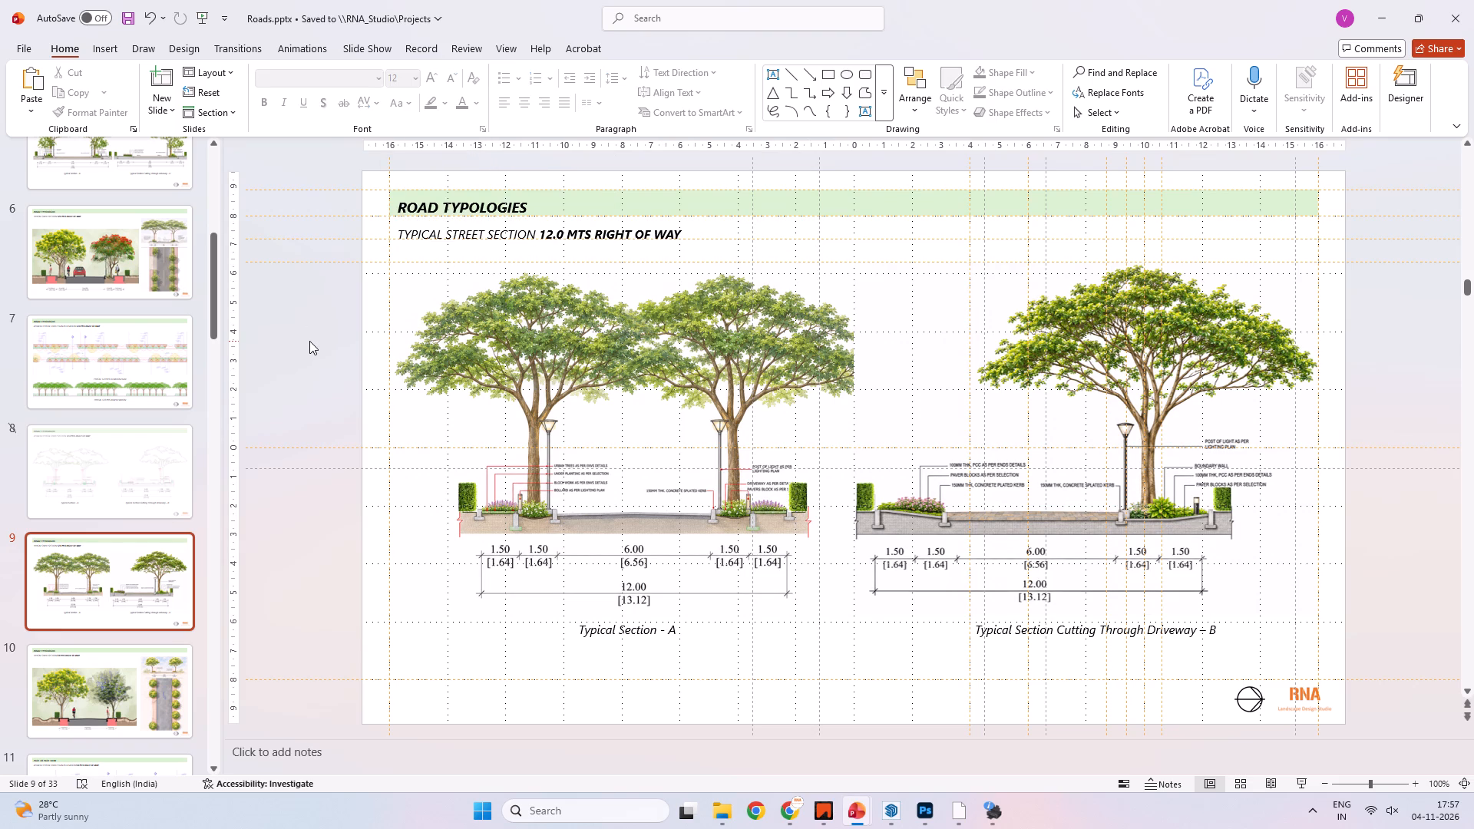
# Remove "STREET PLAN &" from slide 12's subtitle so it reads "DETAILED TYPICAL SECTION 9.0 MTS RIGHT OF WAY".
pyautogui.scroll(-2, 157, 576)
pyautogui.click(134, 574)
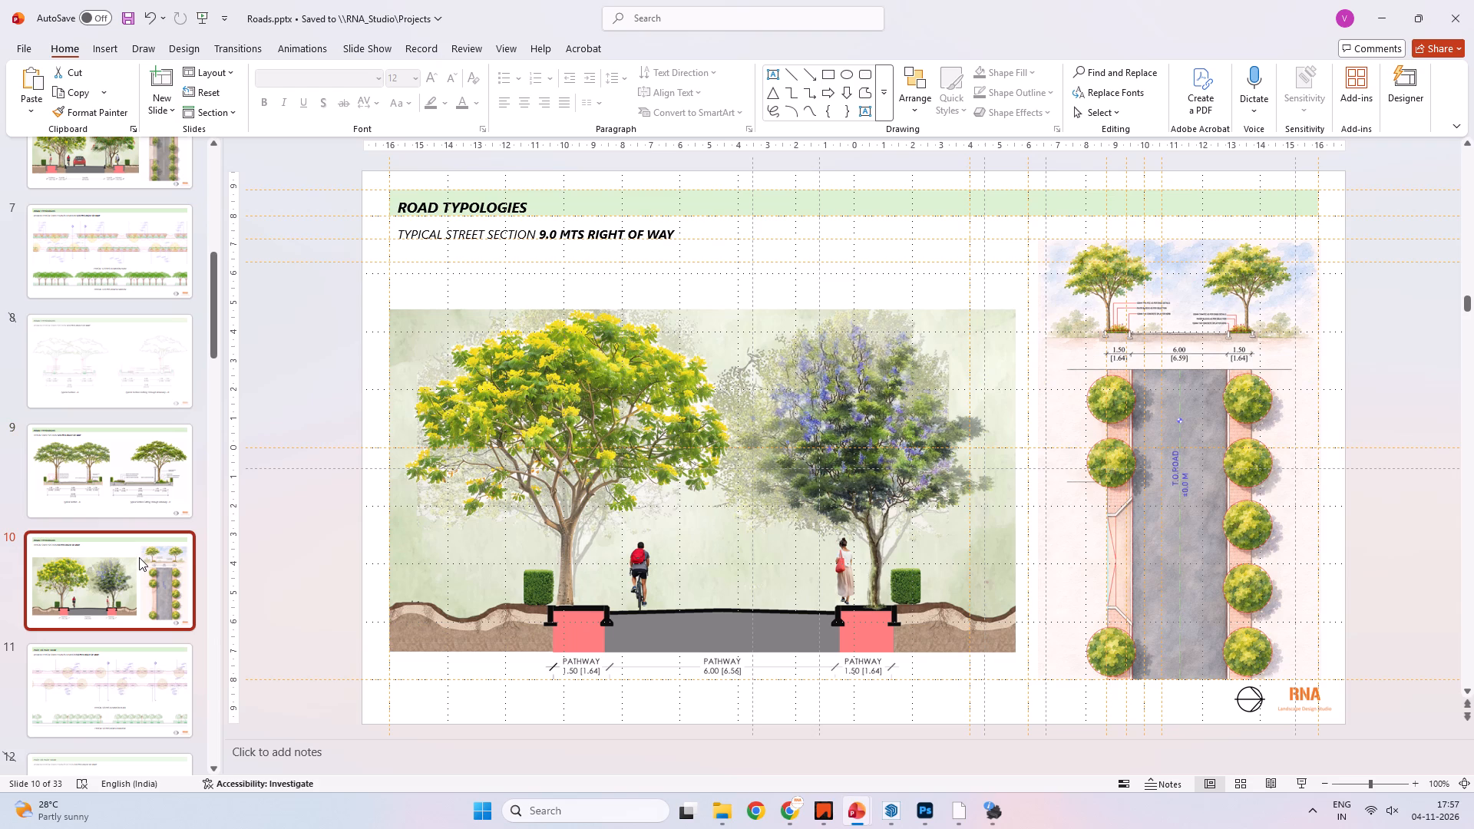
pyautogui.scroll(-1, 139, 557)
pyautogui.click(144, 664)
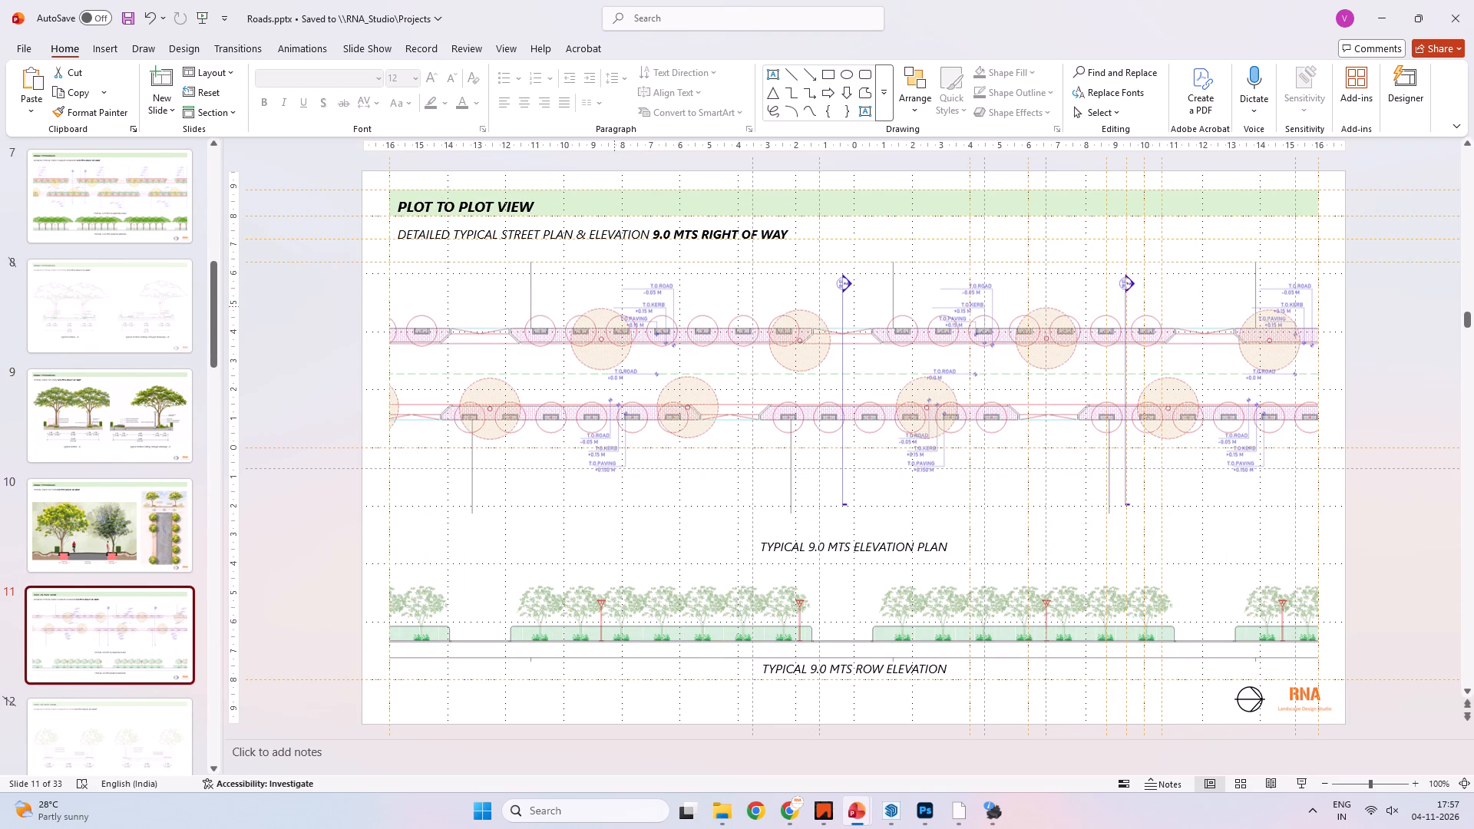
pyautogui.scroll(-2, 159, 602)
pyautogui.click(132, 621)
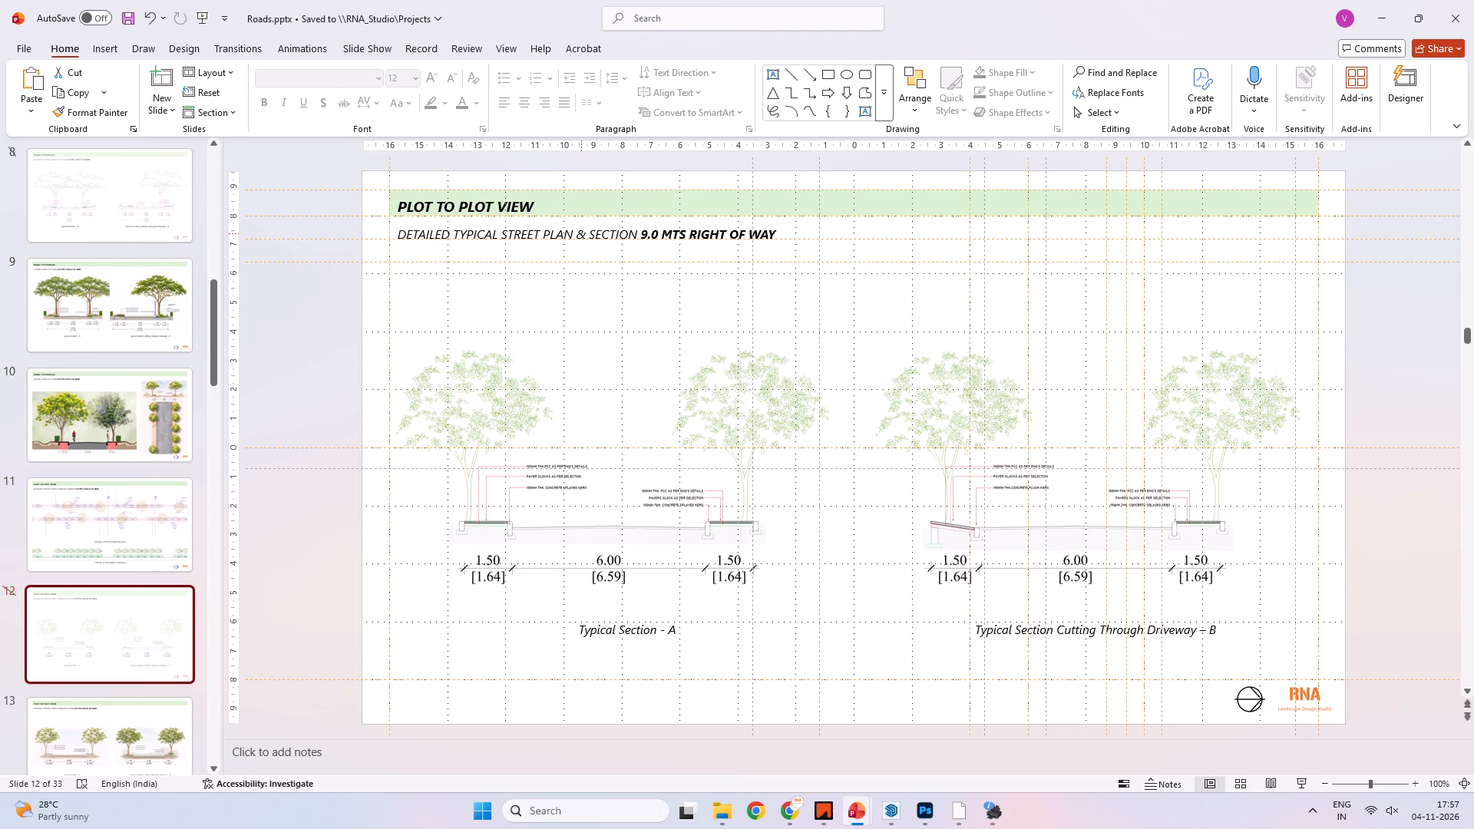
pyautogui.click(584, 233)
pyautogui.press('BackSpace')
pyautogui.press('BackSpace')
pyautogui.press('BackSpace')
pyautogui.press('BackSpace')
pyautogui.press('BackSpace')
pyautogui.press('BackSpace')
pyautogui.press('BackSpace')
pyautogui.press('BackSpace')
pyautogui.press('BackSpace')
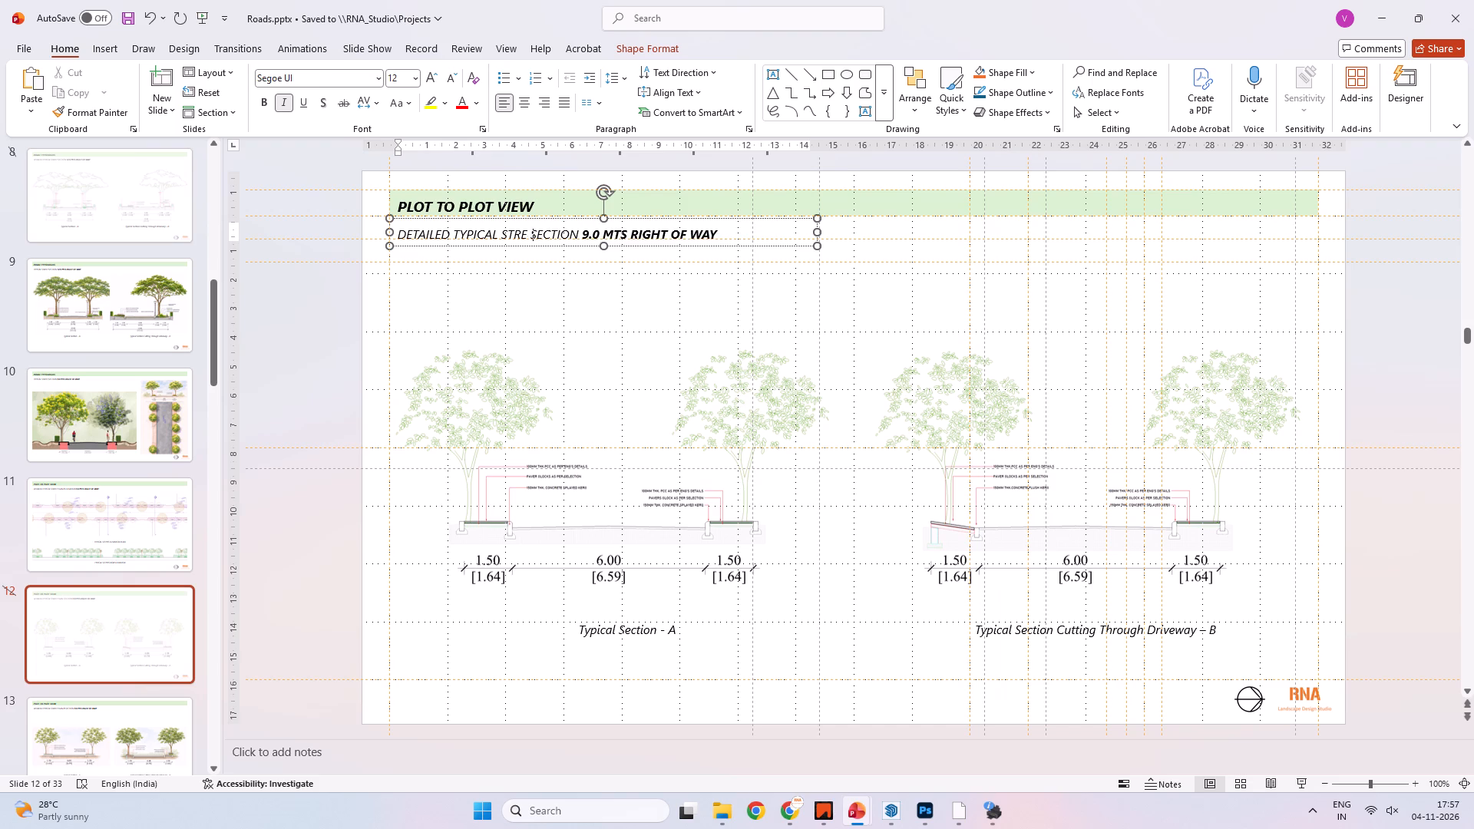
pyautogui.press('BackSpace')
pyautogui.press('BackSpace')
pyautogui.press('BackSpace')
pyautogui.press('BackSpace')
pyautogui.press('BackSpace')
pyautogui.click(320, 355)
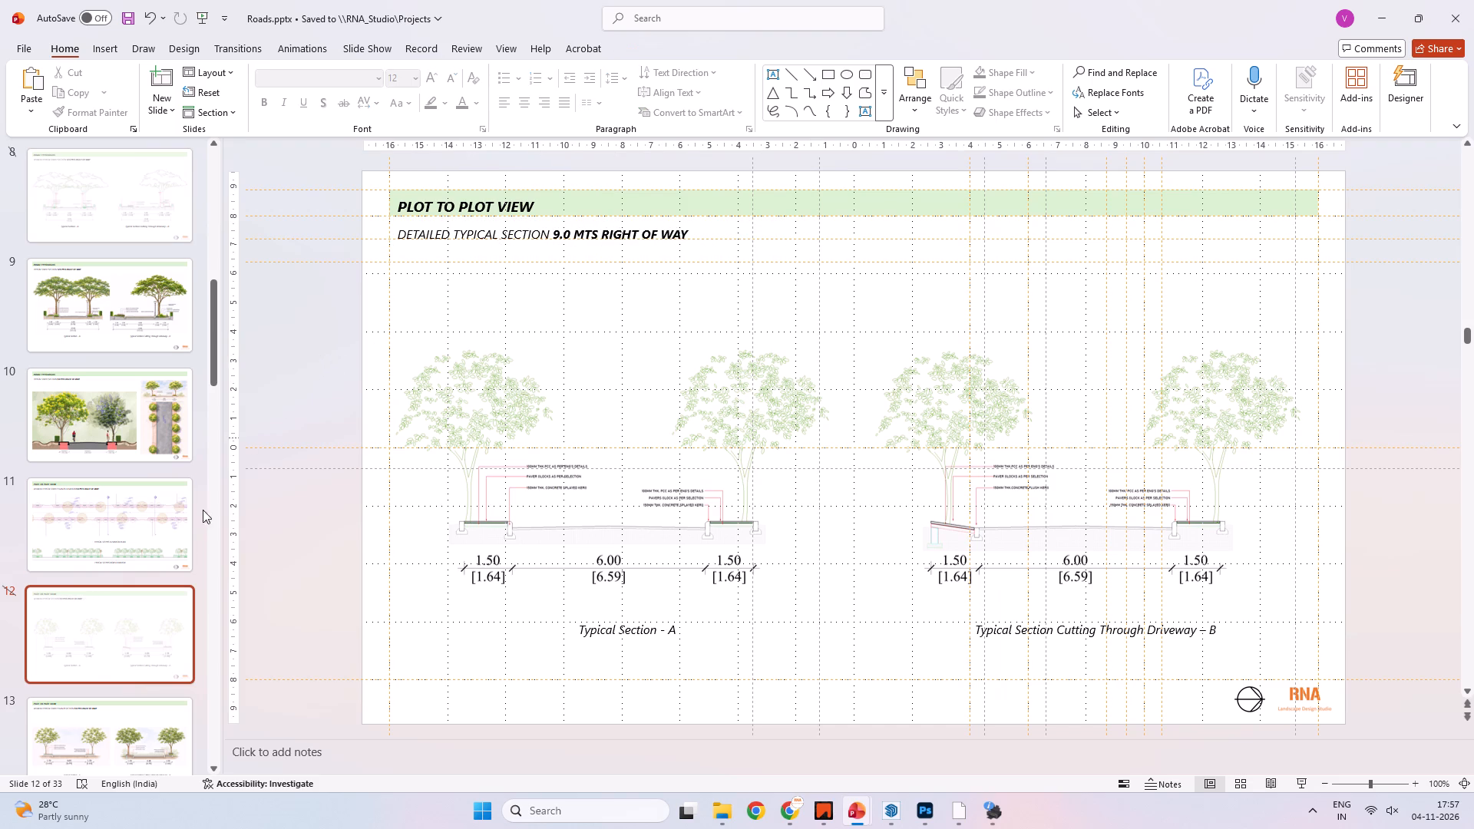
# Remove "STREET PLAN &" from slide 13's subtitle so it reads "DETAILED TYPICAL SECTION 9.0 MTS RIGHT OF WAY".
pyautogui.click(92, 740)
pyautogui.click(587, 233)
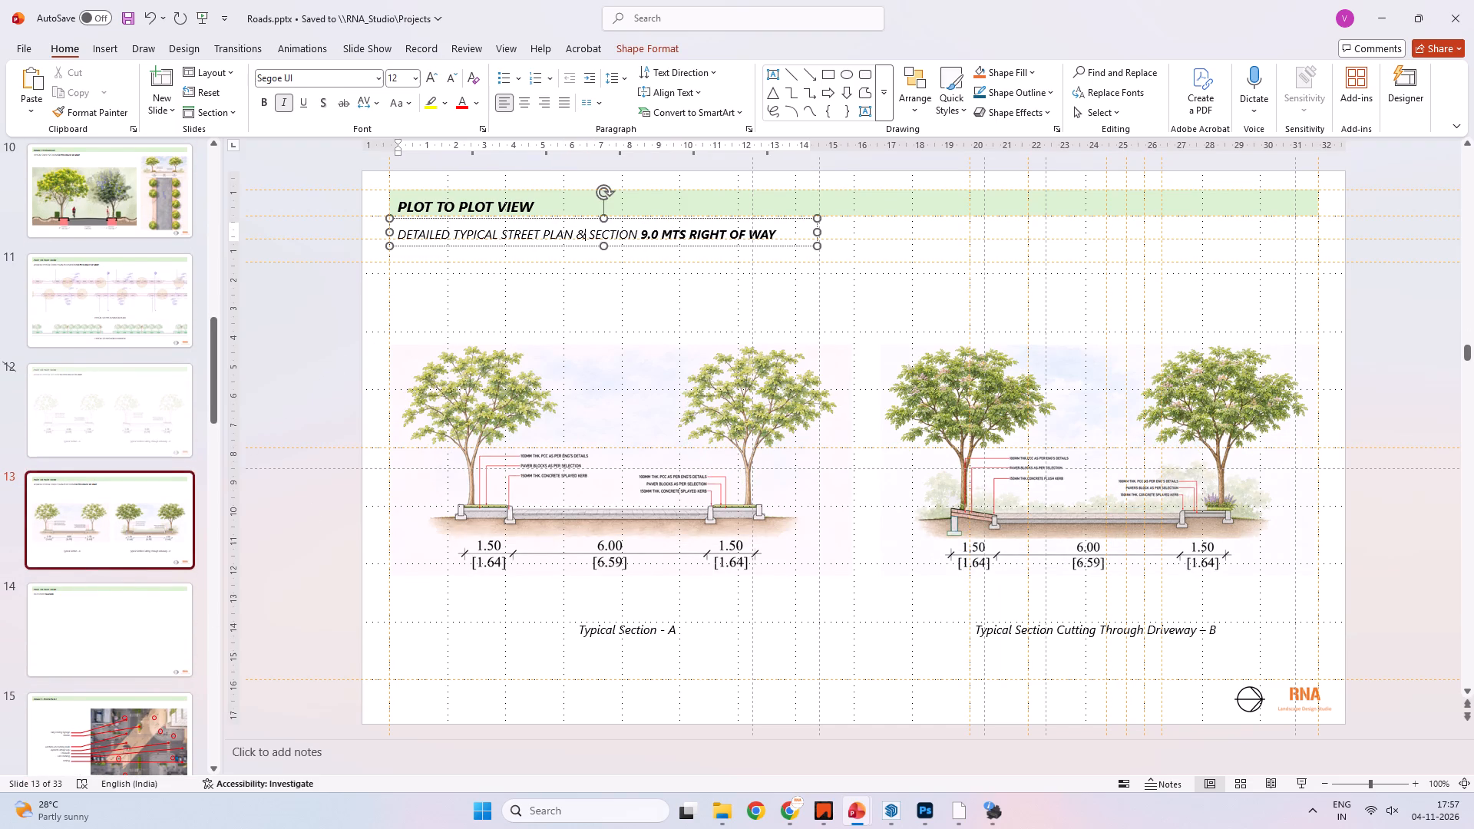
pyautogui.press('BackSpace')
pyautogui.press('BackSpace')
pyautogui.press('BackSpace')
pyautogui.press('BackSpace')
pyautogui.press('BackSpace')
pyautogui.press('BackSpace')
pyautogui.press('BackSpace')
pyautogui.press('BackSpace')
pyautogui.press('BackSpace')
pyautogui.press('BackSpace')
pyautogui.press('BackSpace')
pyautogui.press('BackSpace')
pyautogui.press('BackSpace')
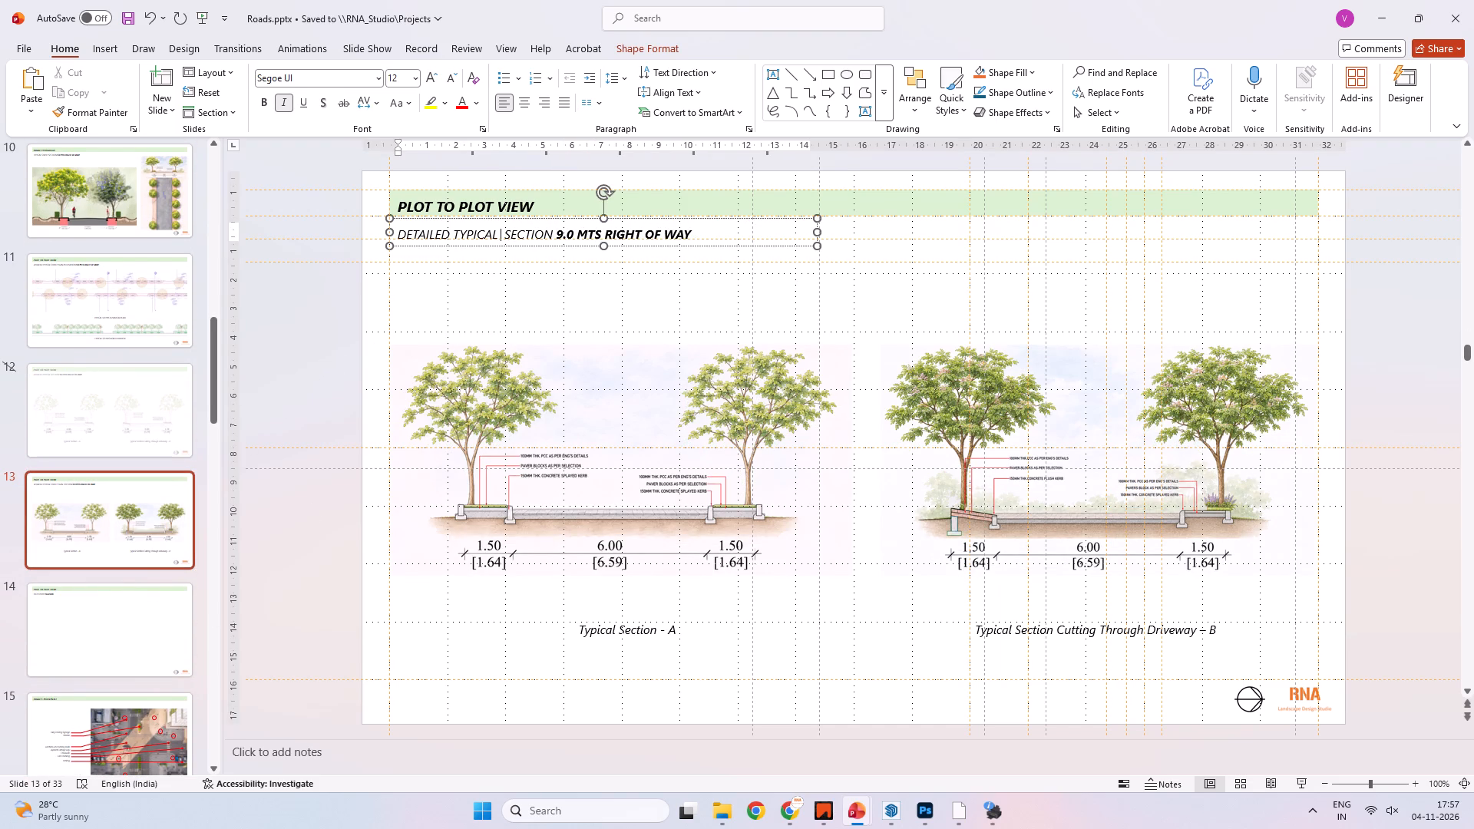
pyautogui.press('BackSpace')
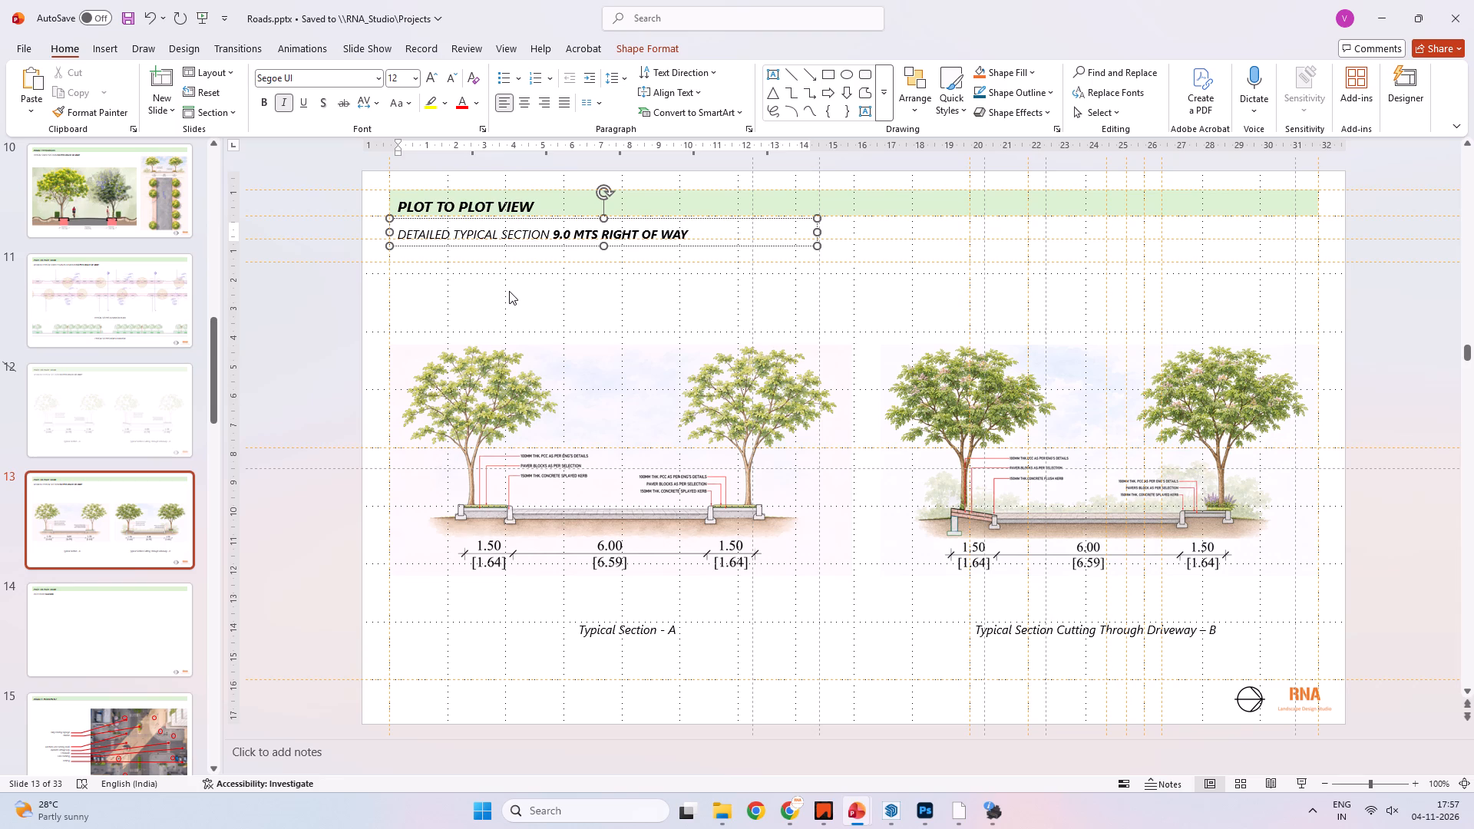
# Insert "Illustrative" before "SECTION" in slide 13's subtitle and convert the whole subtitle to uppercase.
pyautogui.press('space')
pyautogui.write('Ill')
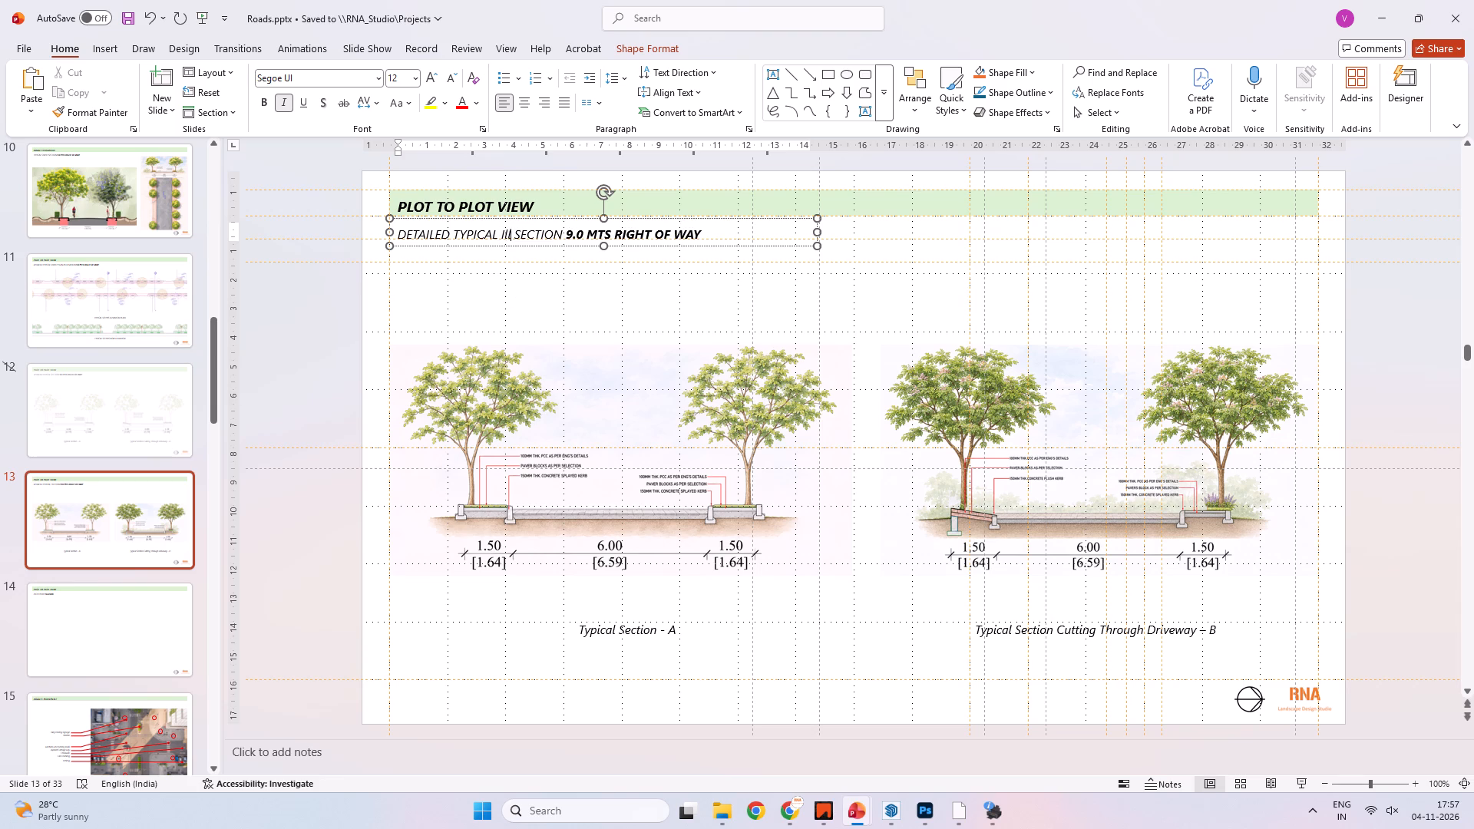
pyautogui.press('BackSpace')
pyautogui.press('BackSpace')
pyautogui.press('BackSpace')
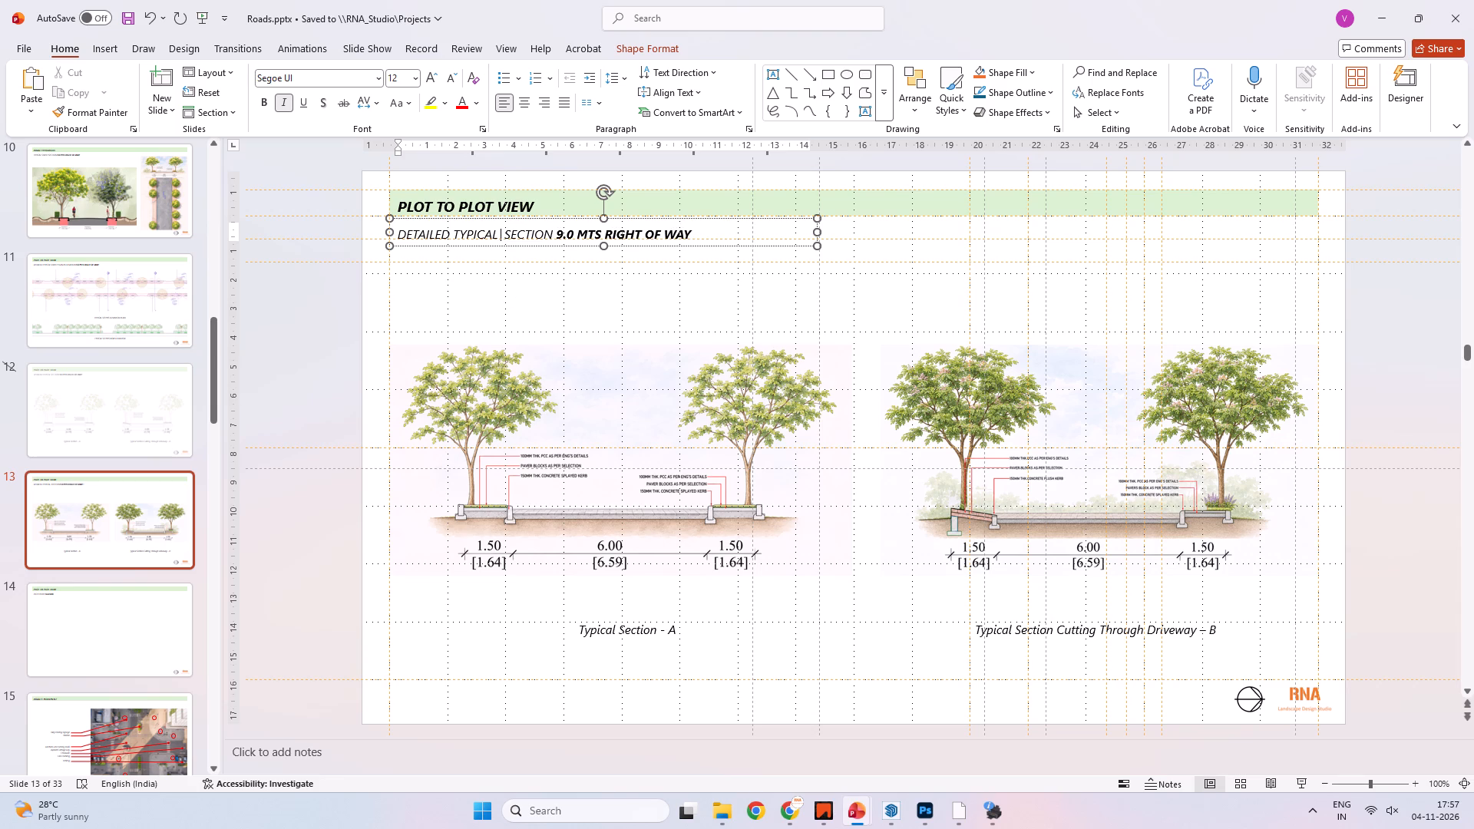
pyautogui.write('Illustrav')
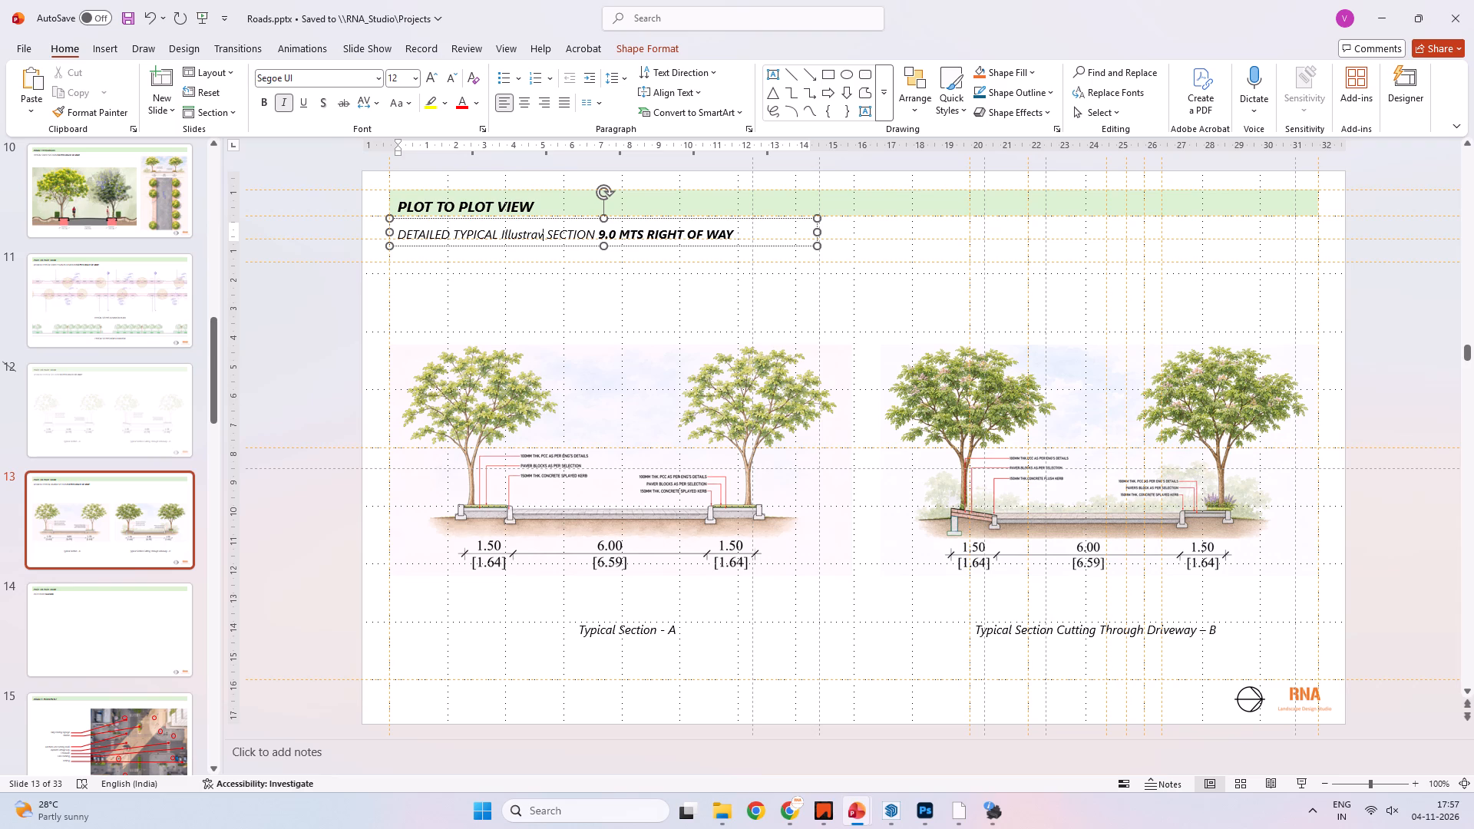
pyautogui.press('BackSpace')
pyautogui.write('tive')
pyautogui.press('space')
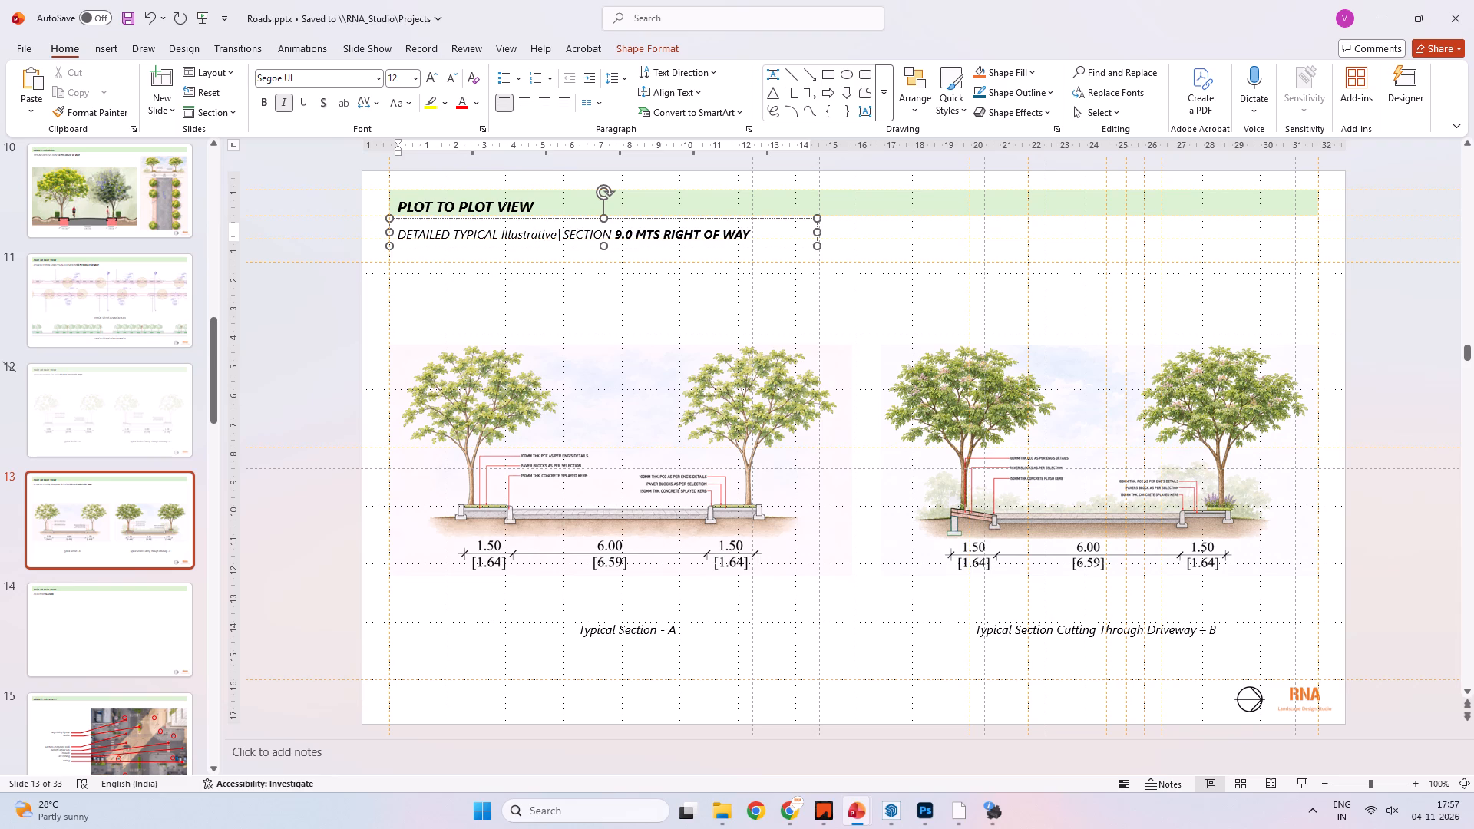
pyautogui.press('BackSpace')
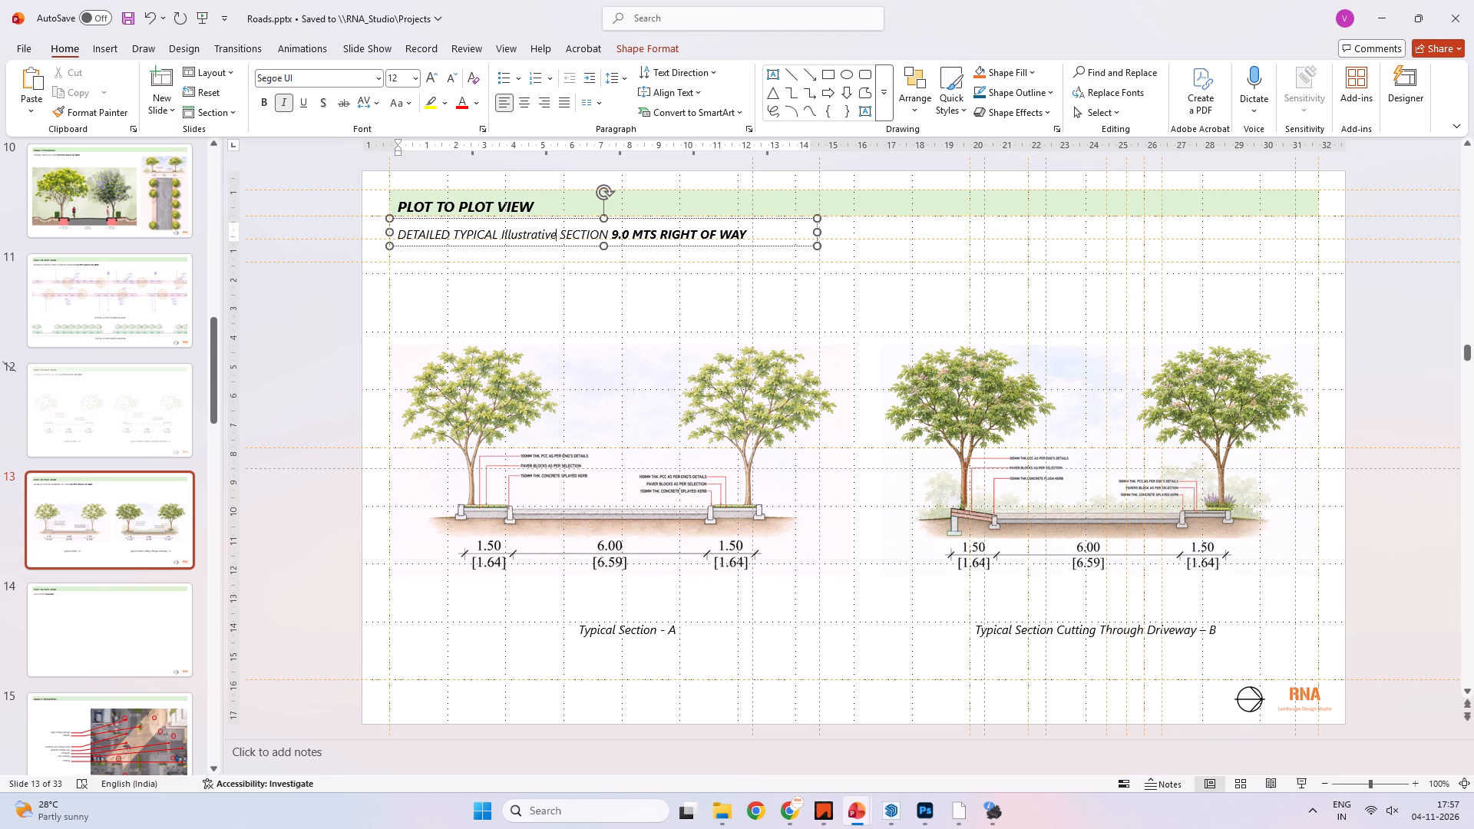
pyautogui.hotkey('ctrl', 'a')
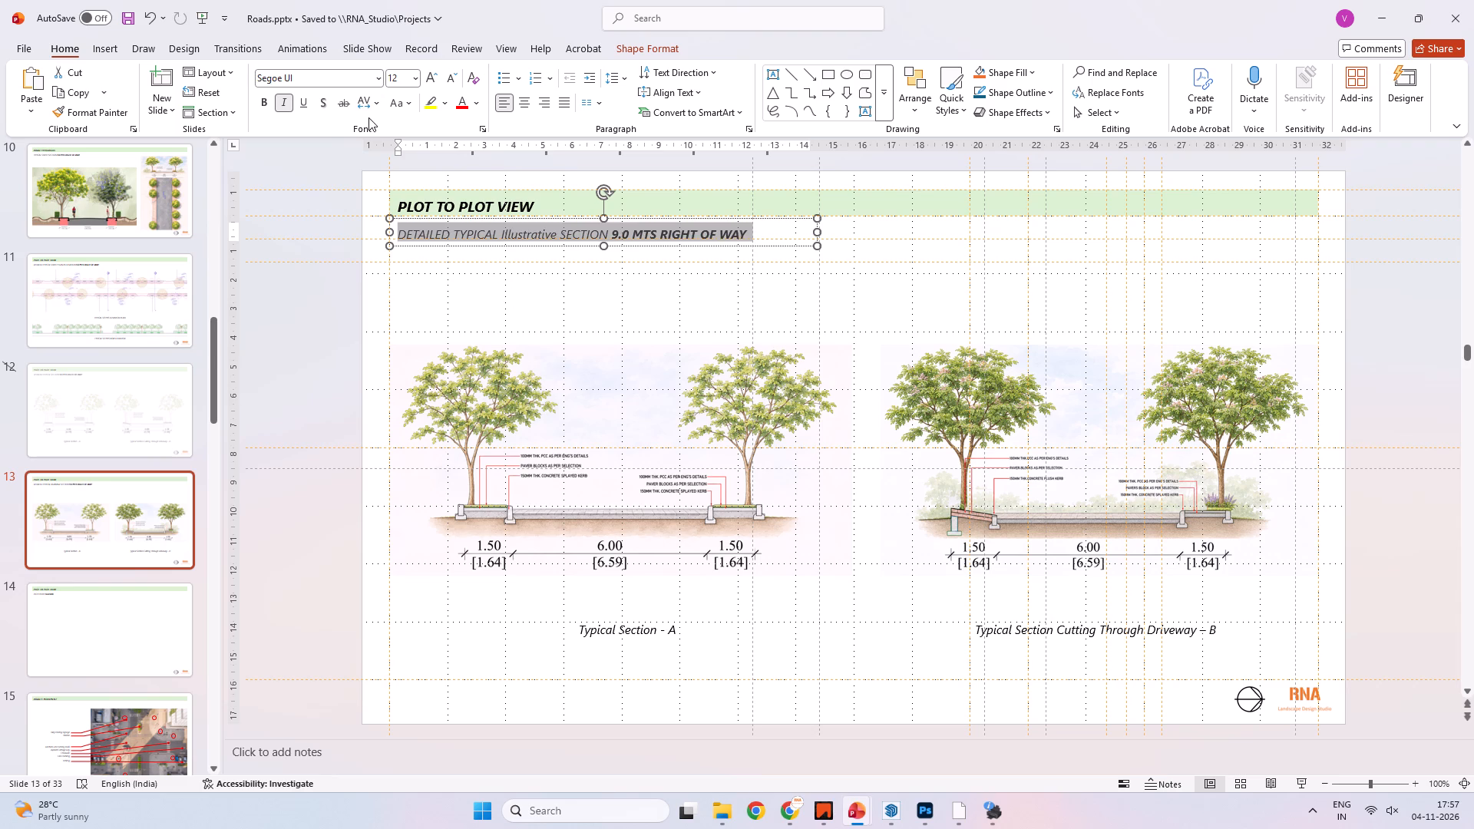
pyautogui.click(406, 101)
pyautogui.click(421, 167)
# Copy the word "ILLUSTRATIVE" from slide 13's subtitle and paste it before "SECTION" in slide 9's subtitle.
pyautogui.click(521, 233)
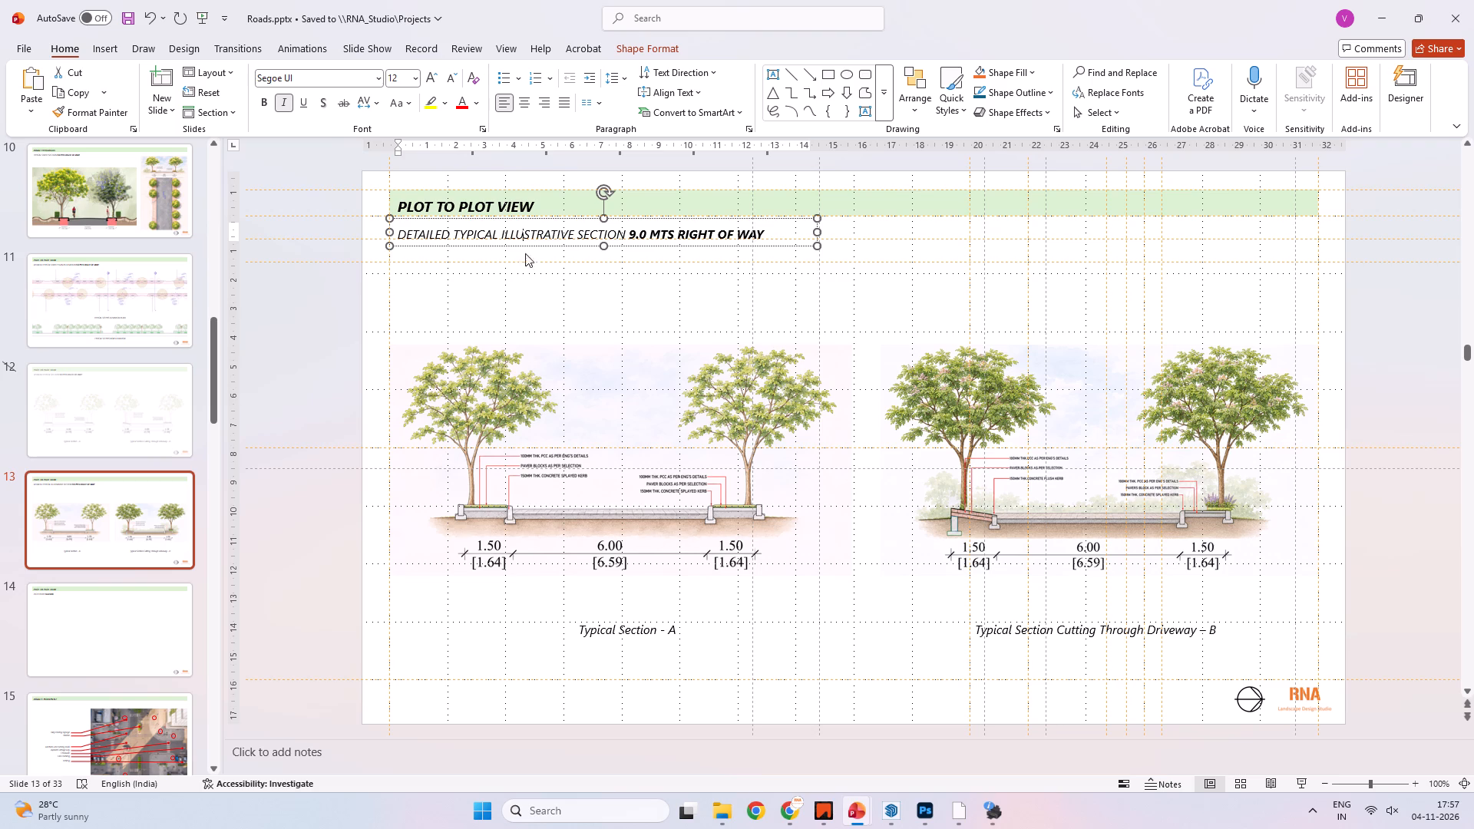
pyautogui.moveTo(574, 234); pyautogui.dragTo(501, 237)
pyautogui.hotkey('ctrl', 'c')
pyautogui.click(276, 311)
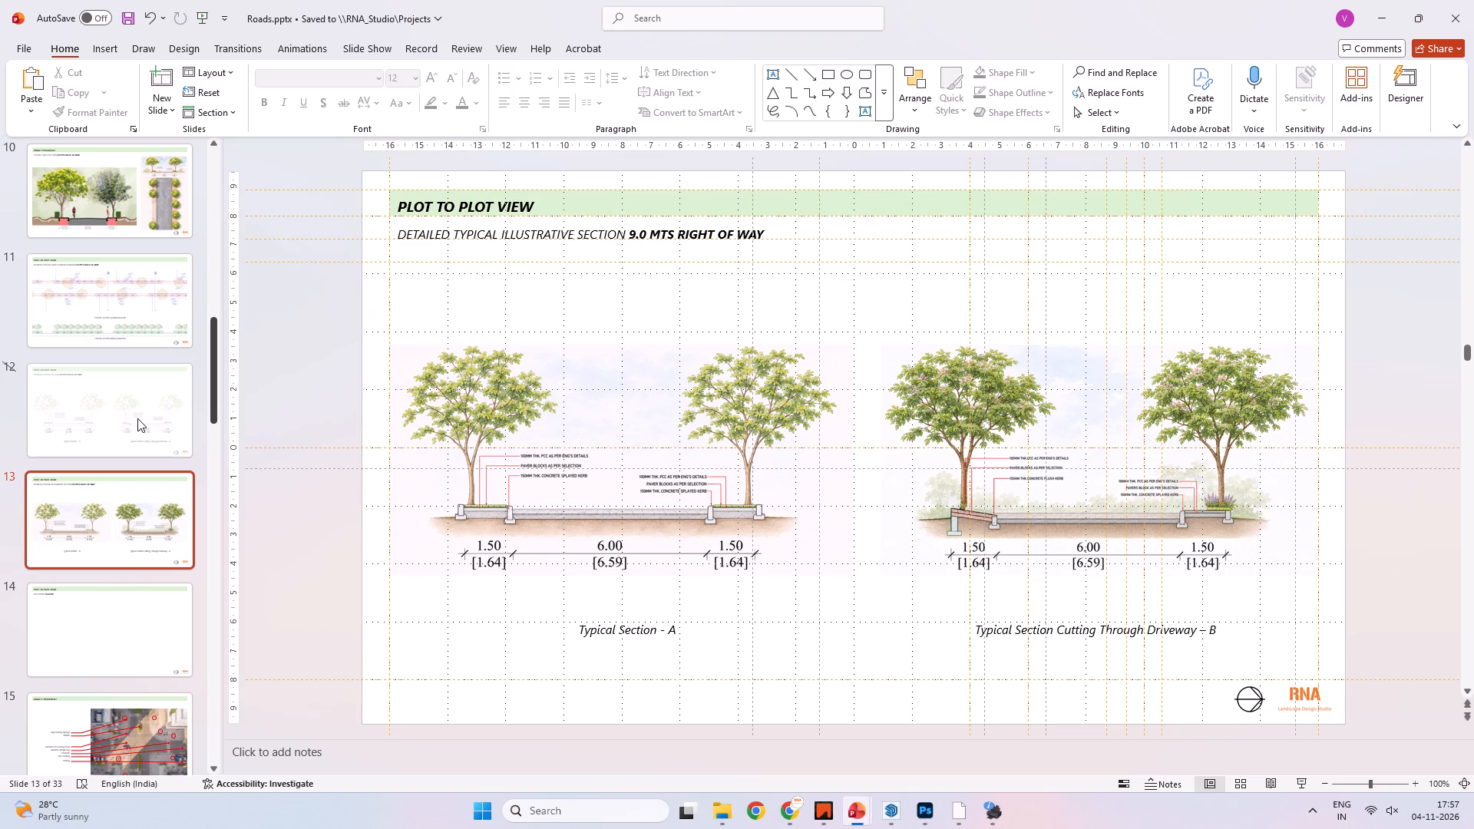
pyautogui.scroll(1, 137, 418)
pyautogui.scroll(2, 110, 266)
pyautogui.click(112, 252)
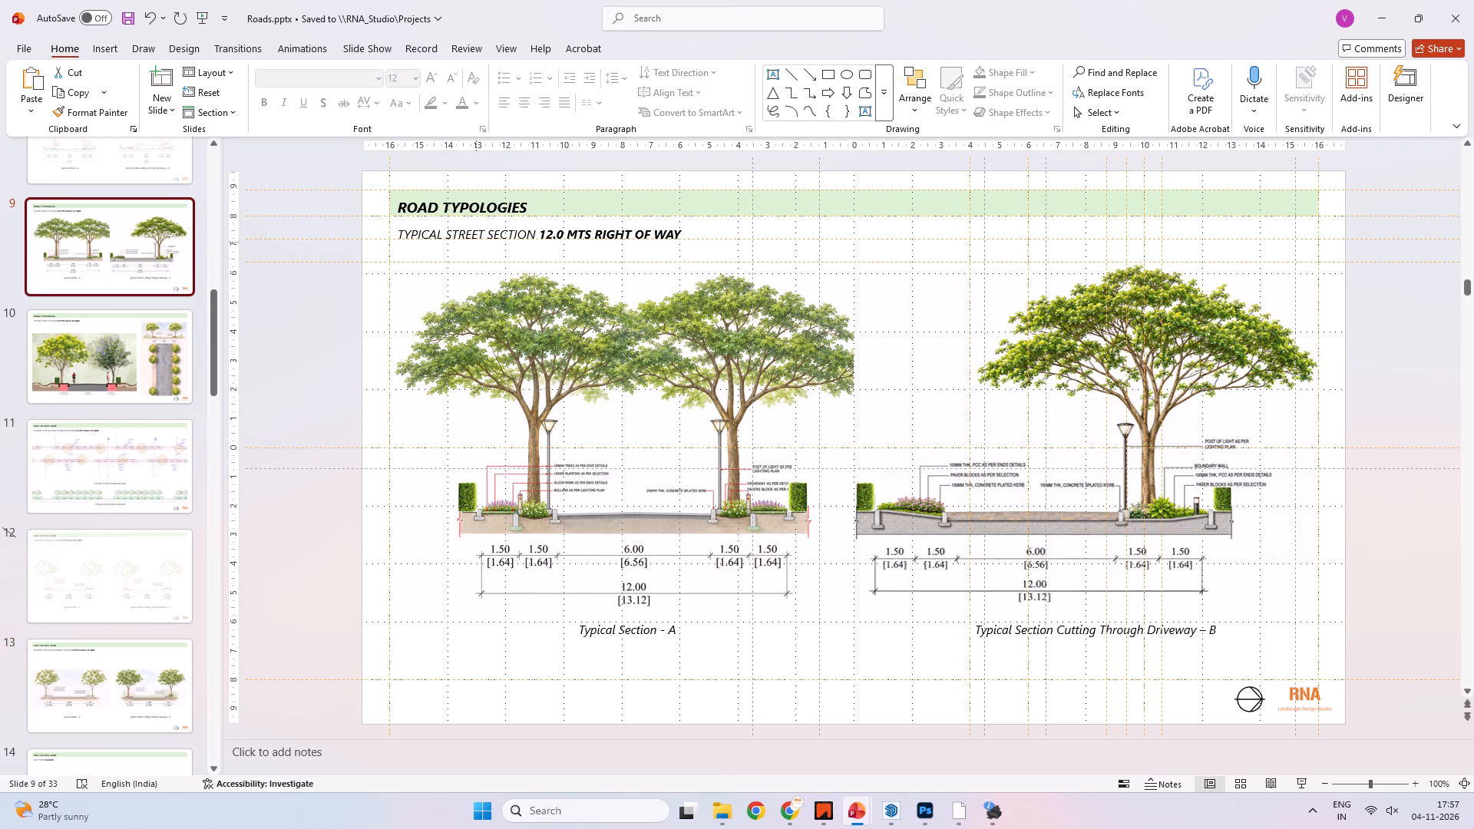
pyautogui.click(488, 234)
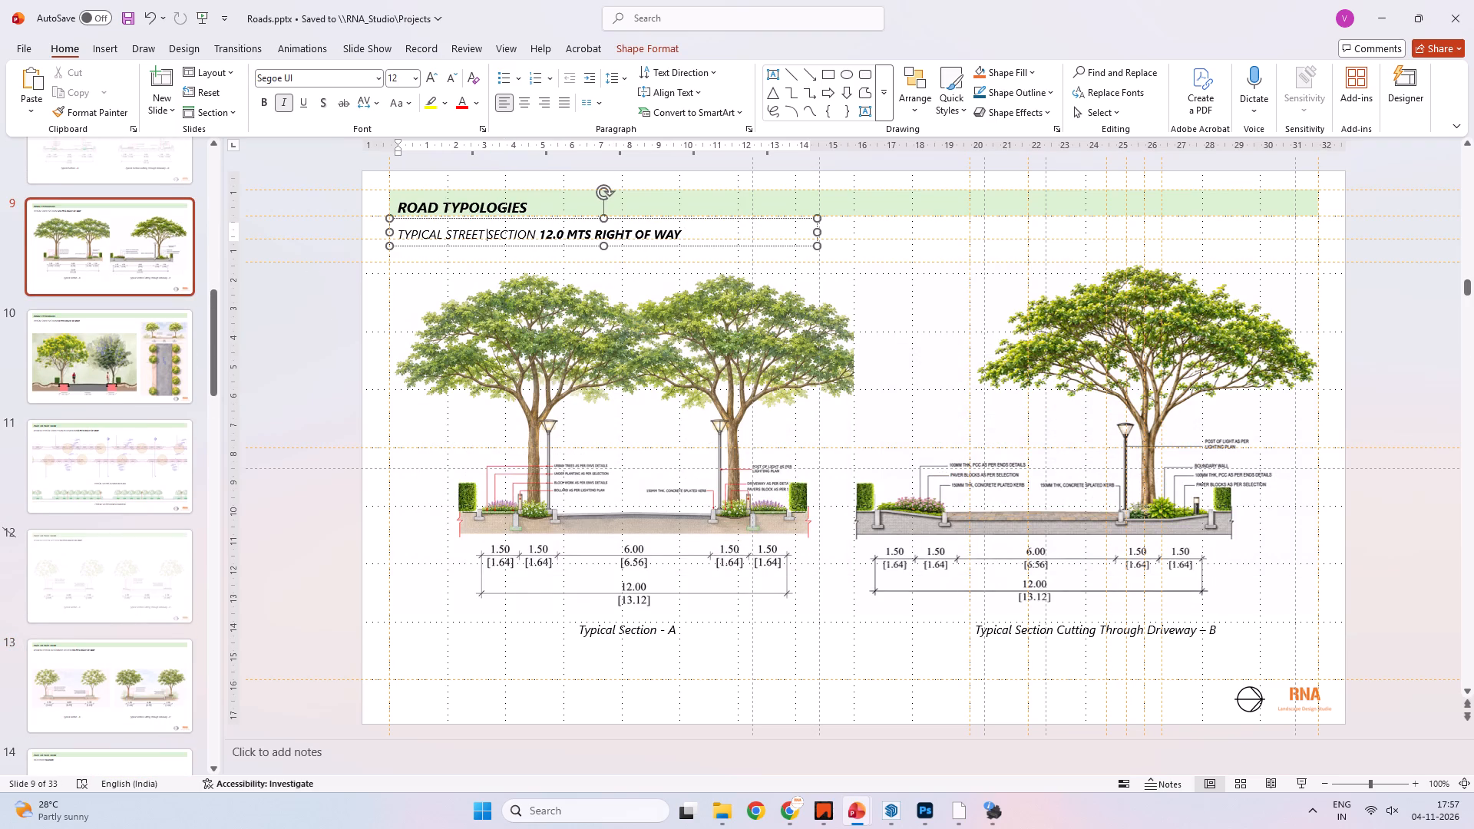
pyautogui.hotkey('ctrl', 'v')
pyautogui.click(296, 268)
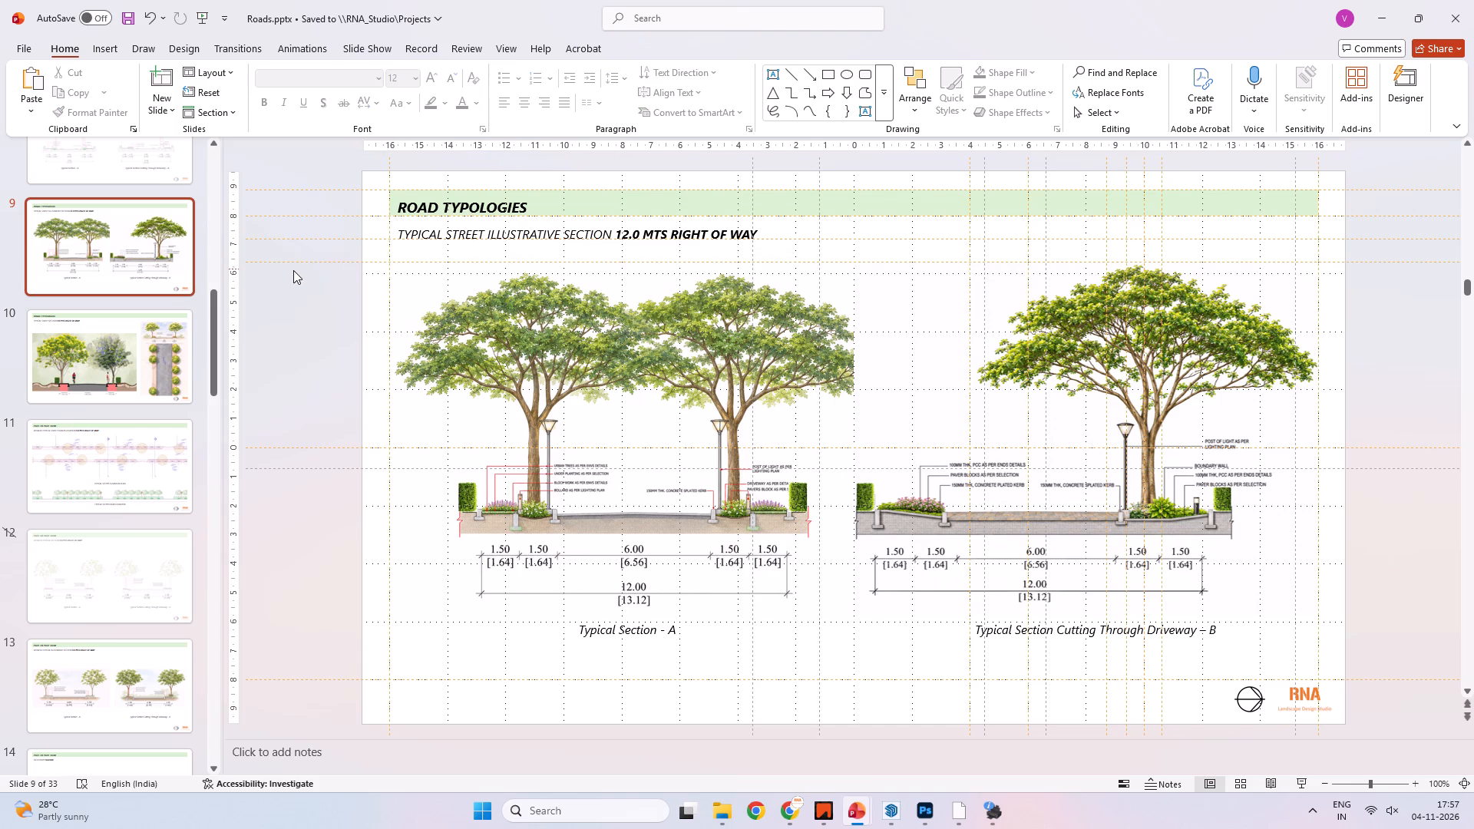
# Paste "ILLUSTRATIVE" into slide 5's subtitle so it reads "DETAILED TYPICAL ILLUSTRATIVE SECTION 18.0 MTS RIGHT OF WAY".
pyautogui.scroll(5, 282, 271)
pyautogui.scroll(4, 152, 277)
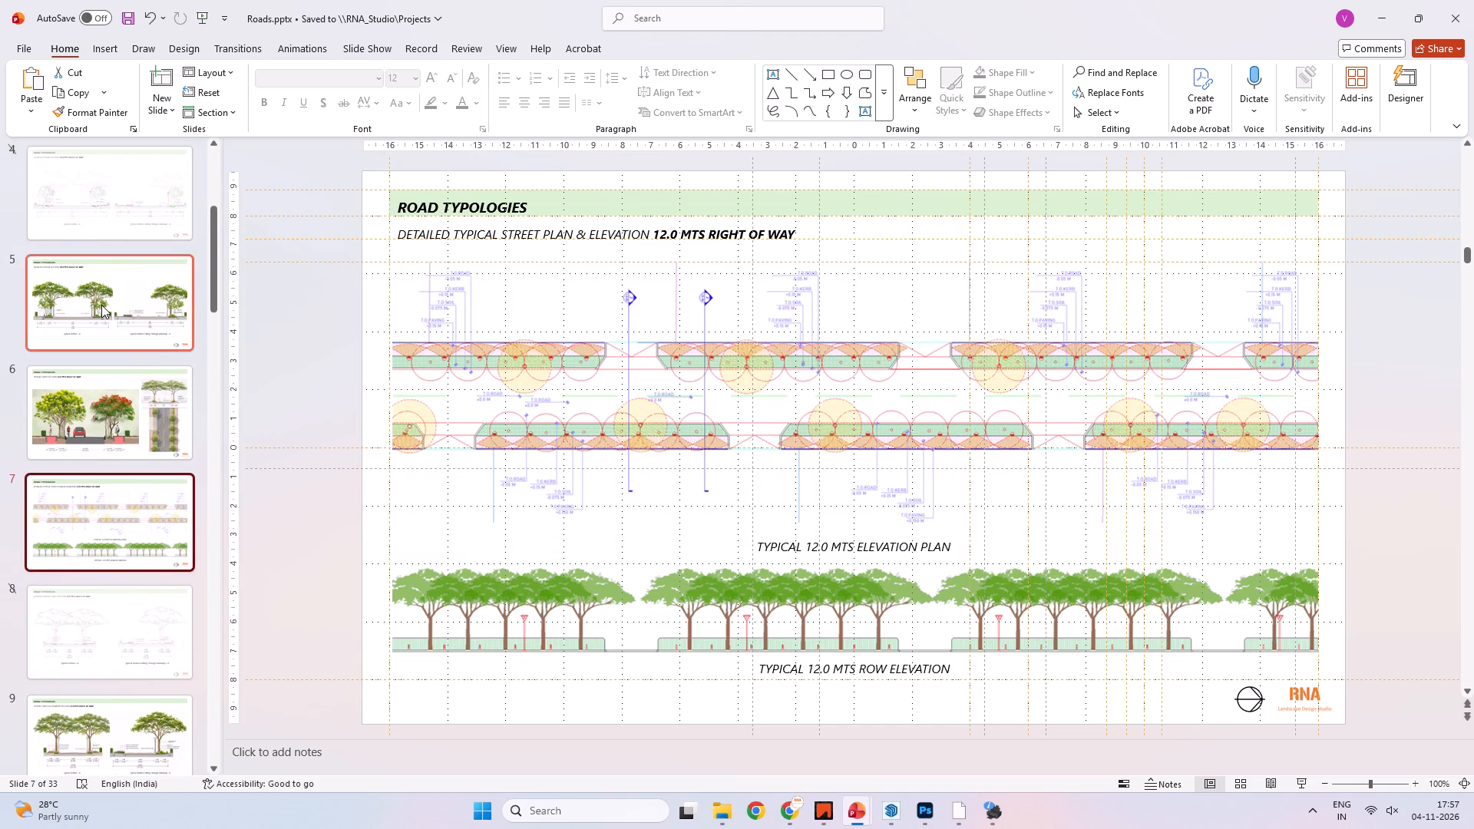
pyautogui.click(101, 305)
pyautogui.click(502, 233)
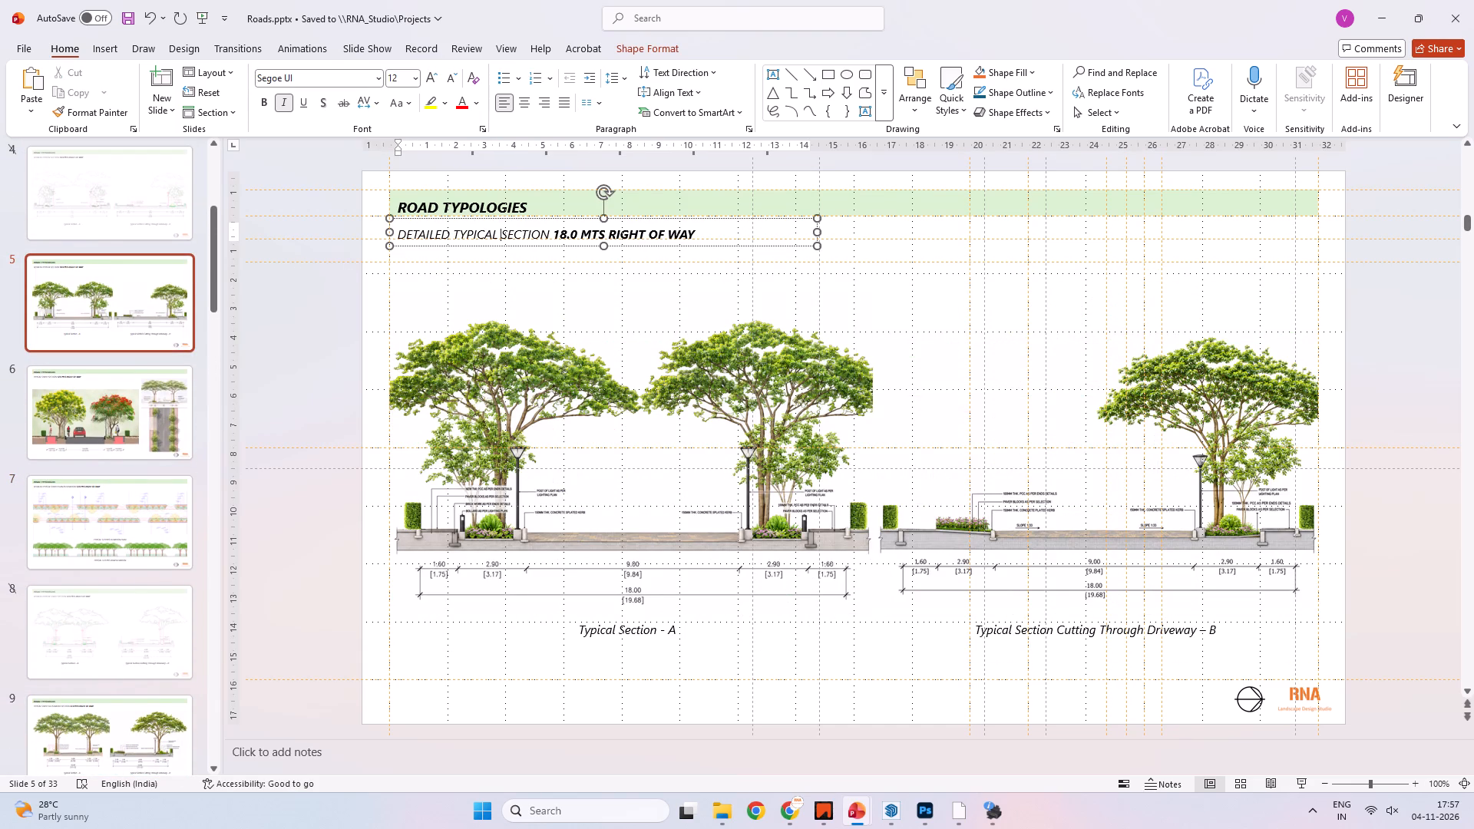
pyautogui.hotkey('ctrl', 'v')
pyautogui.click(313, 307)
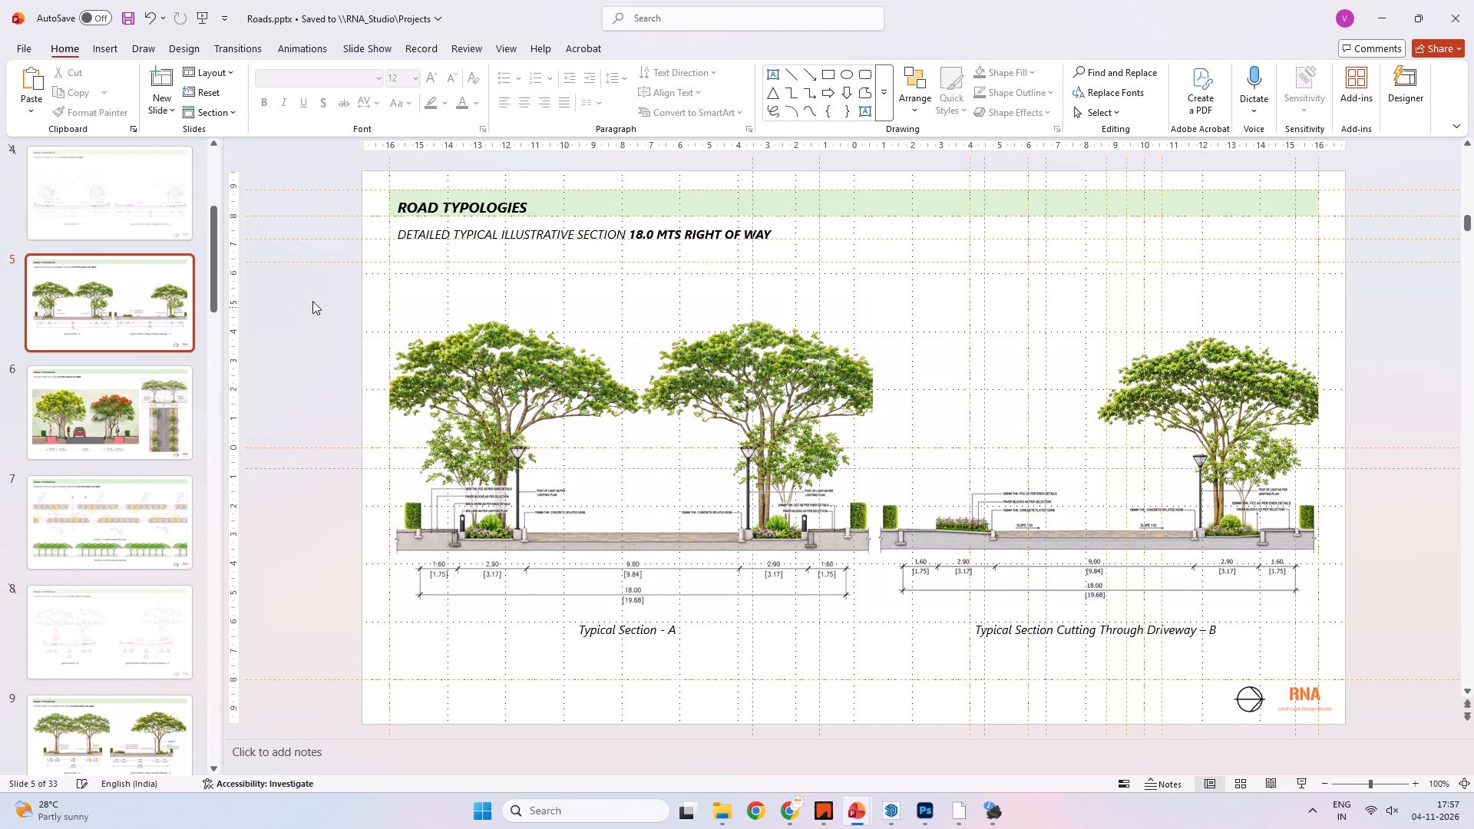
# Save the presentation.
pyautogui.hotkey('ctrl', 's')
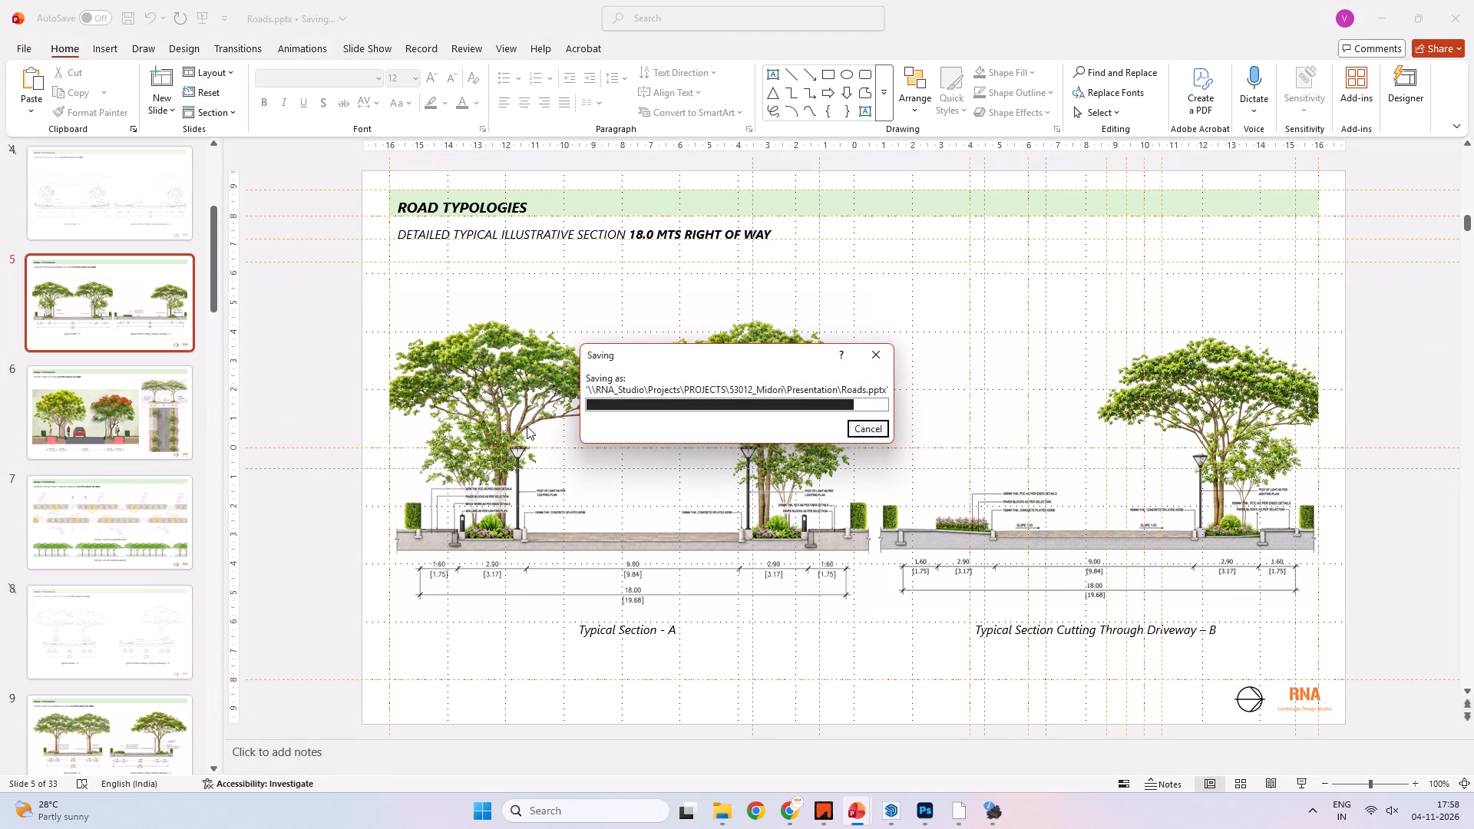
# Duplicate slide 1, the Road Typologies slide with the three blue squares.
pyautogui.scroll(-15, 250, 431)
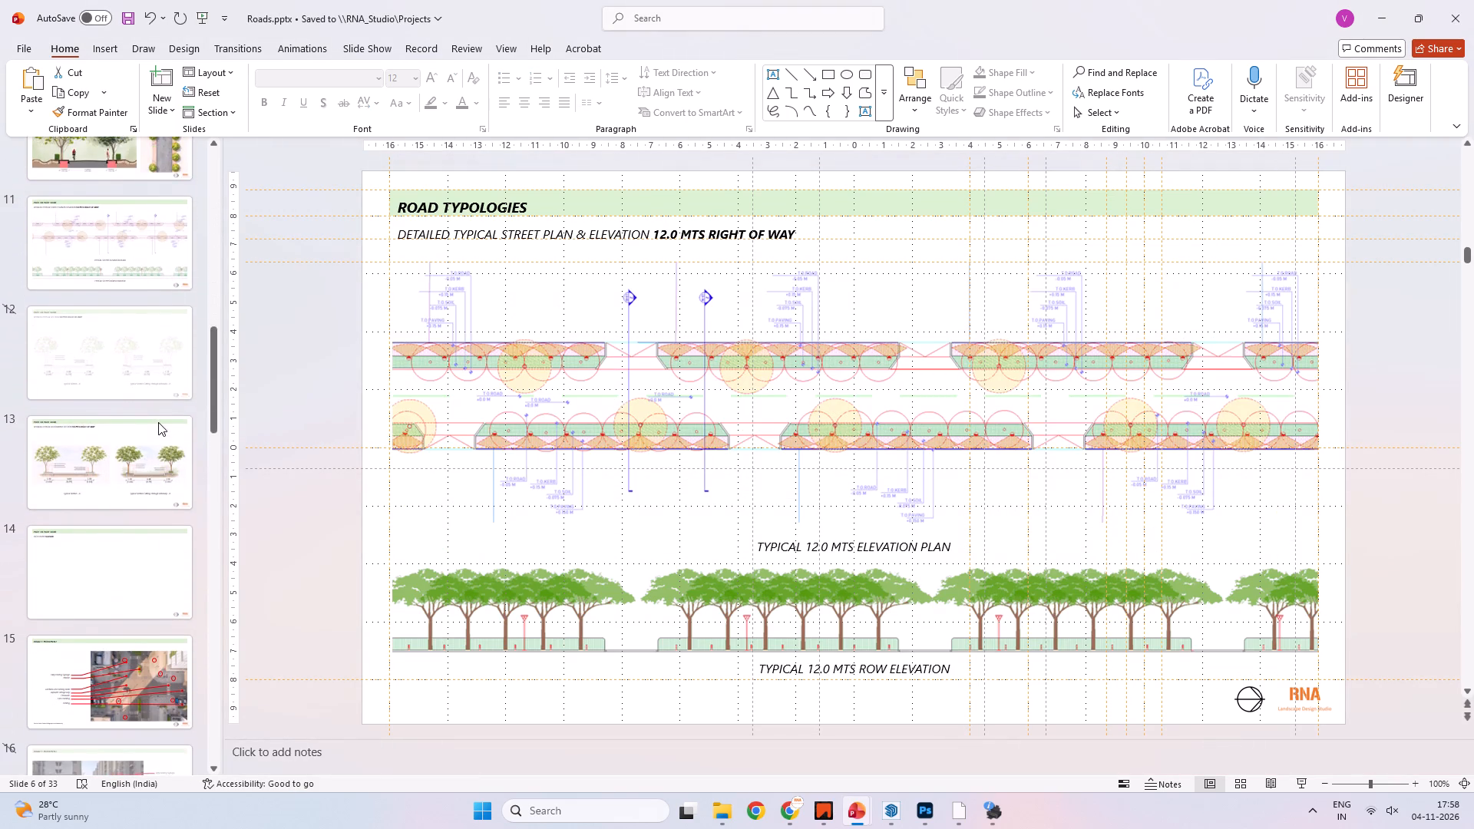
pyautogui.scroll(-4, 156, 443)
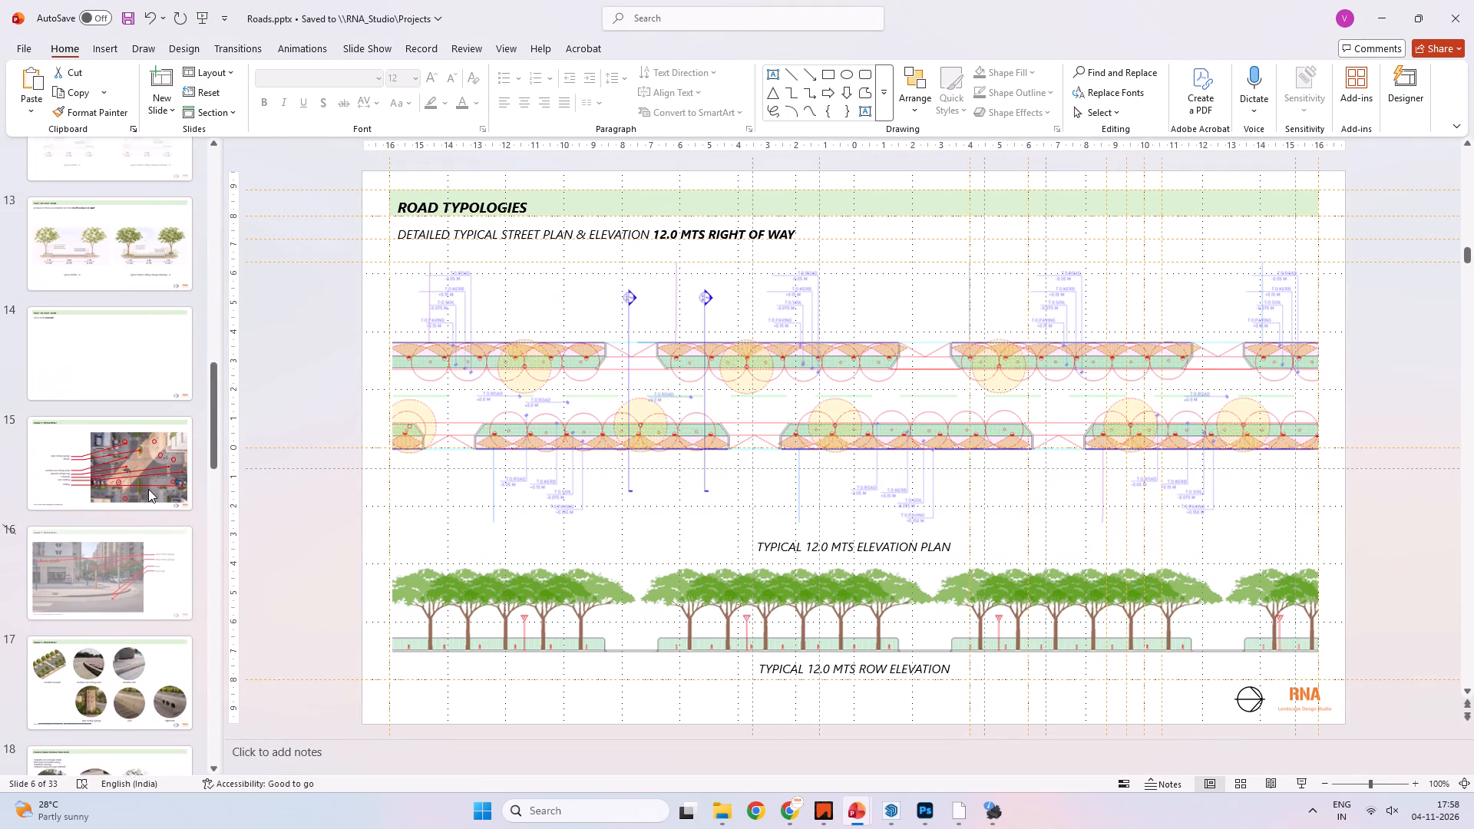
pyautogui.scroll(20, 150, 497)
pyautogui.scroll(7, 150, 497)
pyautogui.middleClick(147, 489)
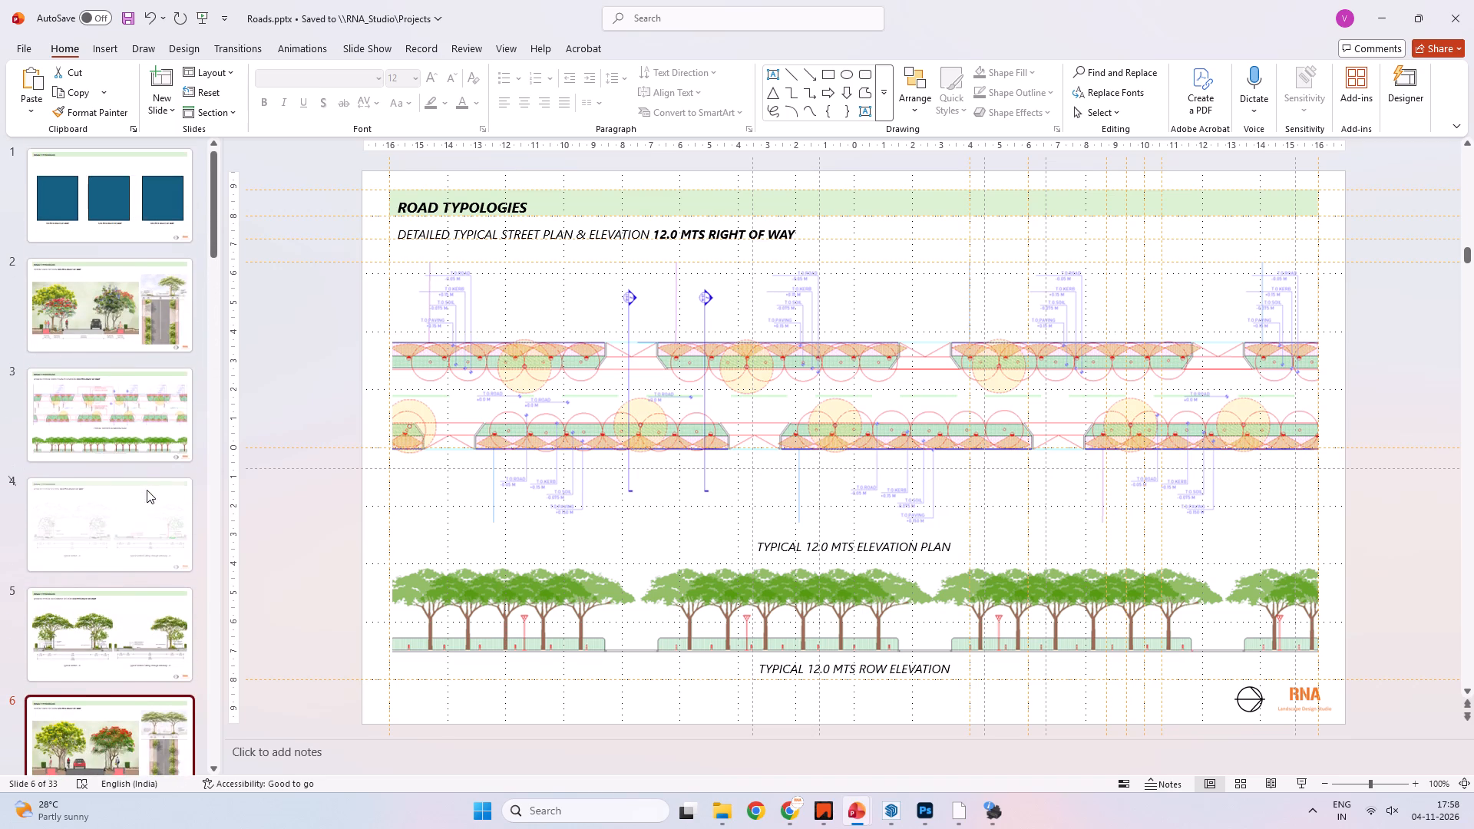
pyautogui.scroll(4, 147, 490)
pyautogui.click(111, 232)
pyautogui.rightClick(120, 232)
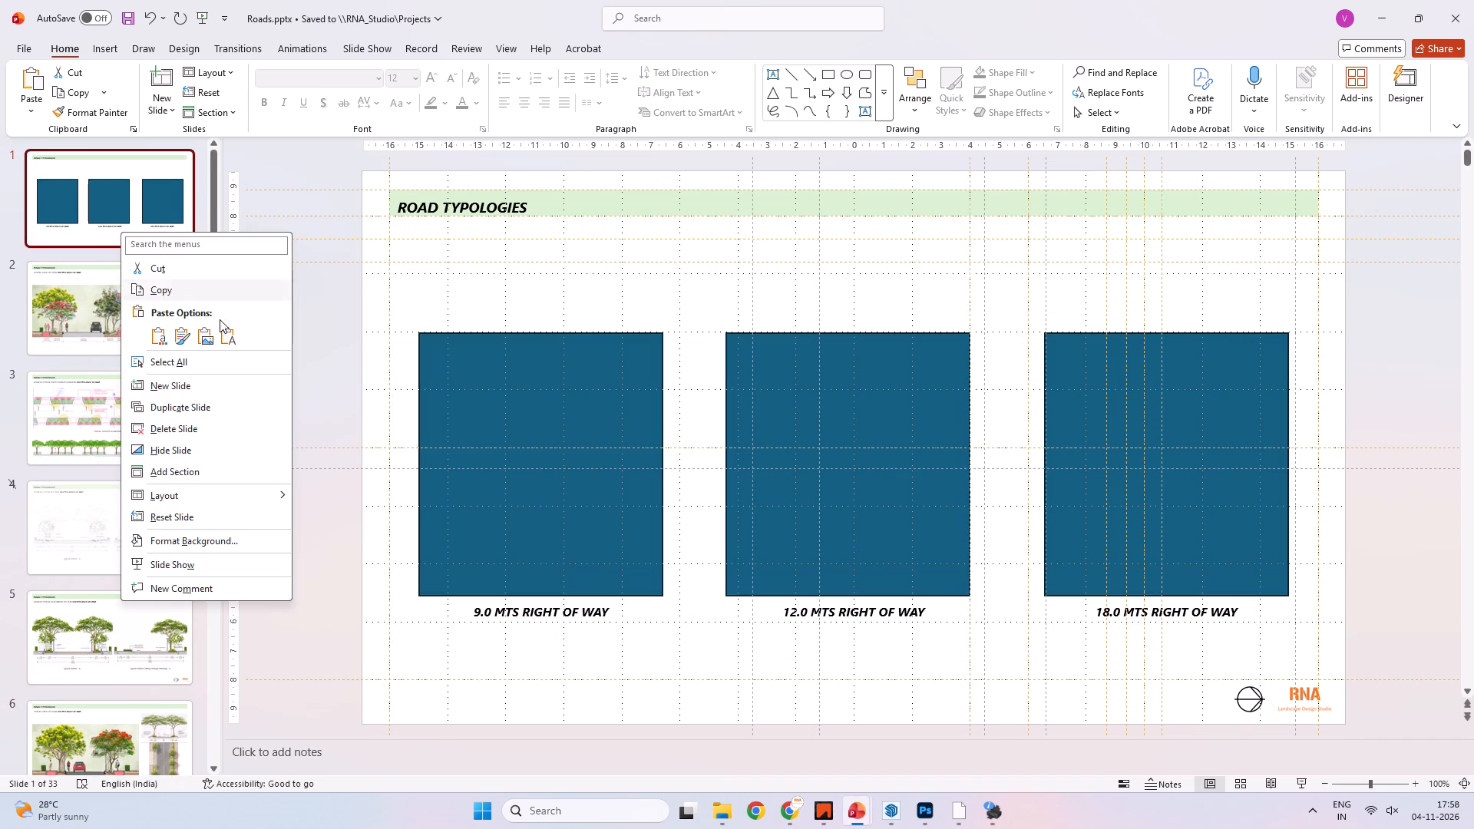
pyautogui.click(185, 406)
pyautogui.click(137, 319)
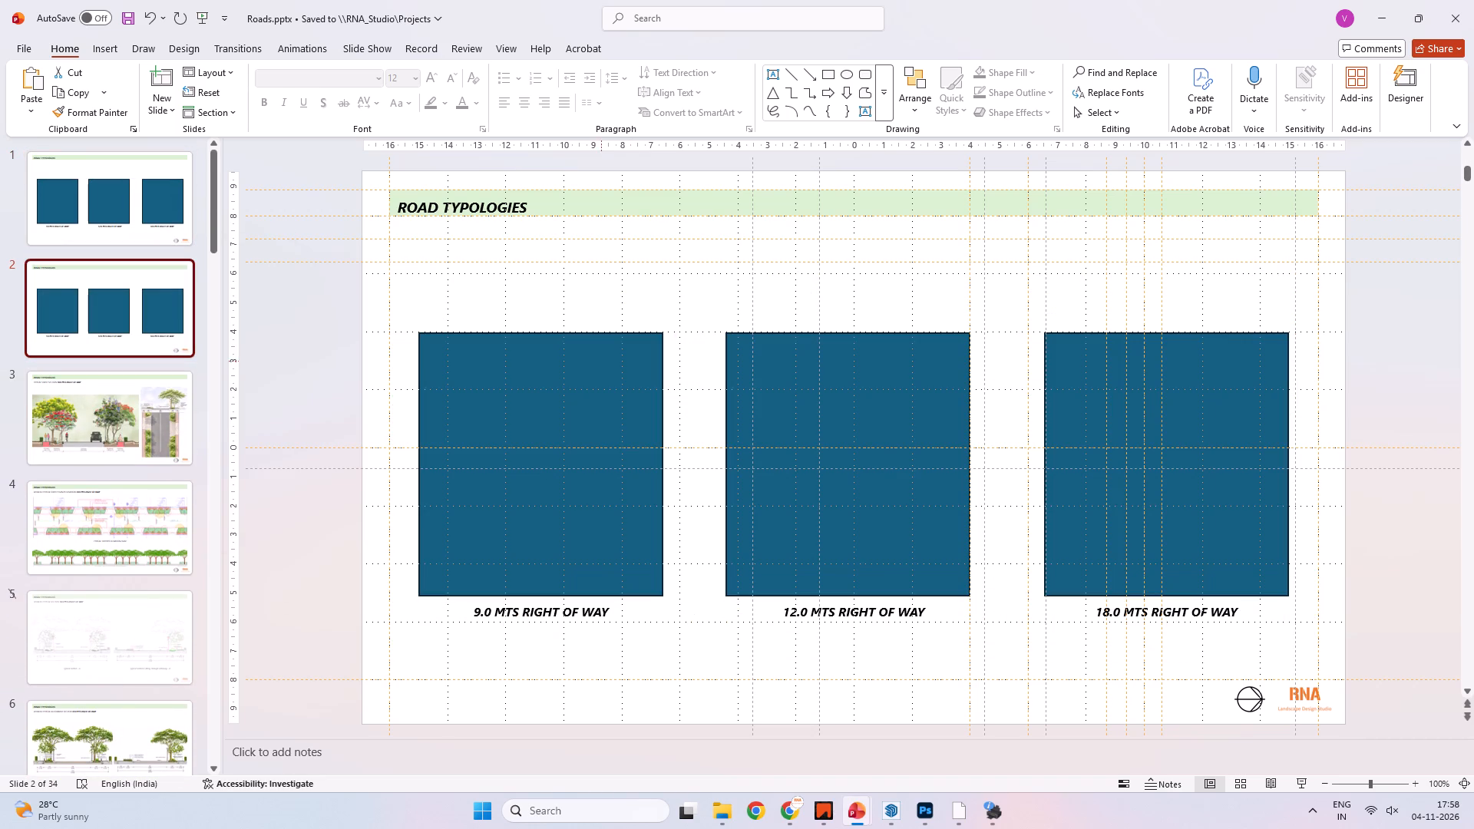
# Delete the three blue squares and their right-of-way captions from slide 2, keeping the "ROAD TYPOLOGIES" title.
pyautogui.click(581, 358)
pyautogui.press('Delete')
pyautogui.moveTo(292, 275); pyautogui.dragTo(1313, 653)
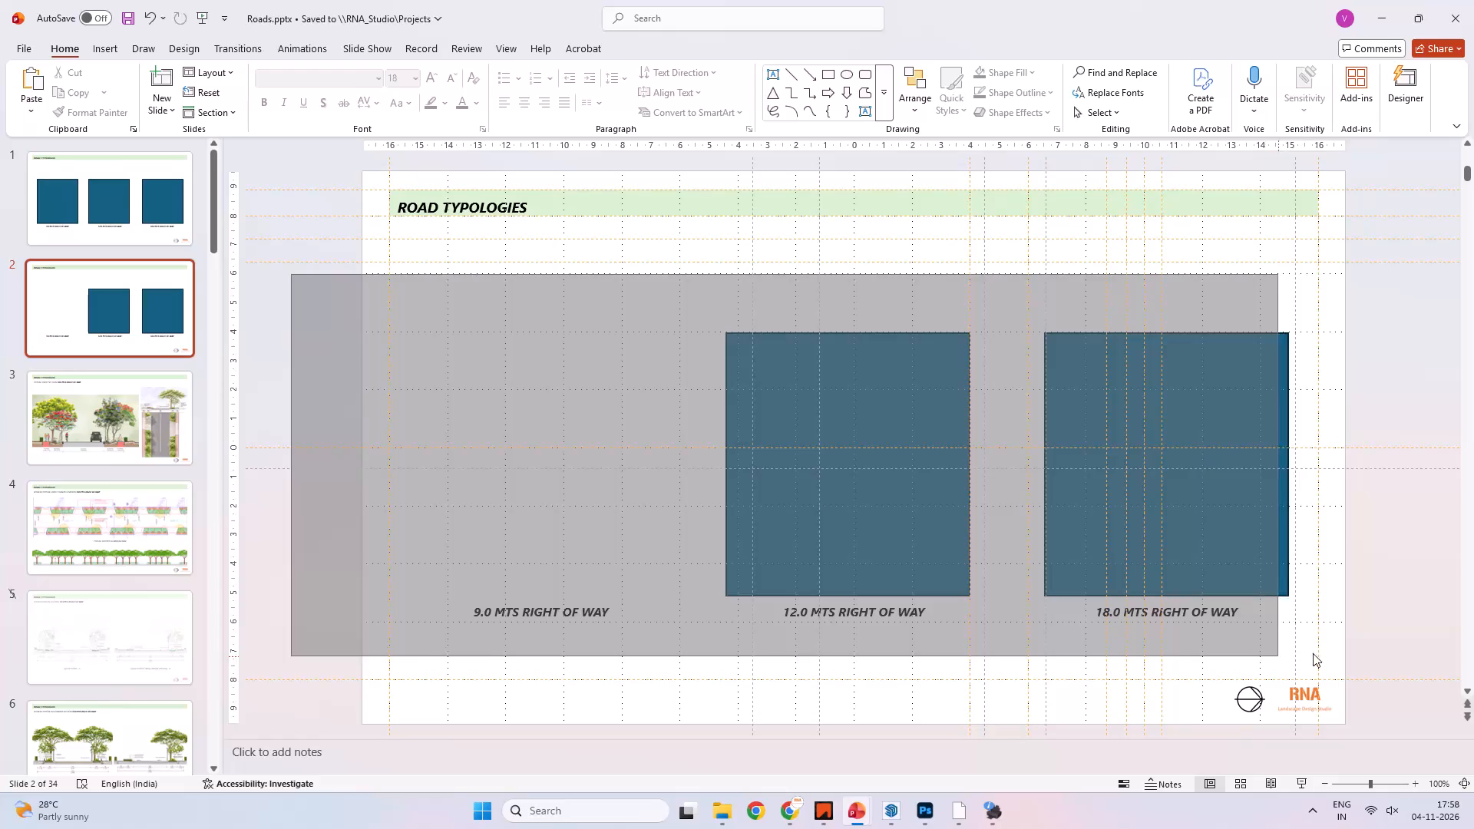
pyautogui.moveTo(1313, 653); pyautogui.dragTo(1324, 647)
pyautogui.press('Delete')
# Switch to the MIDORI presentation and delete the "RIGHT OF WAY" subtitle from slide 15, Masterplan Layout.
pyautogui.hotkey('alt', 'Tab')
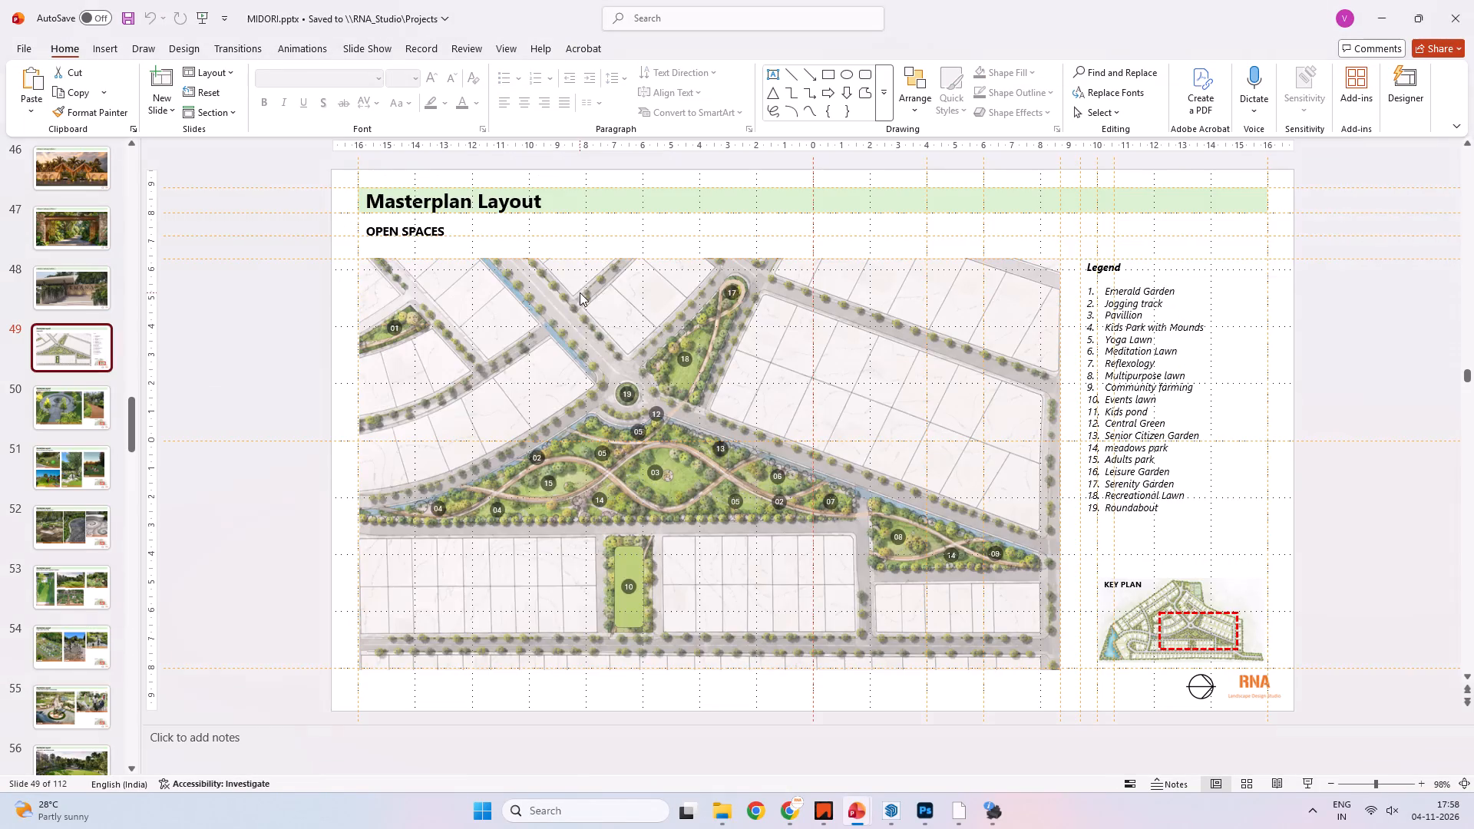
pyautogui.scroll(4, 390, 439)
pyautogui.scroll(9, 211, 322)
pyautogui.scroll(2, 81, 357)
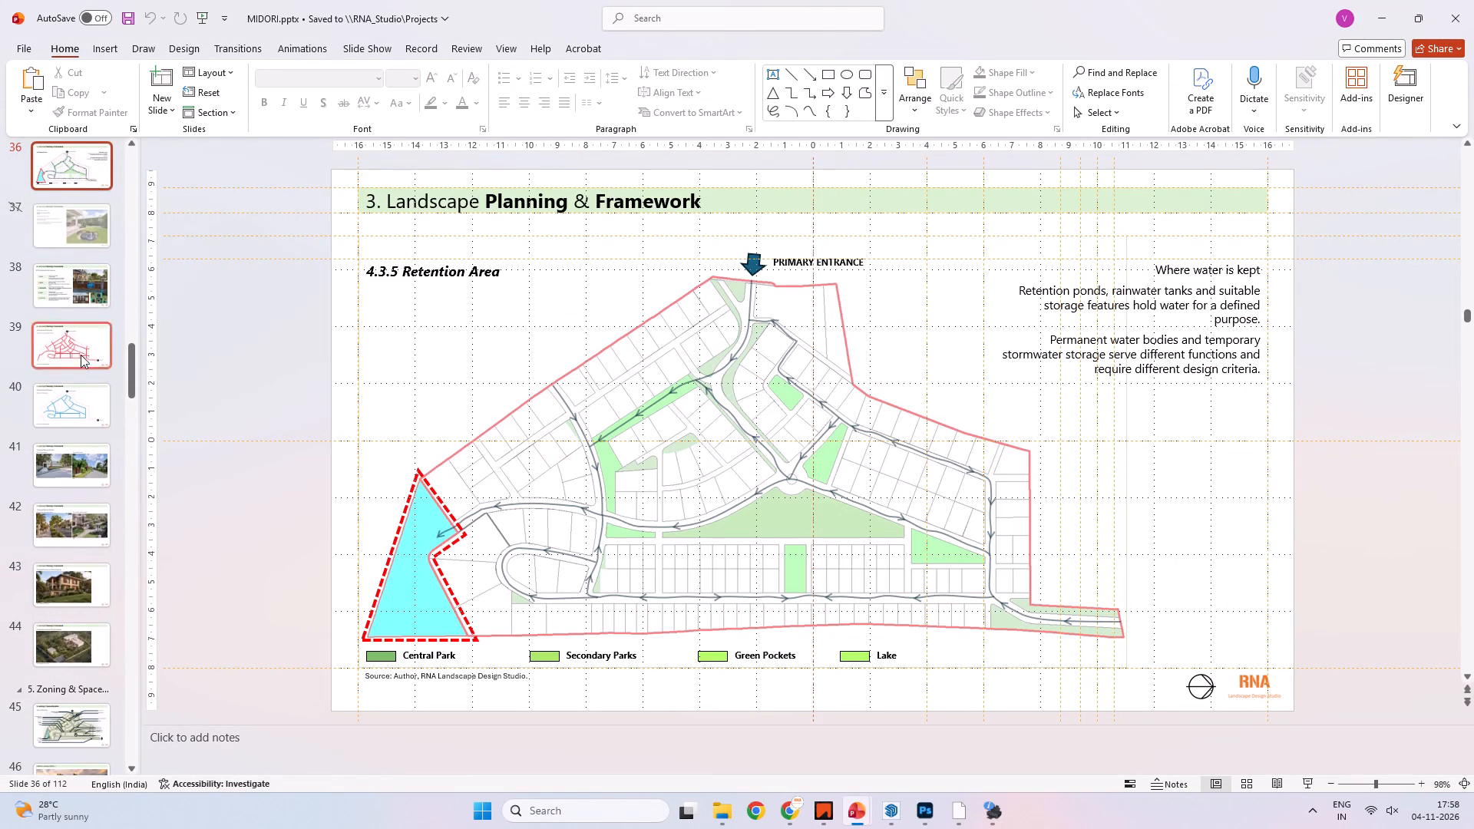
pyautogui.scroll(13, 81, 355)
pyautogui.scroll(10, 75, 339)
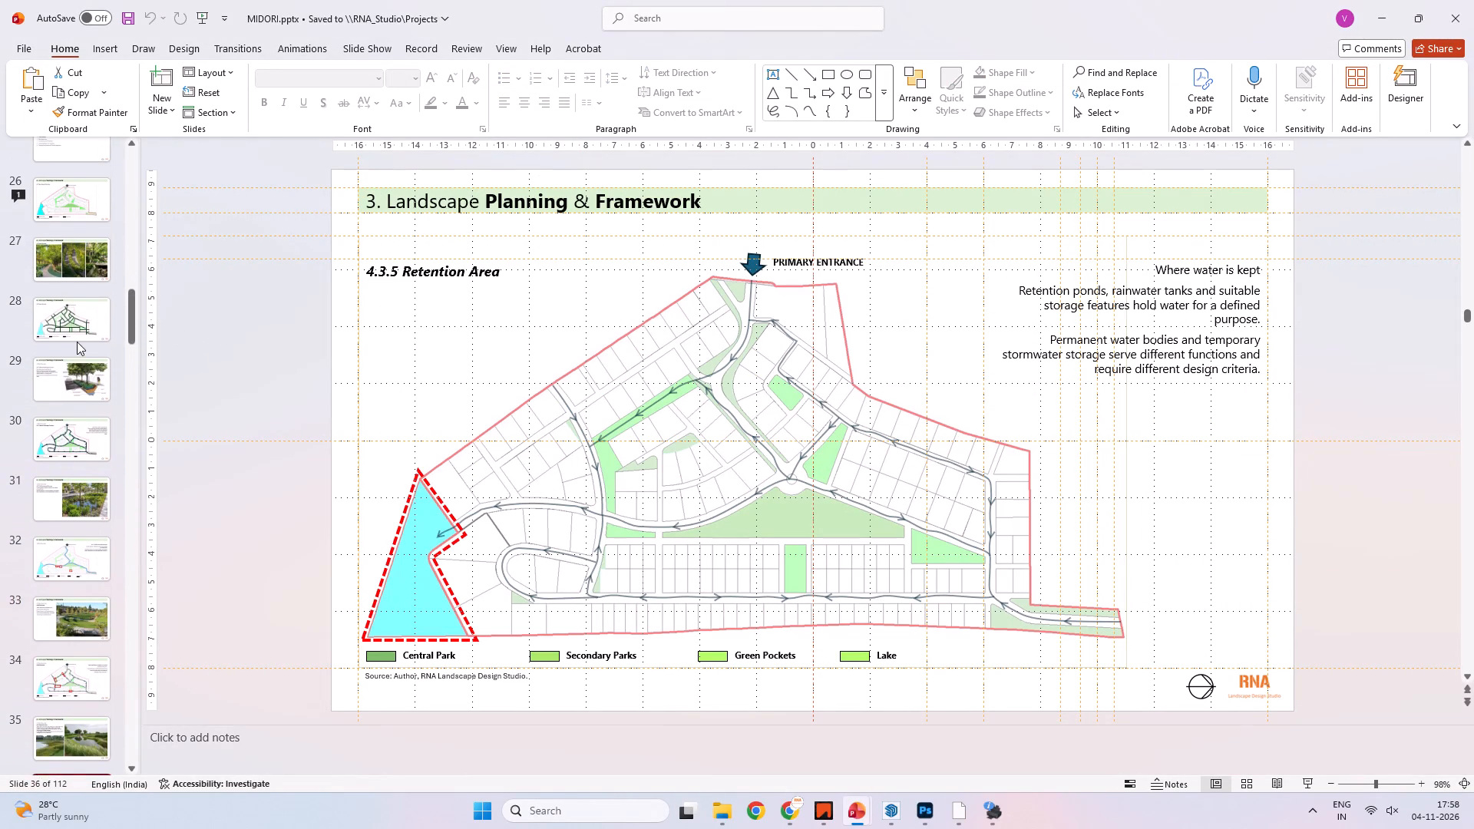
pyautogui.click(76, 331)
pyautogui.scroll(5, 174, 361)
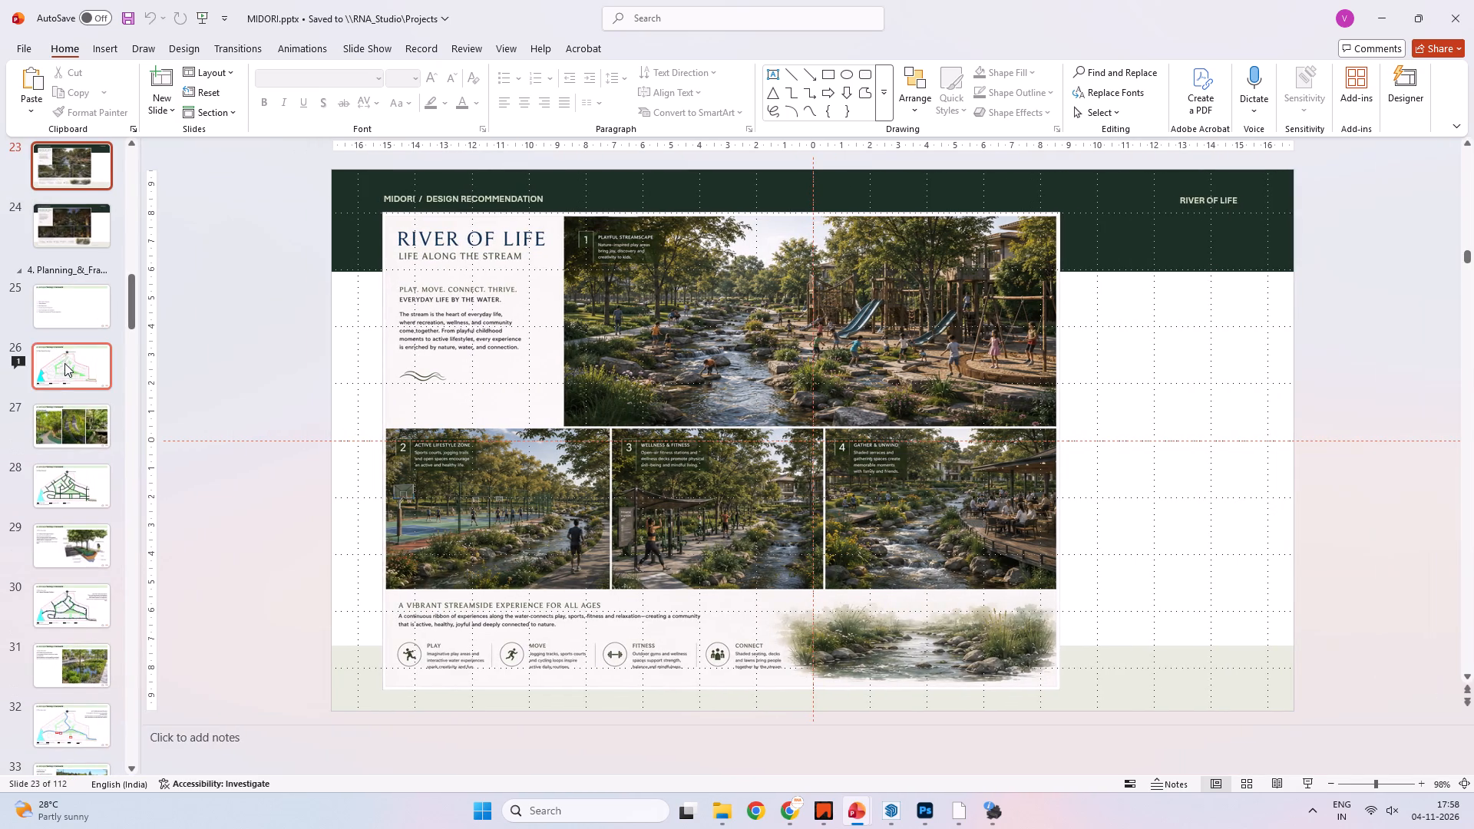
pyautogui.scroll(-12, 68, 377)
pyautogui.scroll(19, 68, 382)
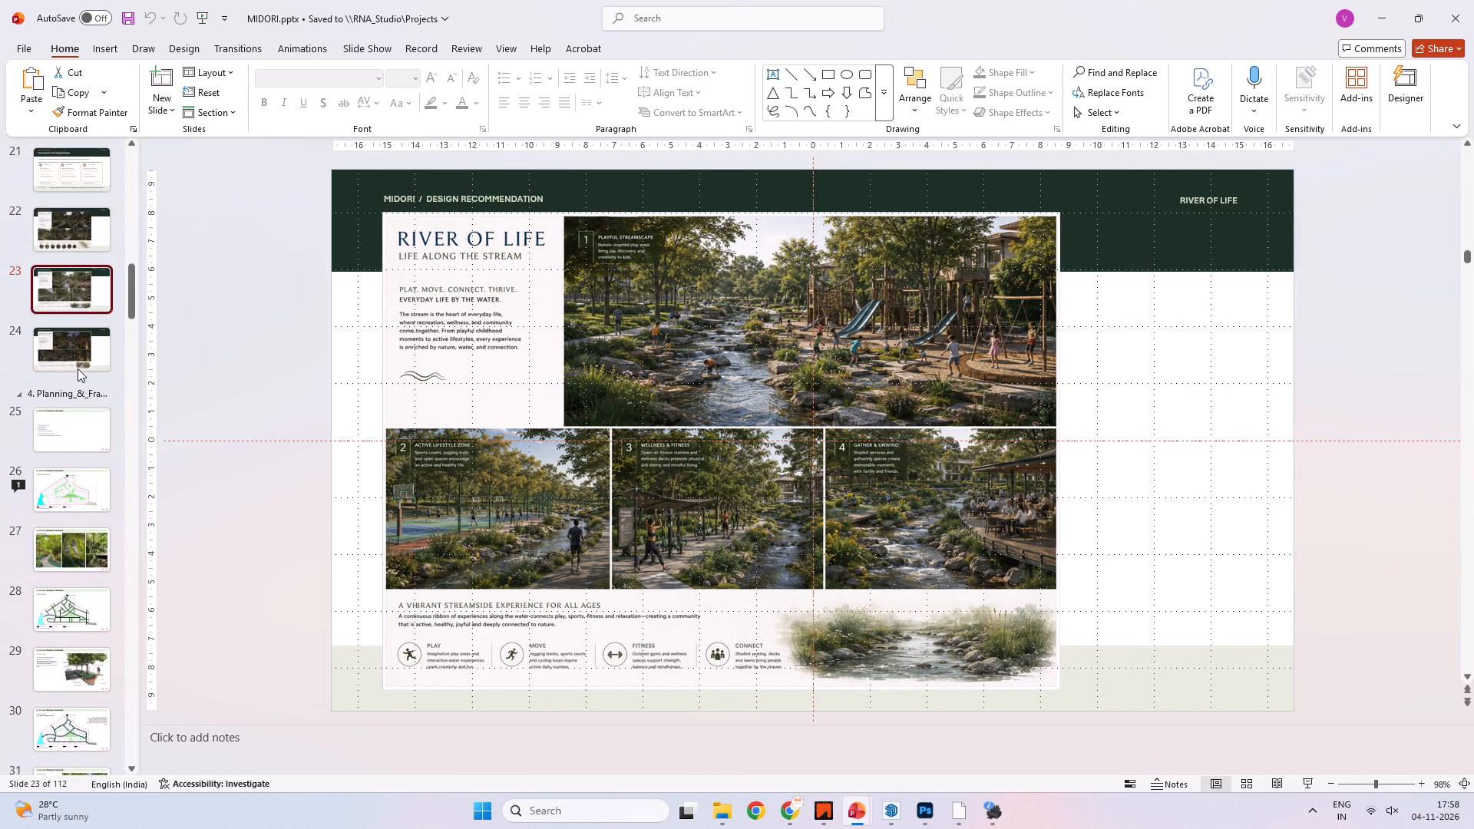
pyautogui.scroll(19, 78, 368)
pyautogui.click(71, 339)
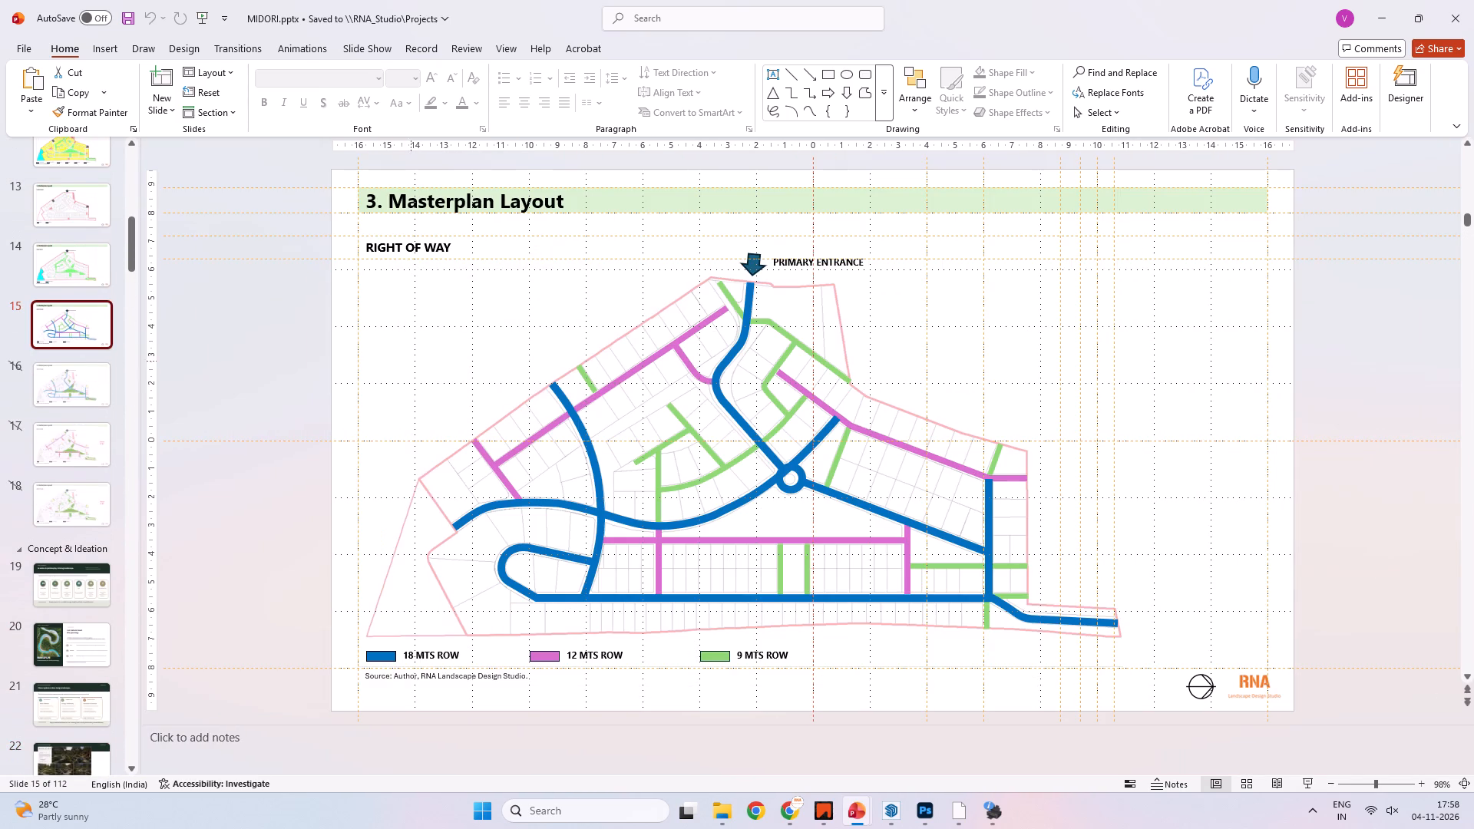
pyautogui.click(649, 349)
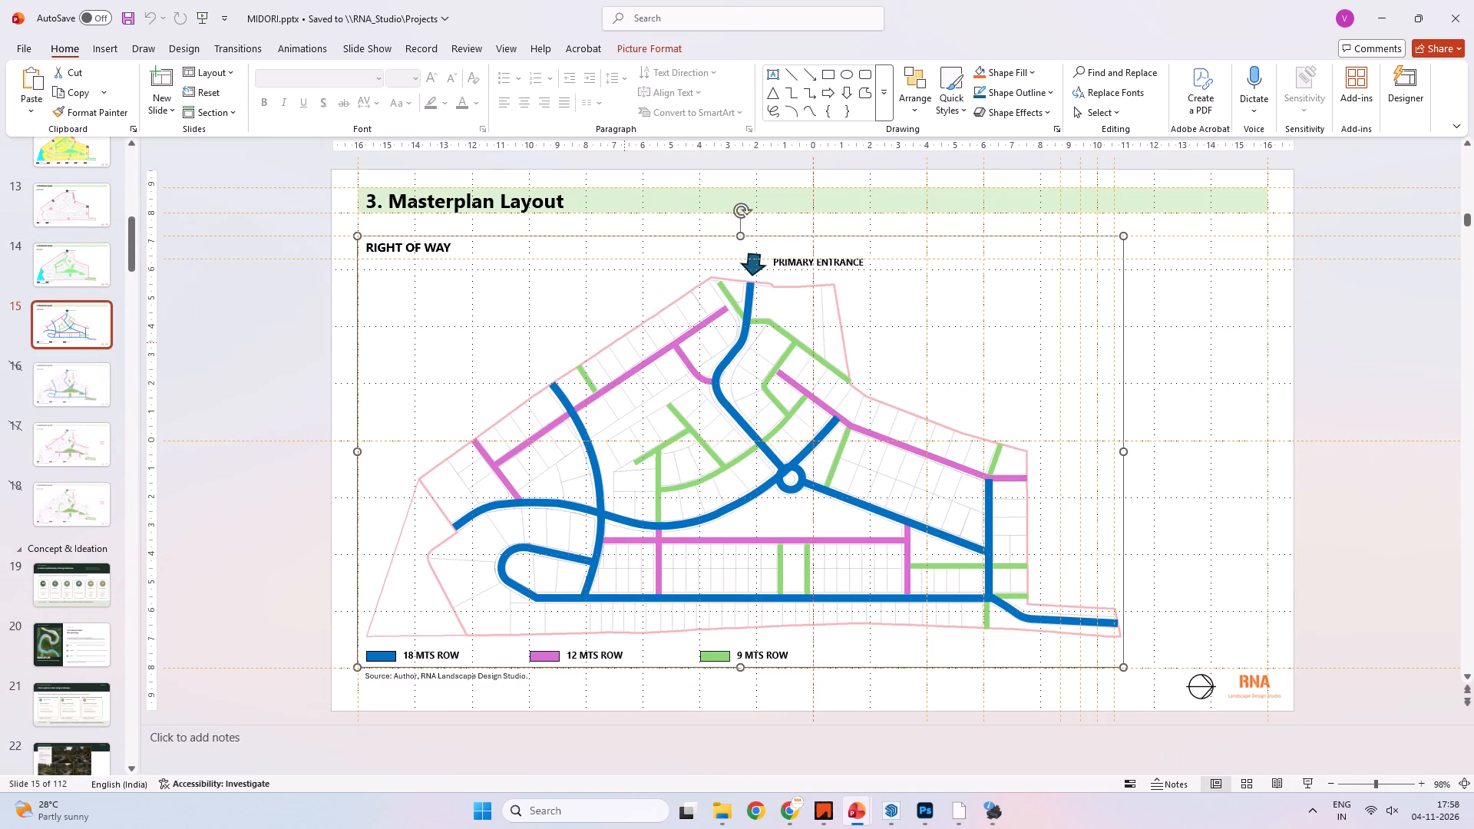
pyautogui.click(263, 302)
pyautogui.click(401, 247)
pyautogui.click(395, 258)
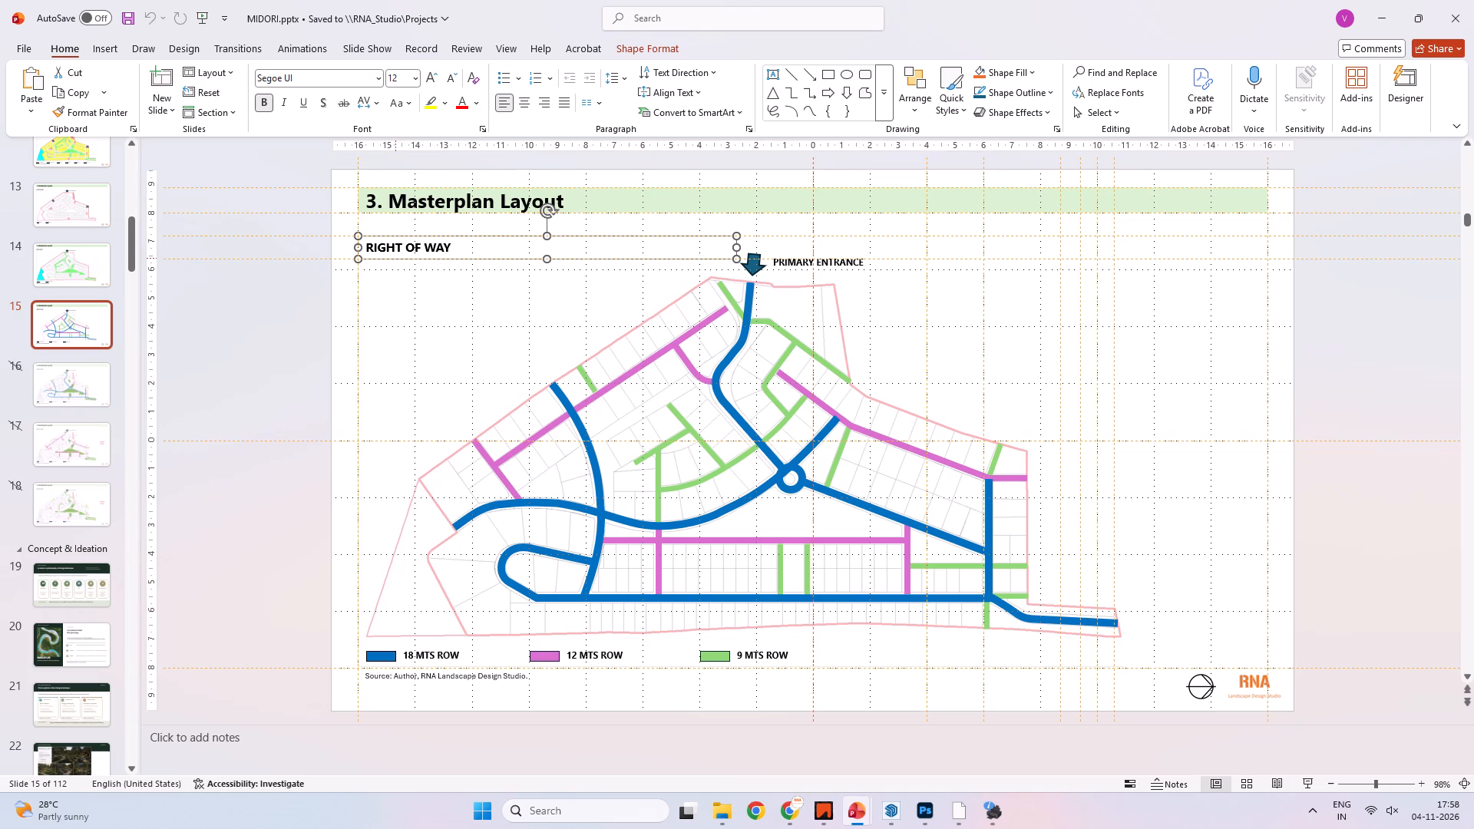
pyautogui.press('Delete')
# Copy the right-of-way map with its entrance marker, legend and source note, and paste it into slide 2 of the Roads presentation.
pyautogui.moveTo(273, 226); pyautogui.dragTo(1056, 611)
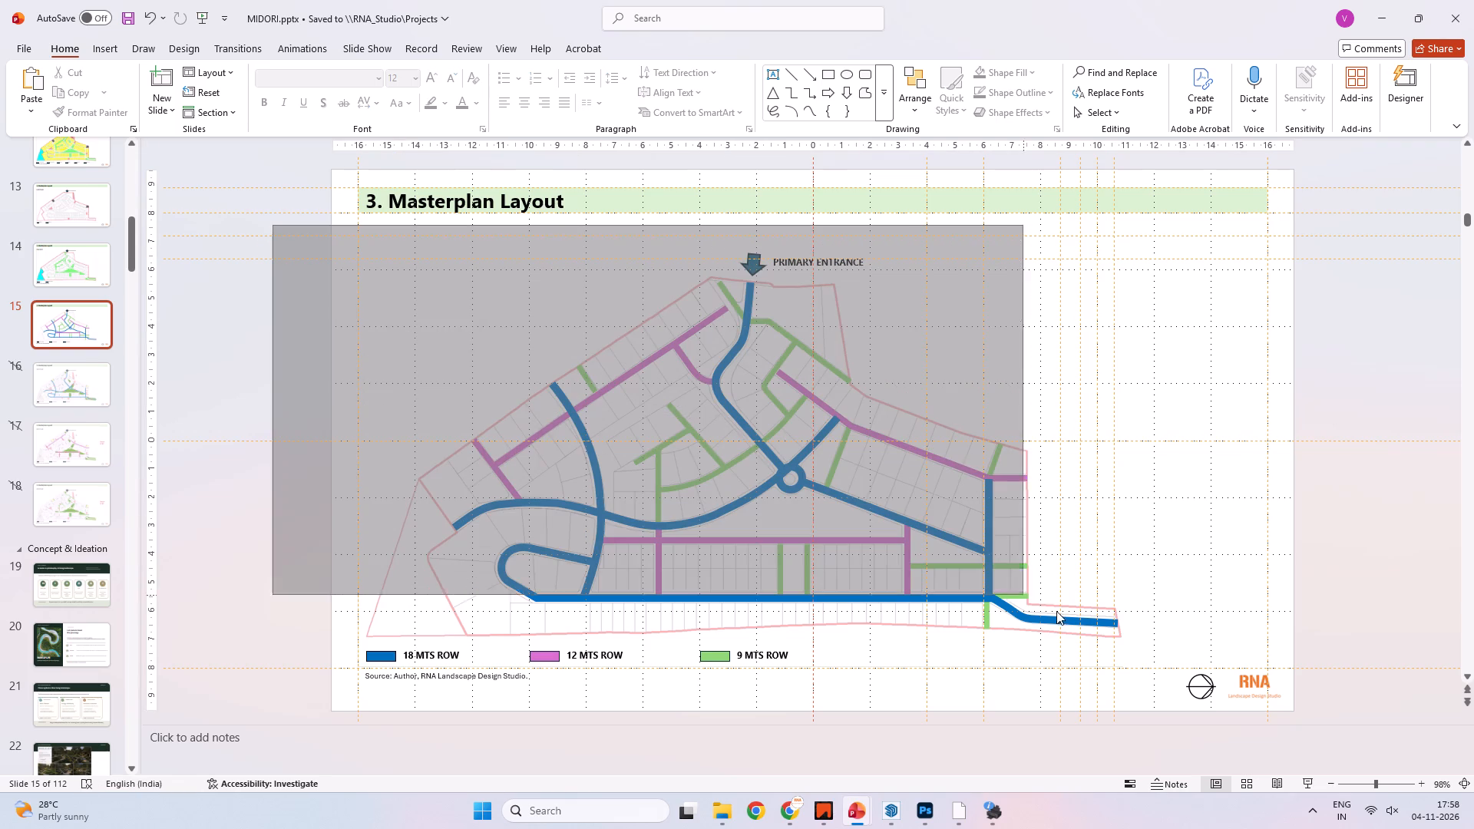
pyautogui.moveTo(1056, 611); pyautogui.dragTo(1190, 647)
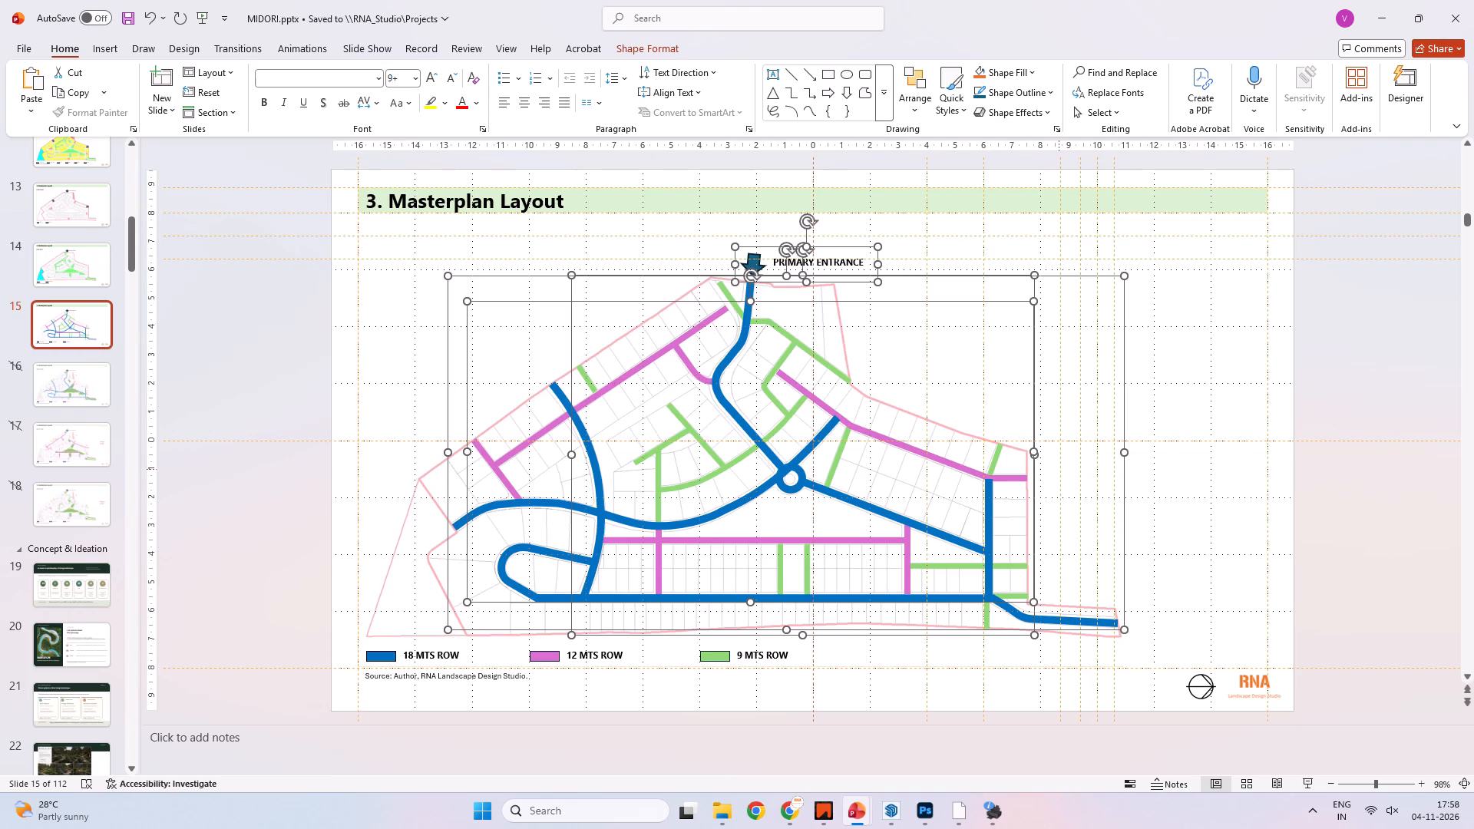
pyautogui.keyDown('ctrl'); pyautogui.click(947, 424); pyautogui.keyUp('ctrl')
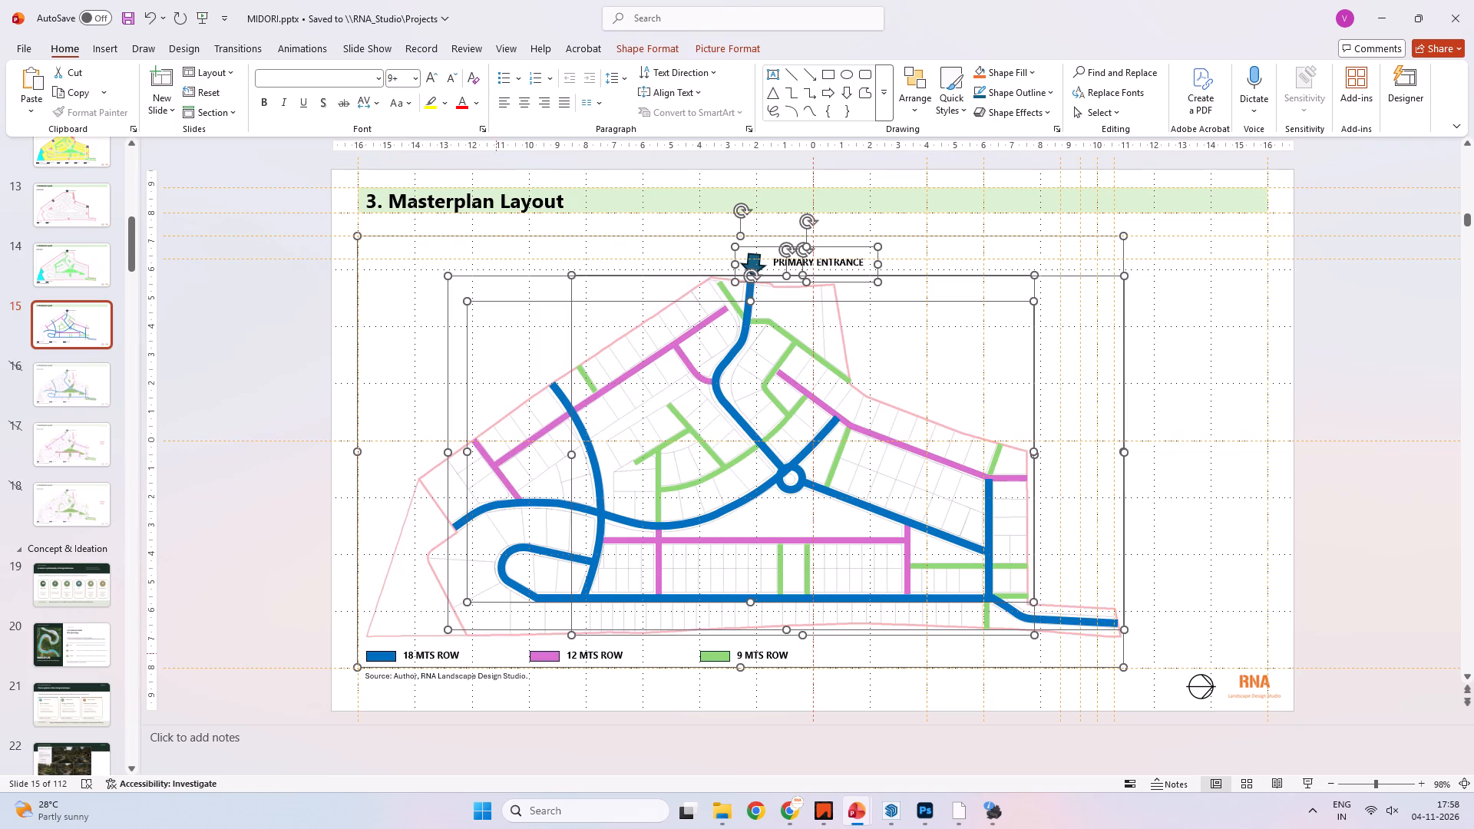
pyautogui.click(244, 326)
pyautogui.moveTo(247, 223); pyautogui.dragTo(445, 311)
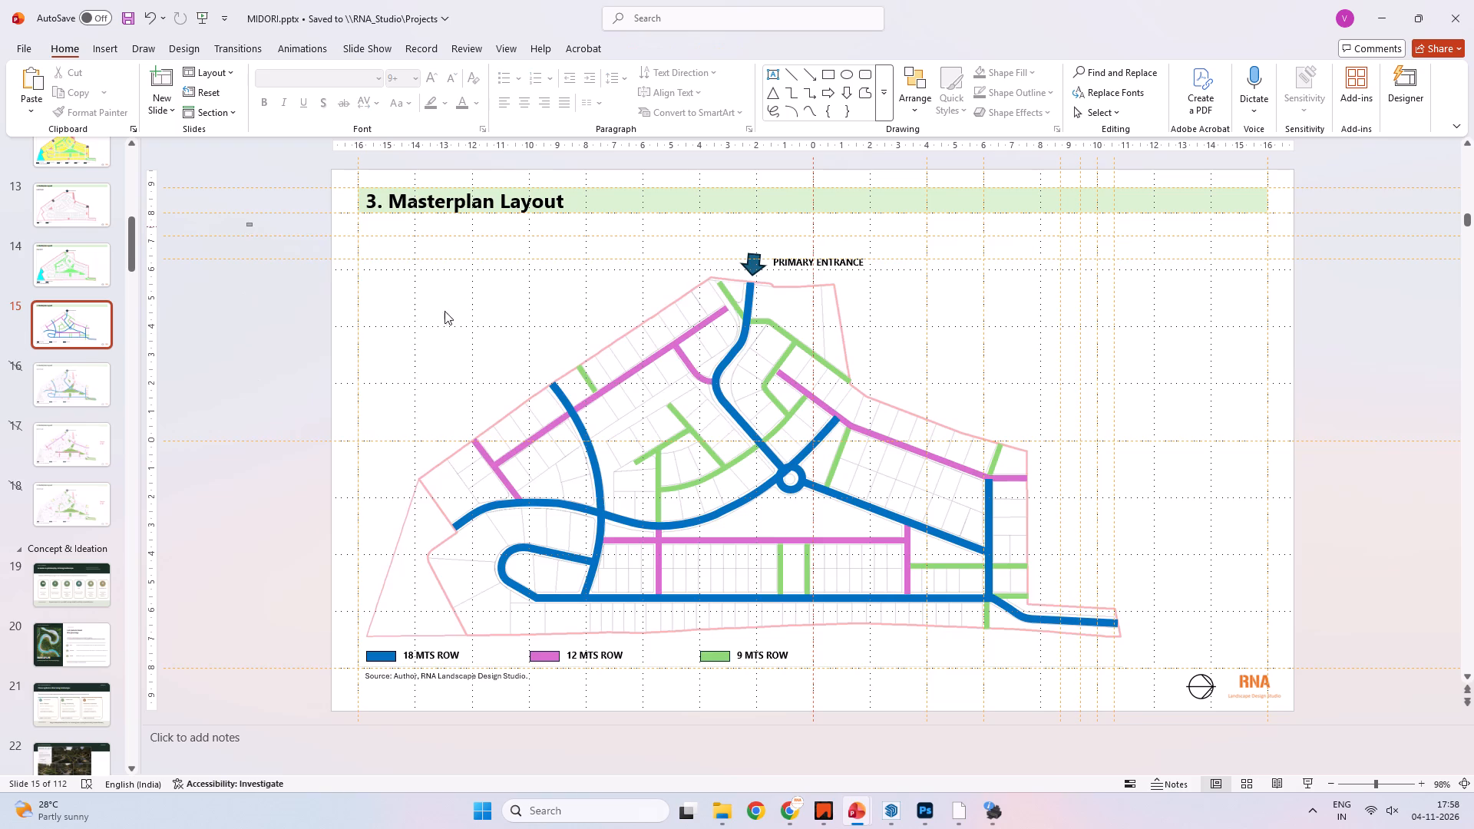
pyautogui.moveTo(445, 311); pyautogui.dragTo(1177, 745)
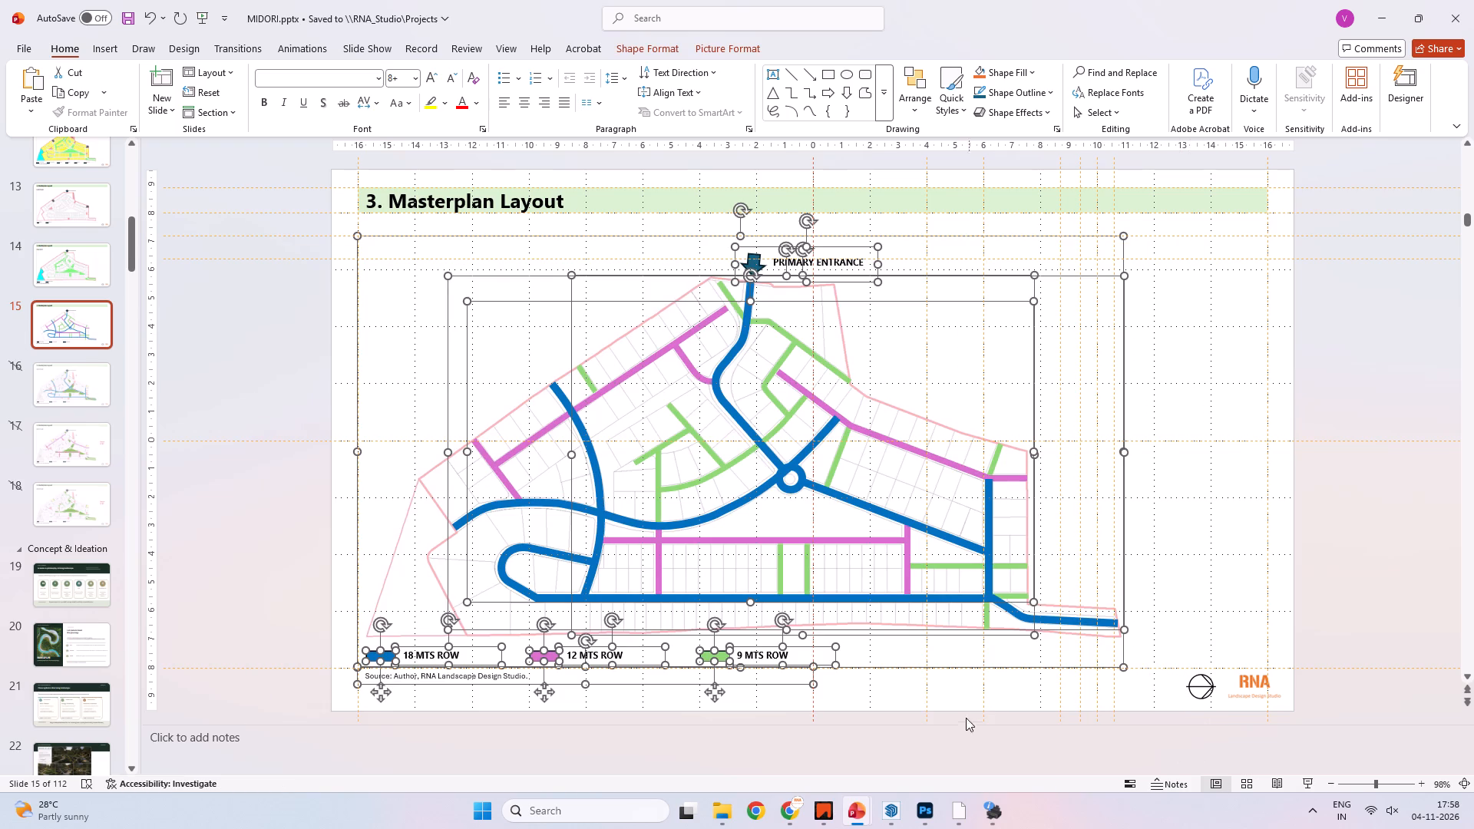
pyautogui.hotkey('ctrl', 'c')
pyautogui.hotkey('alt', 'Tab')
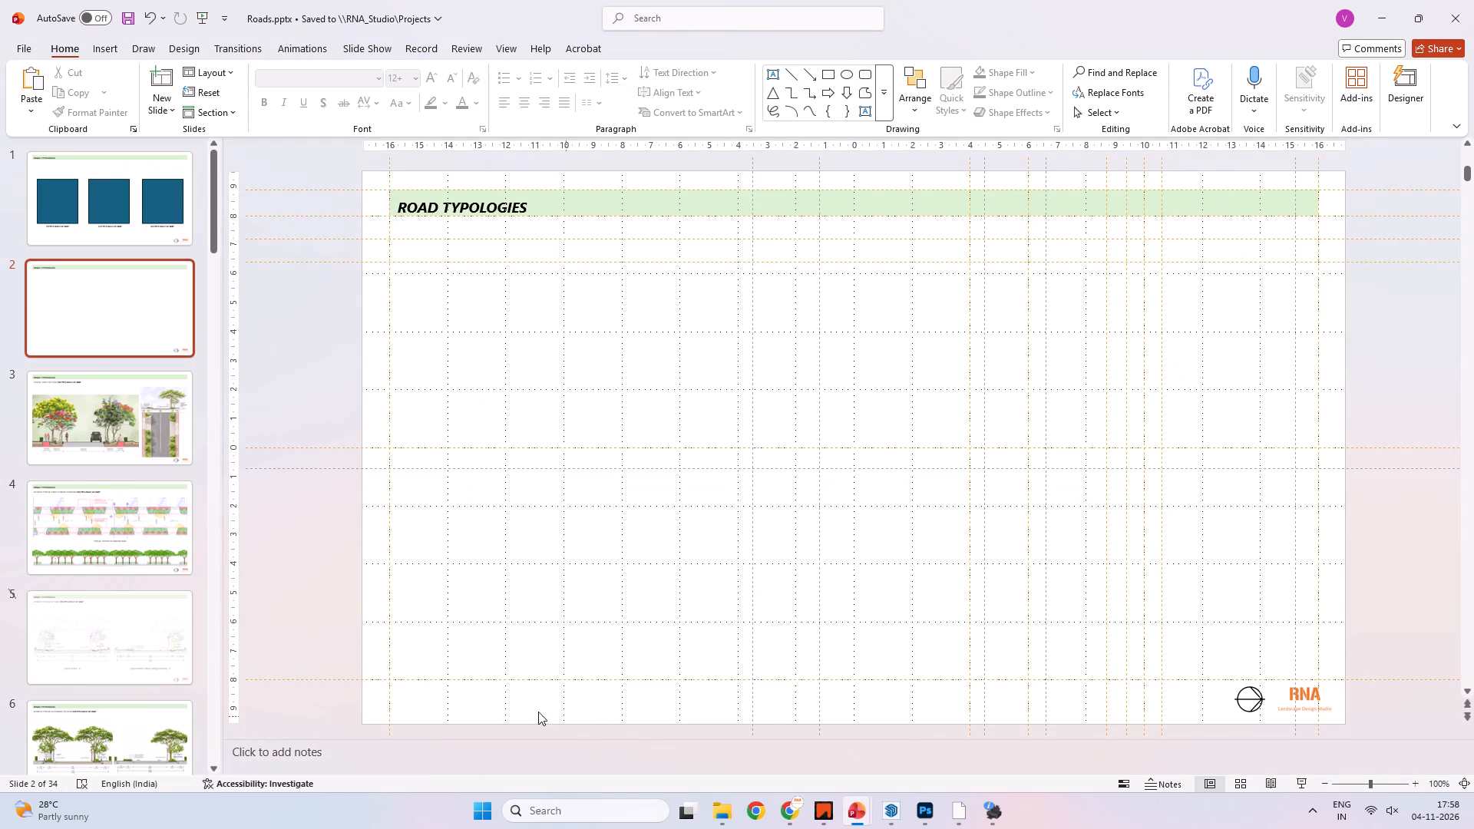
pyautogui.hotkey('ctrl', 'v')
pyautogui.click(292, 514)
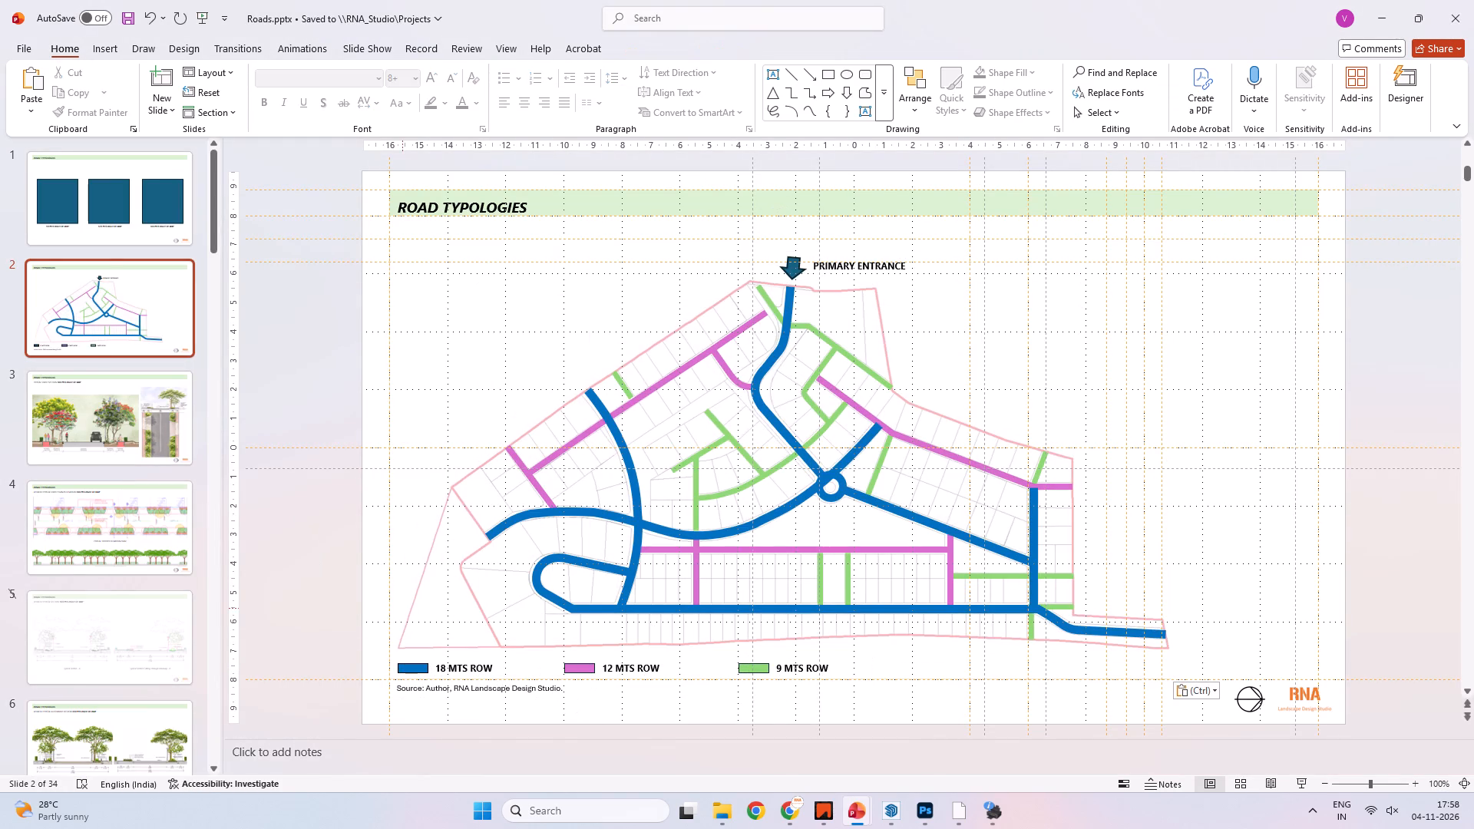
pyautogui.click(273, 543)
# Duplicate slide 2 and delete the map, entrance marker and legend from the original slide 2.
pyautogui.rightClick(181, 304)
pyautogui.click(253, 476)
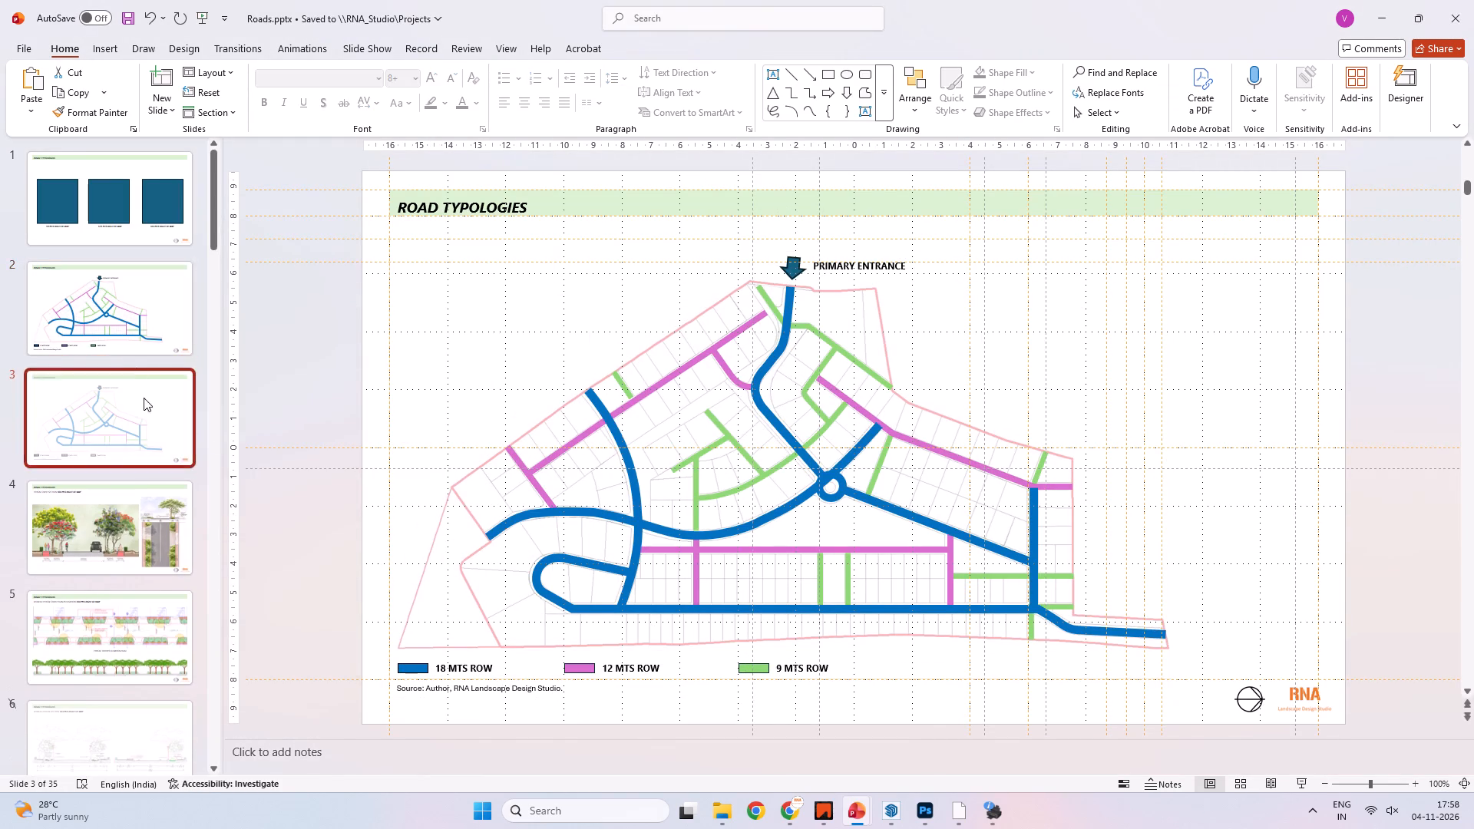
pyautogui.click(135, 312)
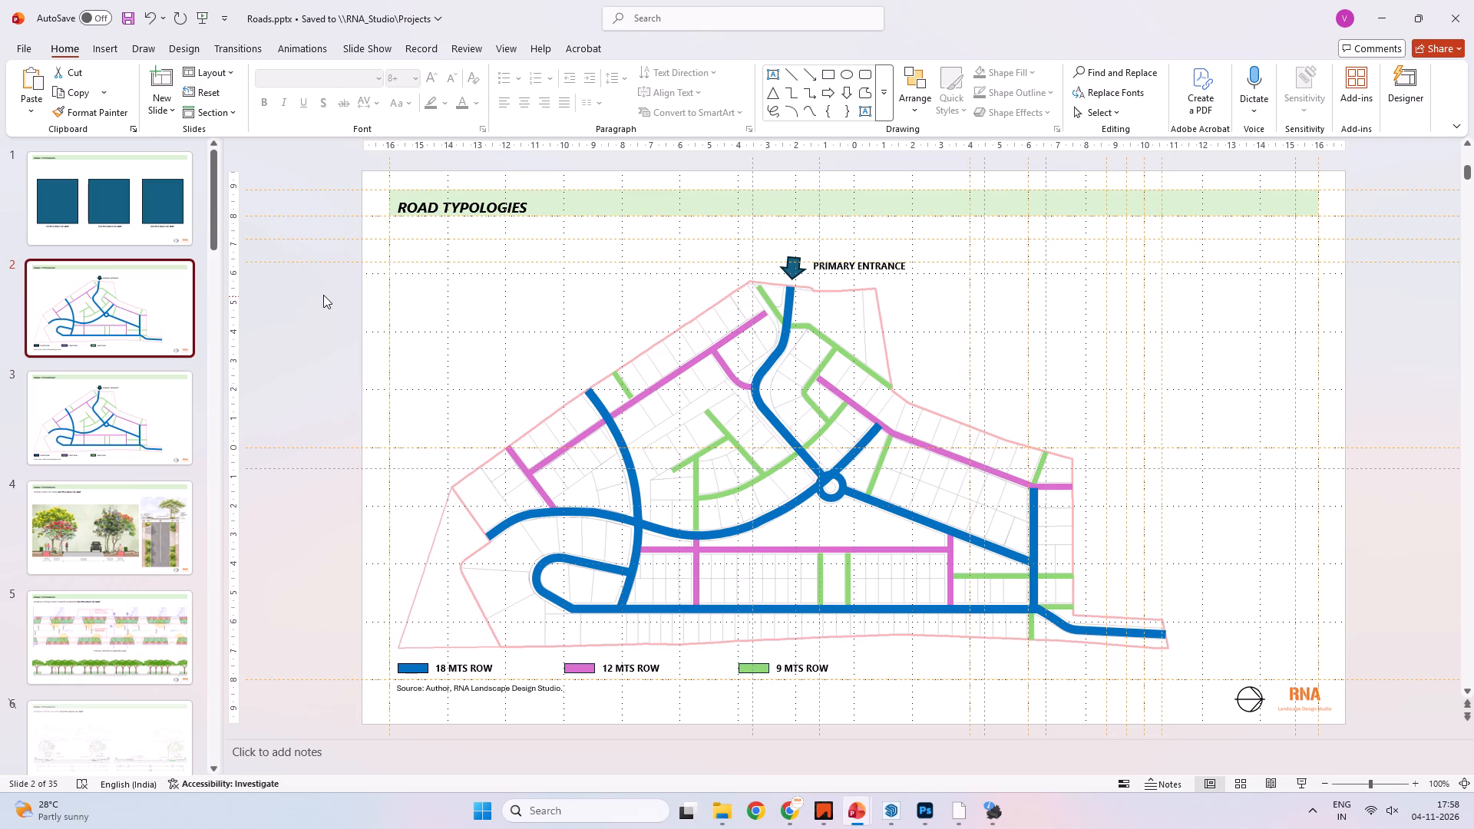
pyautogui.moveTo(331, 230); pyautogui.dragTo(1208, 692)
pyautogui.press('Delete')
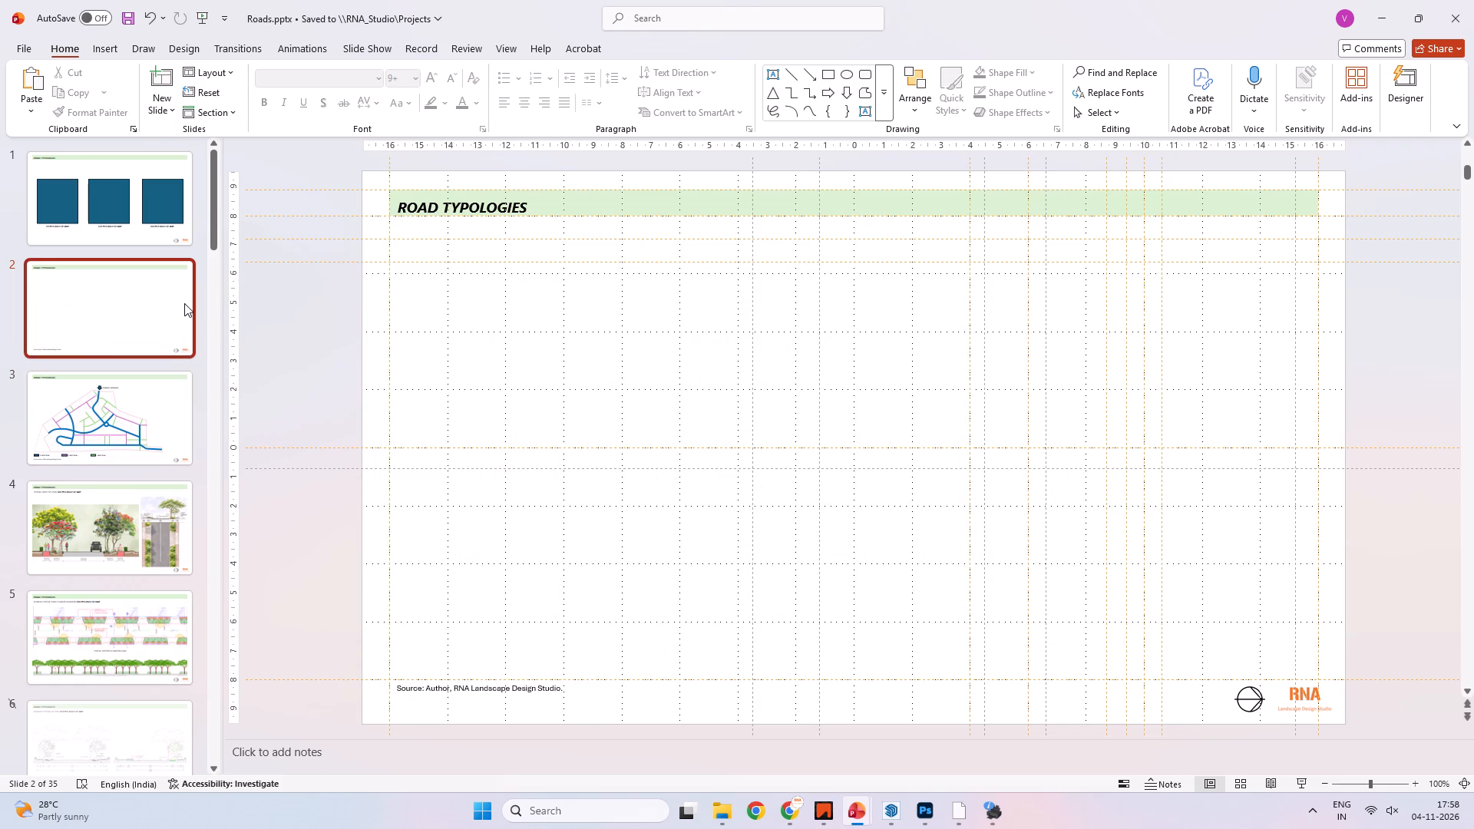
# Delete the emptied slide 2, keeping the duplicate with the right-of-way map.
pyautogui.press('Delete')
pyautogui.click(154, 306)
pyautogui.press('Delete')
# Copy slide 45, Program Distribution, from the MIDORI presentation and paste it after slide 1 in the Roads presentation.
pyautogui.hotkey('alt', 'Tab')
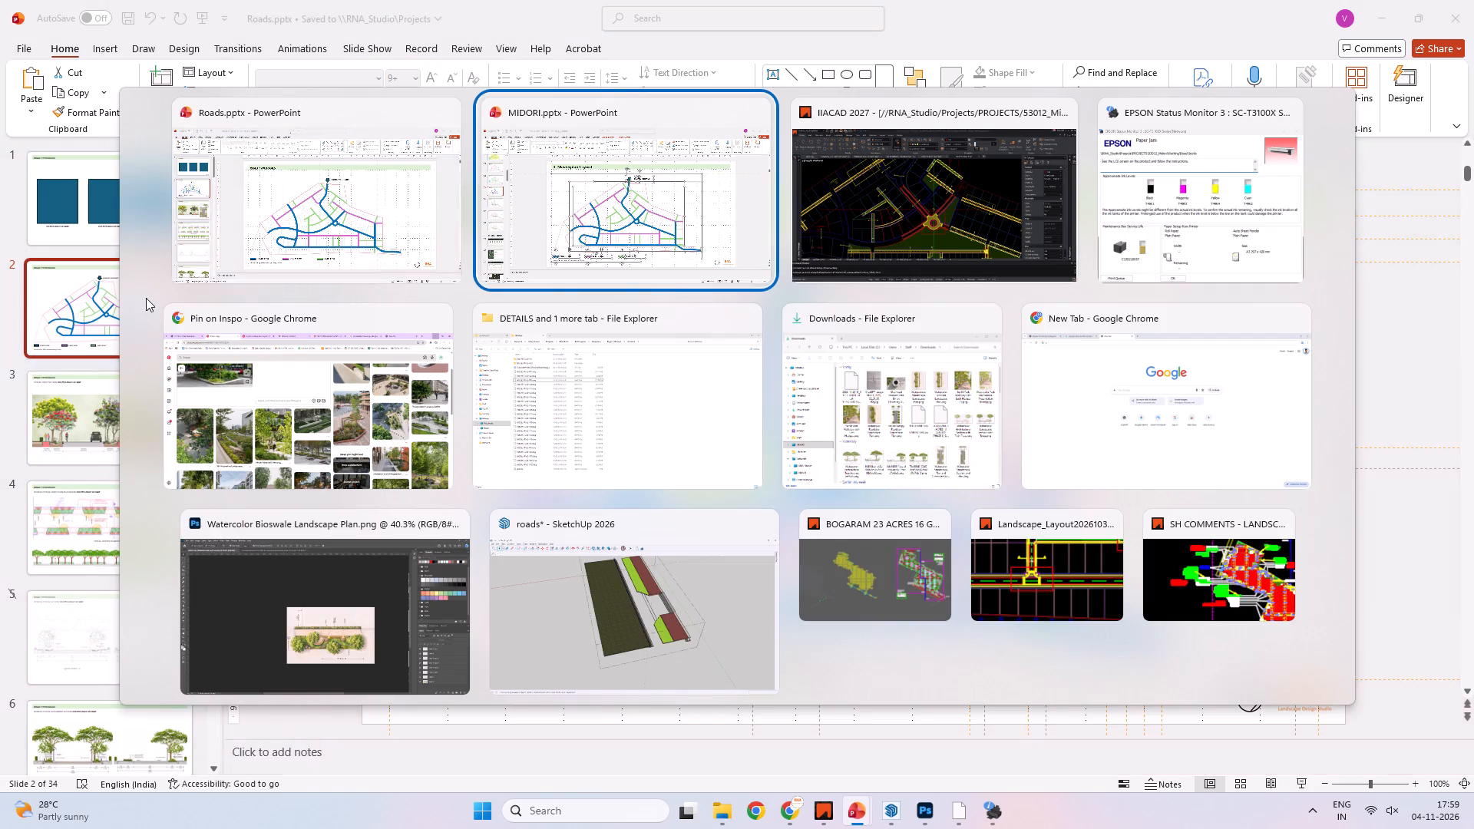
pyautogui.scroll(-11, 108, 432)
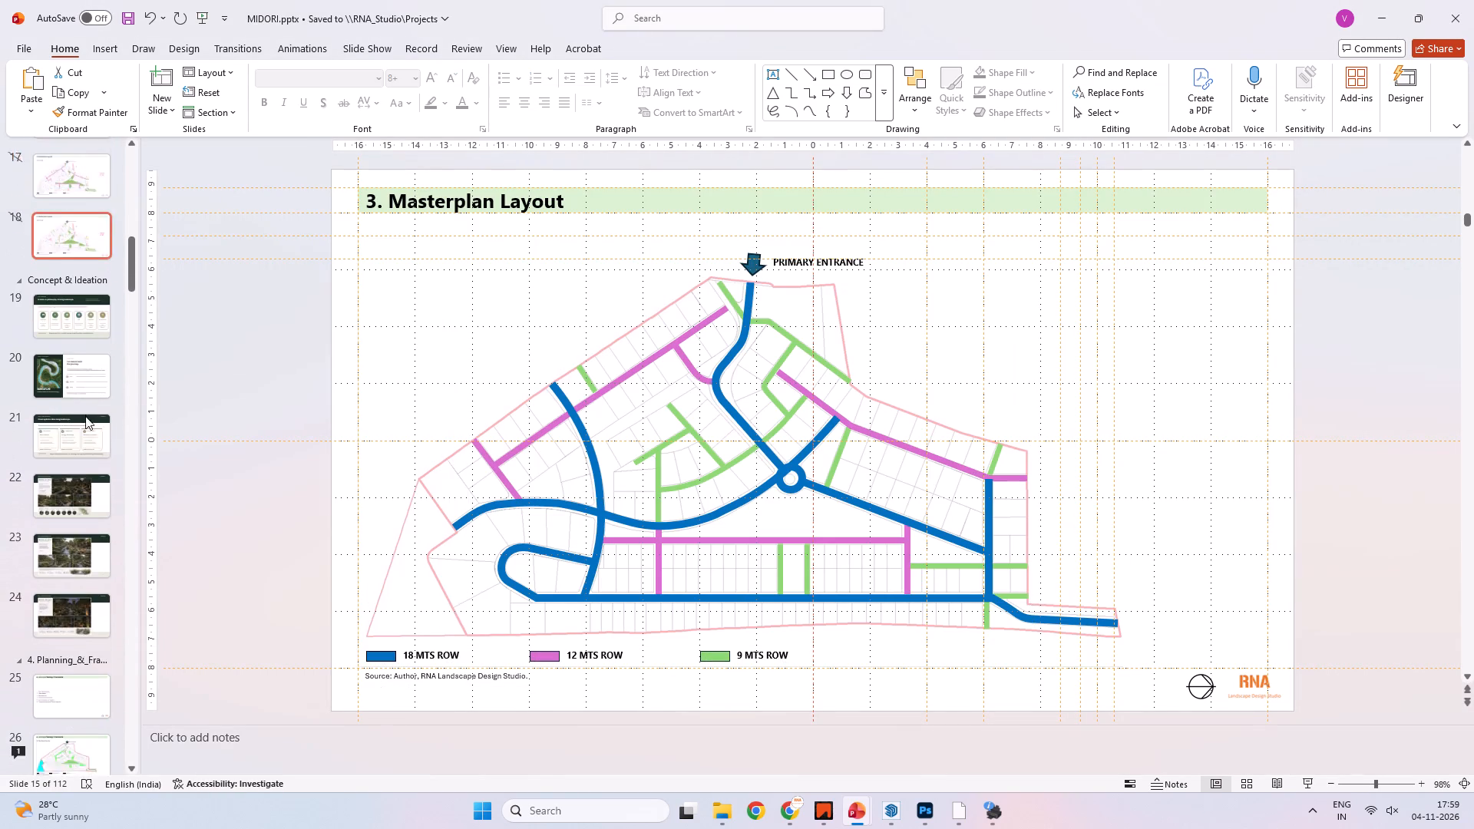
pyautogui.scroll(-8, 85, 416)
pyautogui.scroll(-20, 88, 434)
pyautogui.scroll(-8, 88, 434)
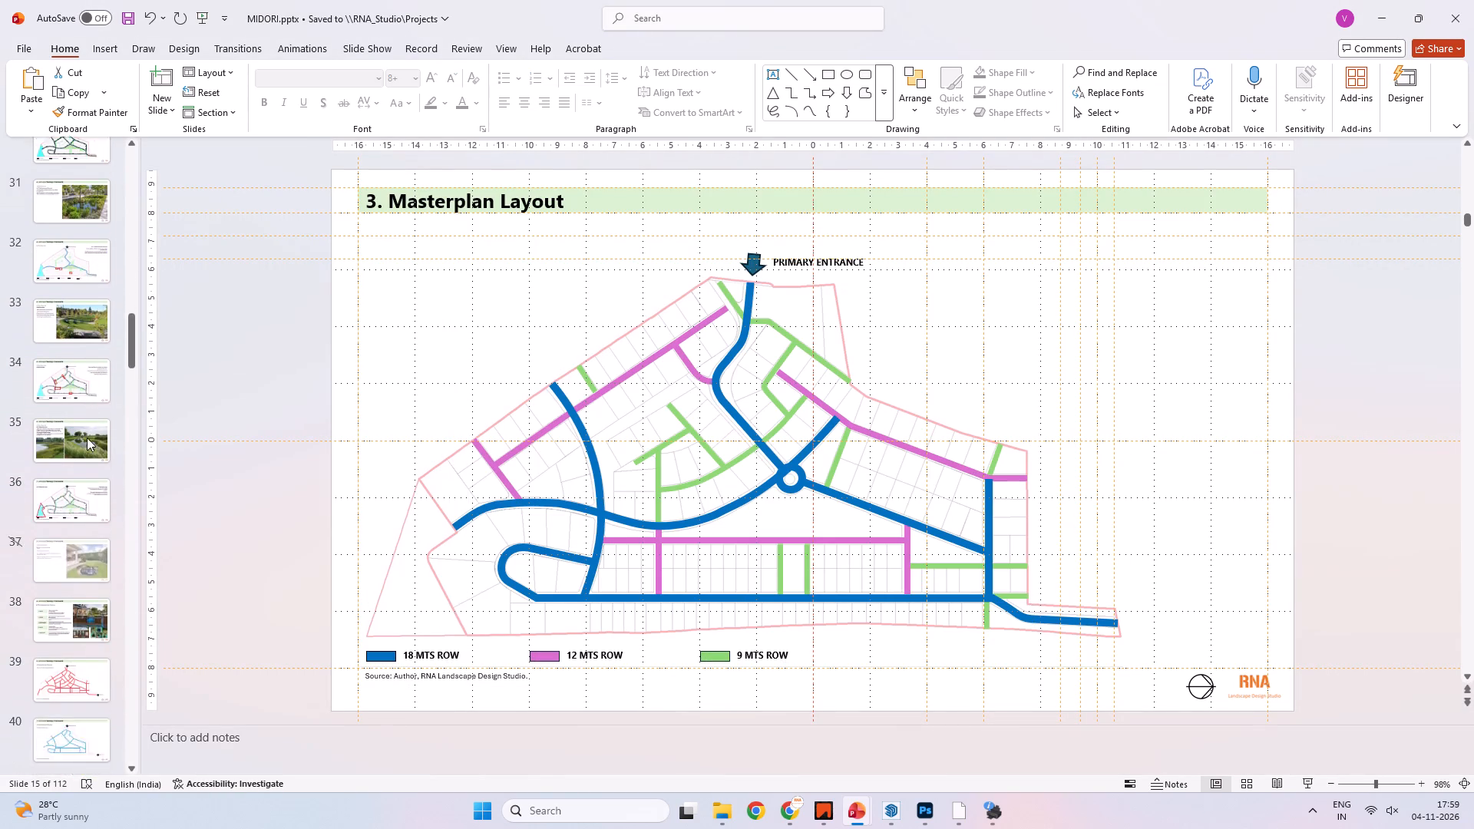
pyautogui.scroll(-20, 87, 438)
pyautogui.click(74, 500)
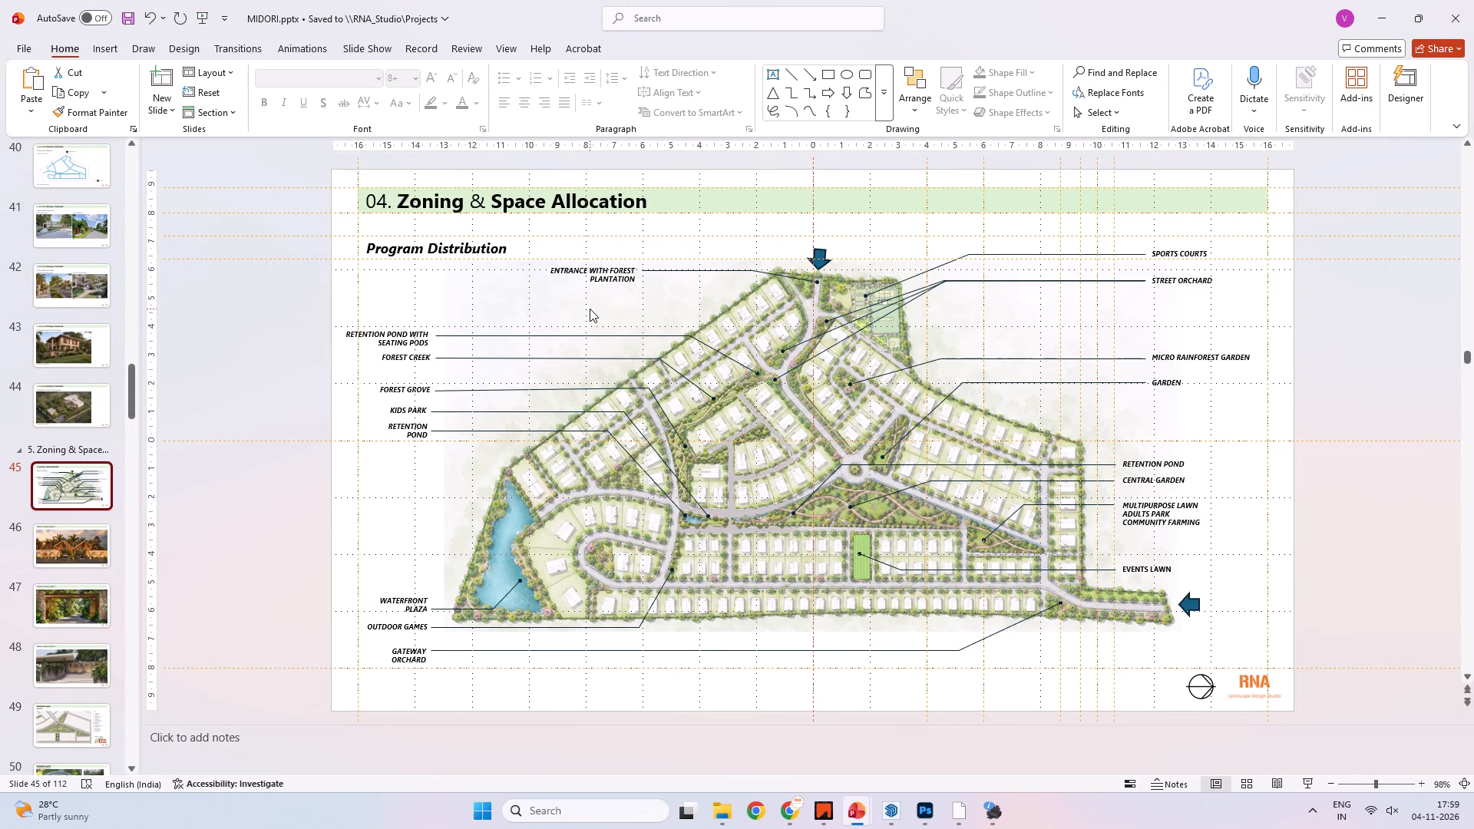
pyautogui.click(339, 306)
pyautogui.click(90, 476)
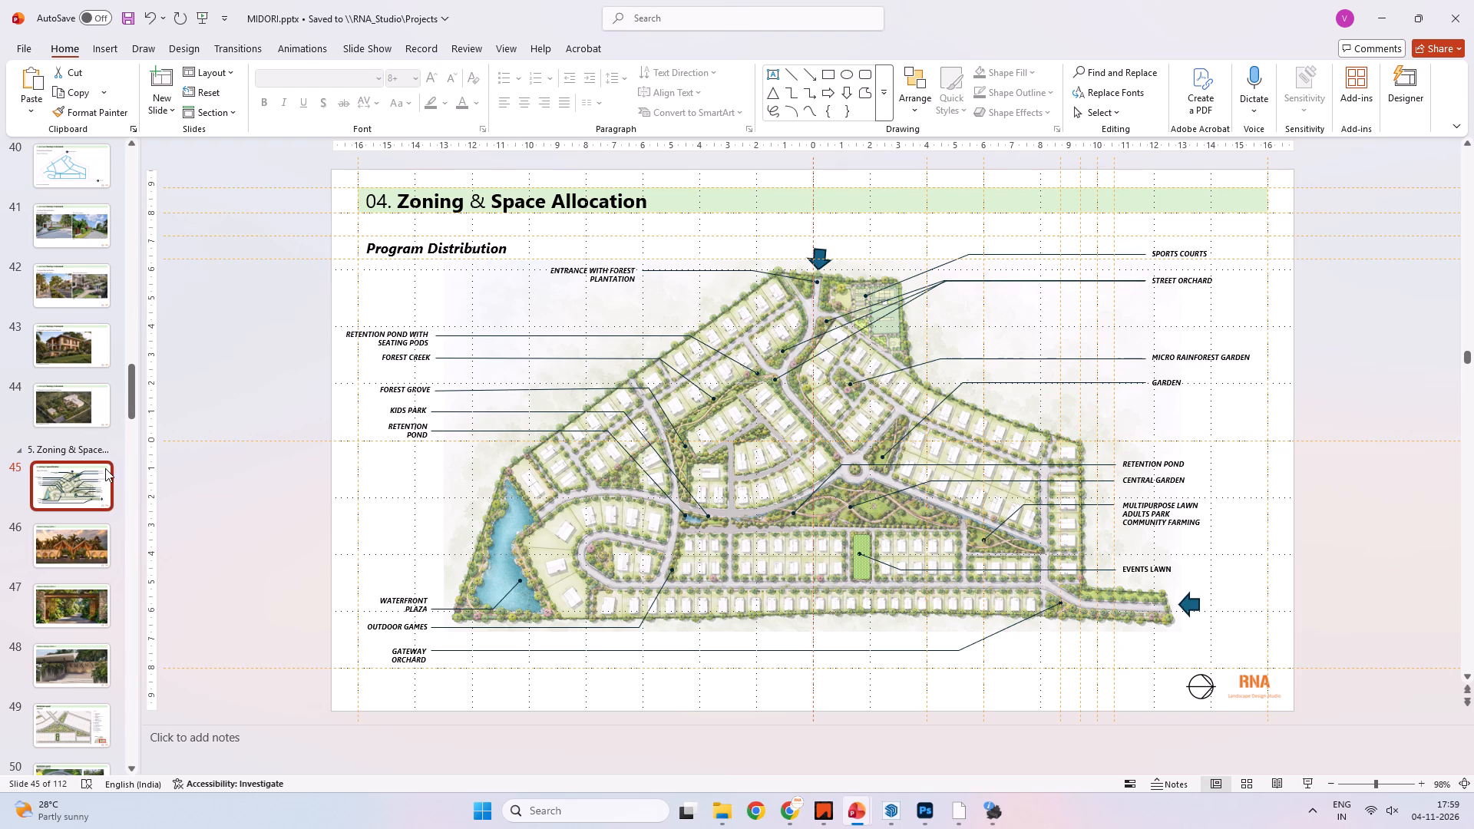
pyautogui.hotkey('ctrl', 'c')
pyautogui.hotkey('alt', 'Tab')
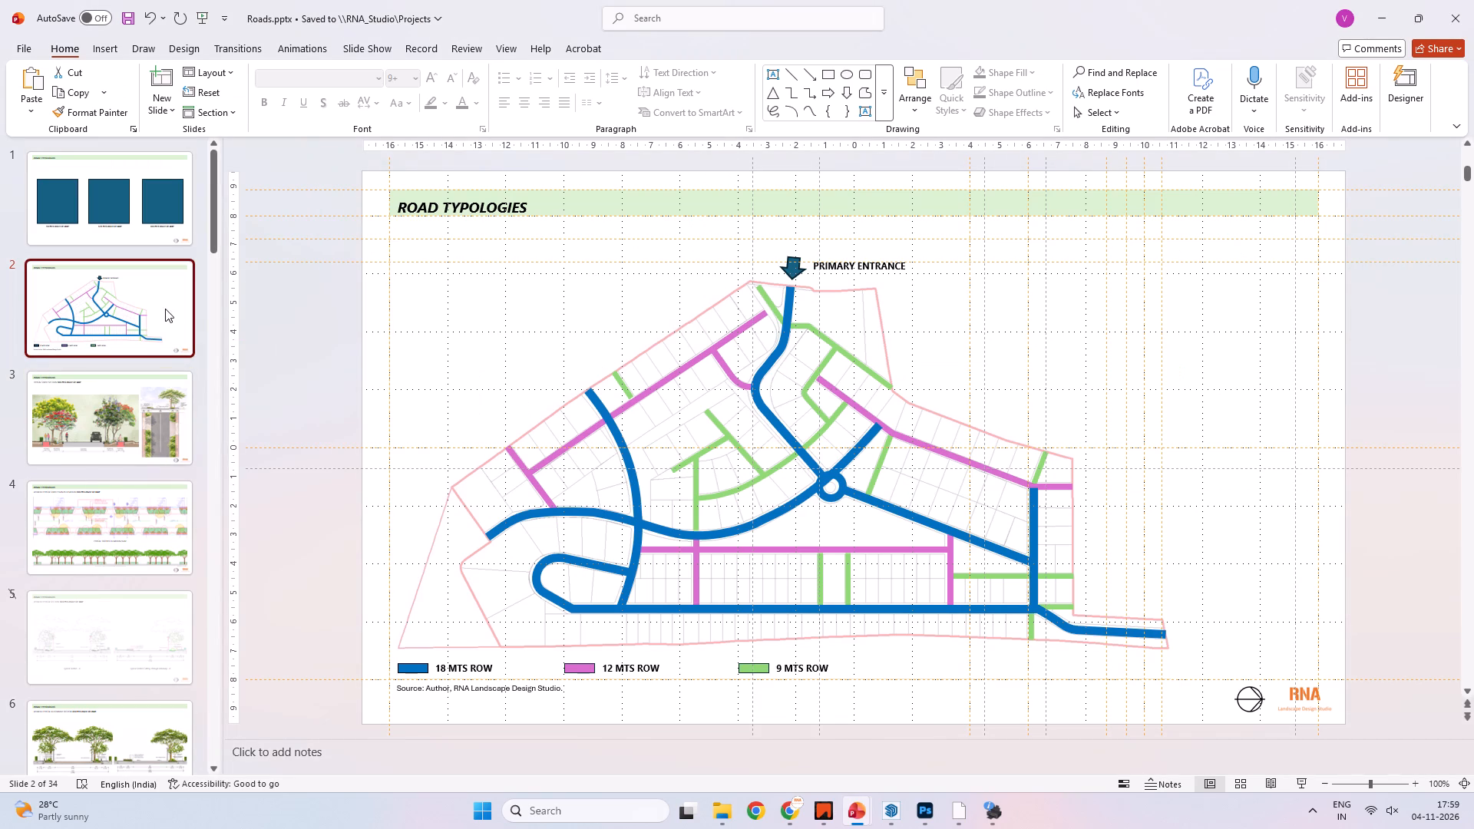
pyautogui.click(157, 256)
pyautogui.hotkey('ctrl', 'v')
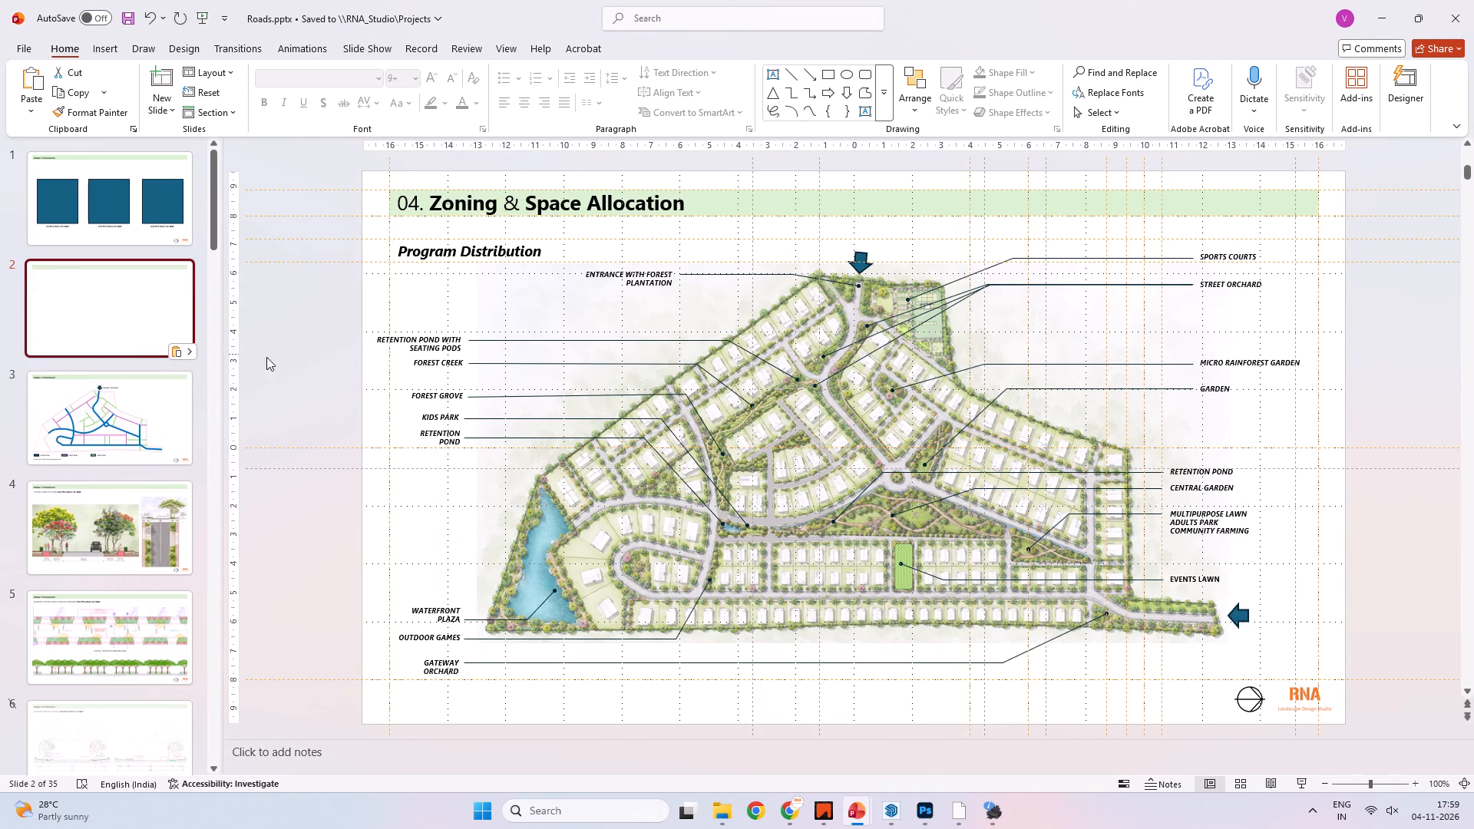
# Replace slide 2's heading, 04. Zoning & Space Allocation, with "Master Plan".
pyautogui.click(480, 210)
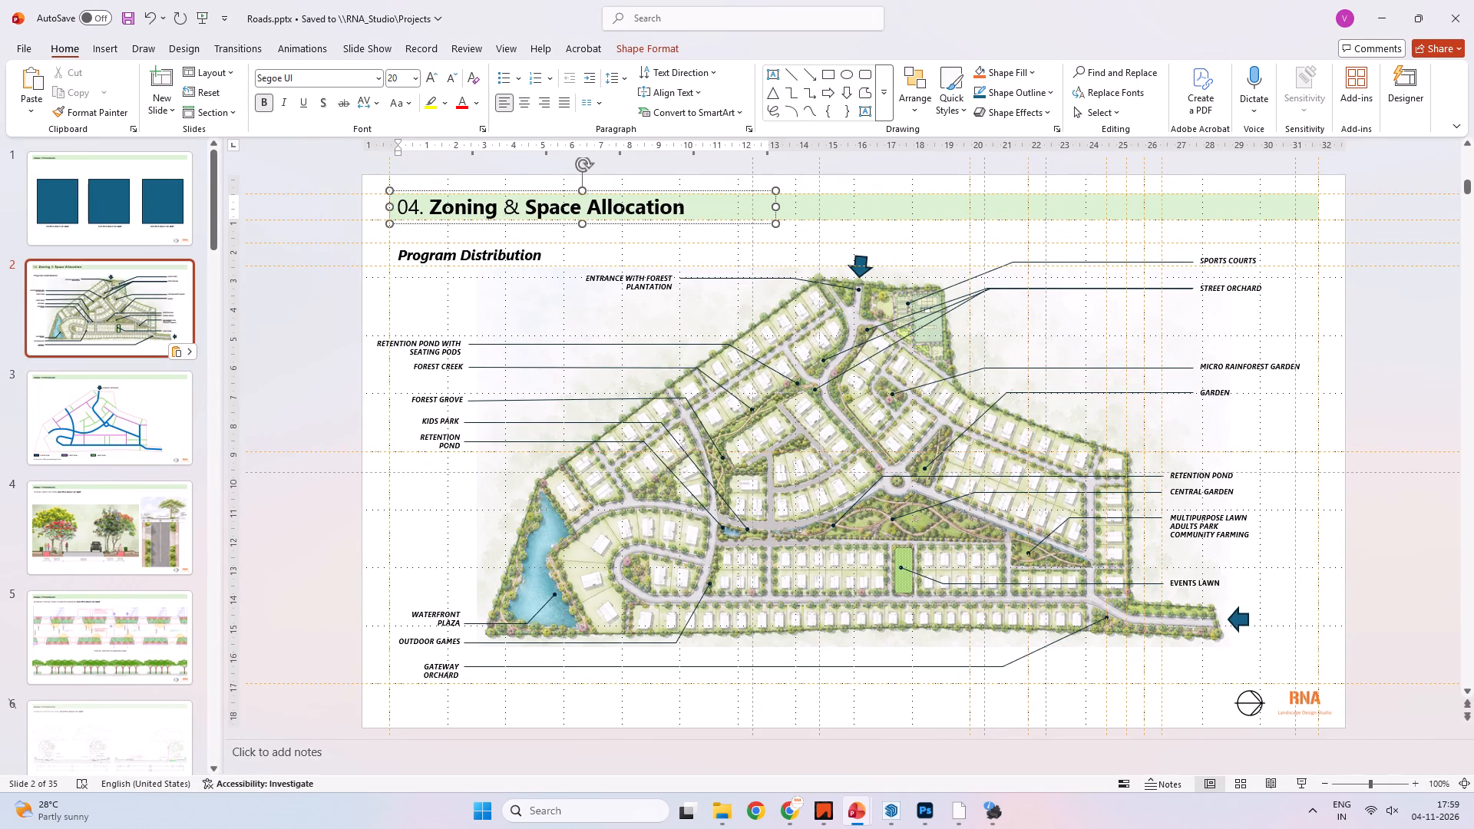
pyautogui.moveTo(683, 208); pyautogui.dragTo(224, 213)
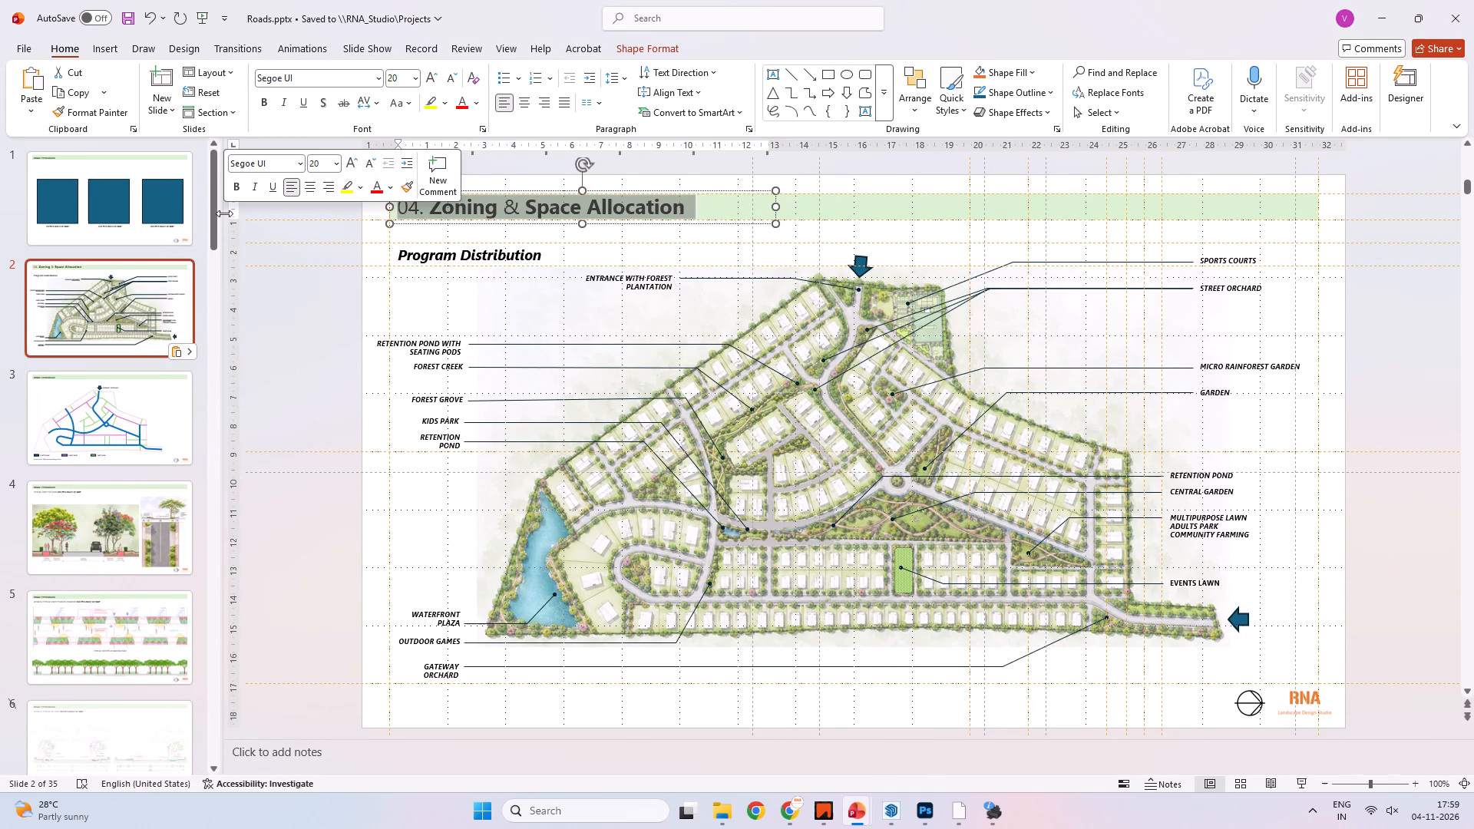
pyautogui.press('a')
pyautogui.press('BackSpace')
pyautogui.write('MAs')
pyautogui.press('BackSpace')
pyautogui.press('BackSpace')
pyautogui.write('as')
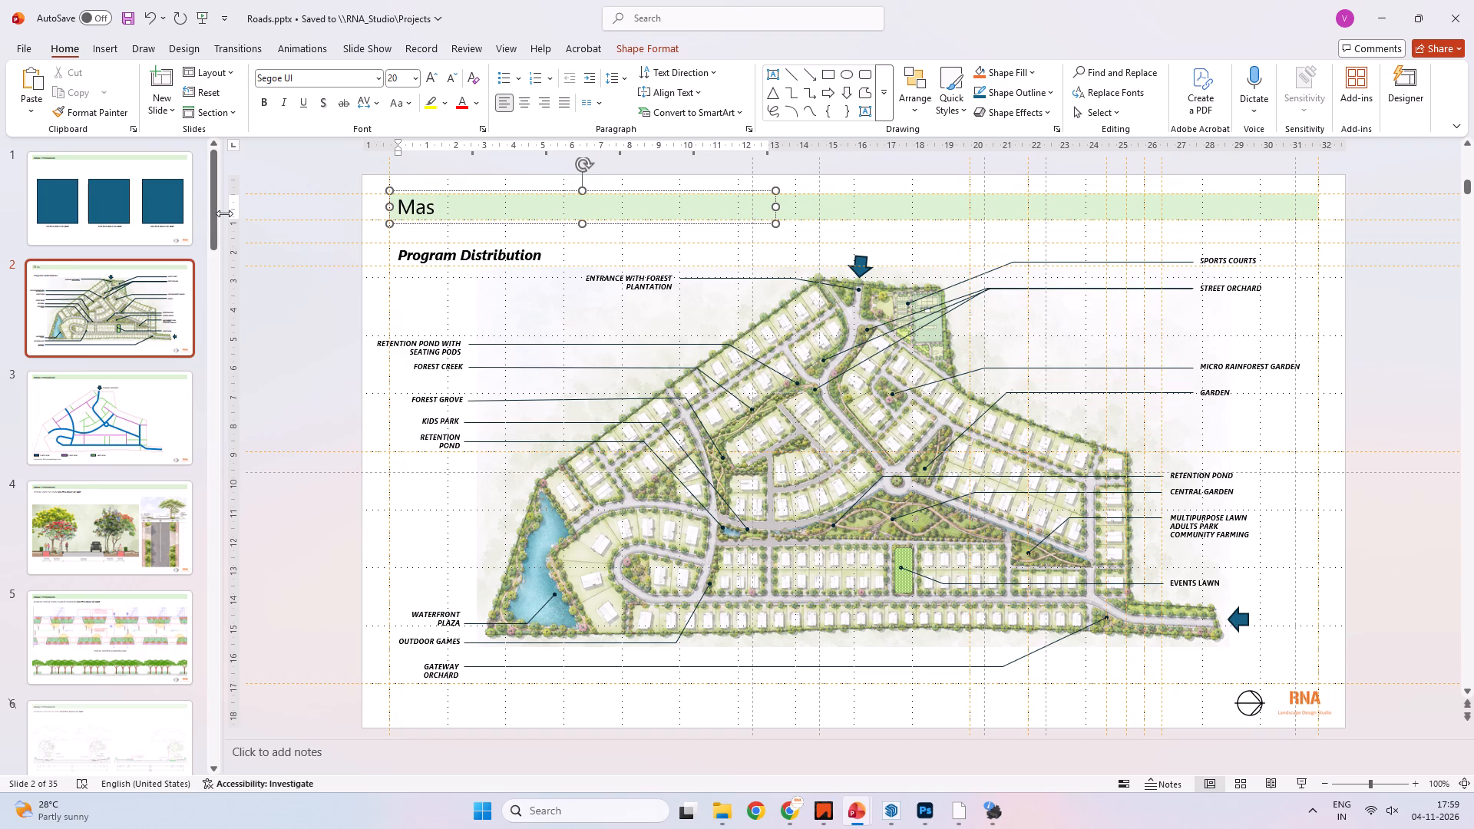
pyautogui.write('ter PLan')
pyautogui.press('space')
# Delete the Program Distribution subtitle from slide 2.
pyautogui.click(395, 259)
pyautogui.press('Delete')
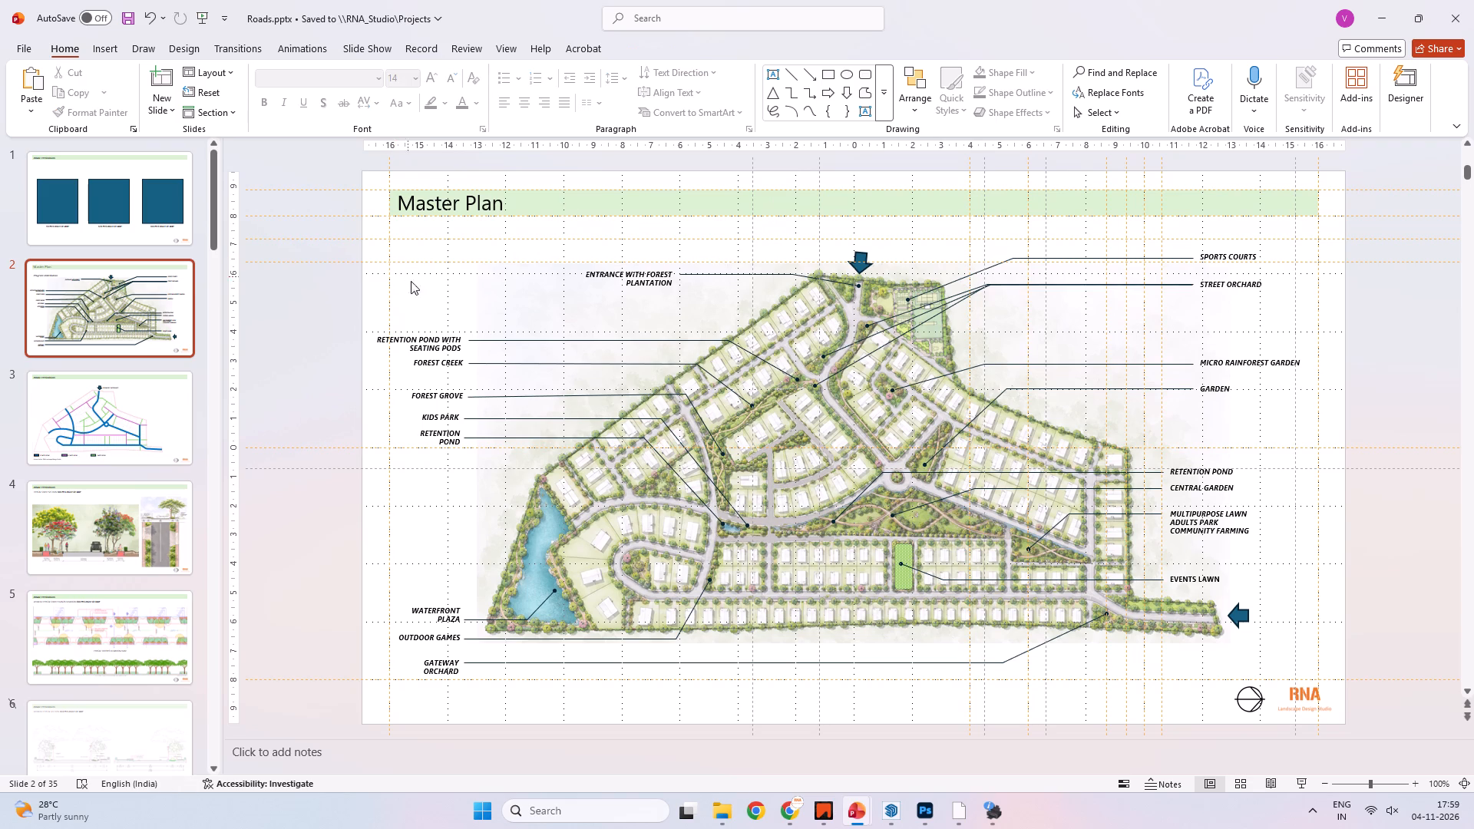
# Delete the Entrance with Forest Plantation and Sports Courts labels with their leader lines from the masterplan.
pyautogui.click(599, 275)
pyautogui.click(593, 292)
pyautogui.press('Delete')
pyautogui.click(739, 275)
pyautogui.press('Delete')
pyautogui.click(1025, 256)
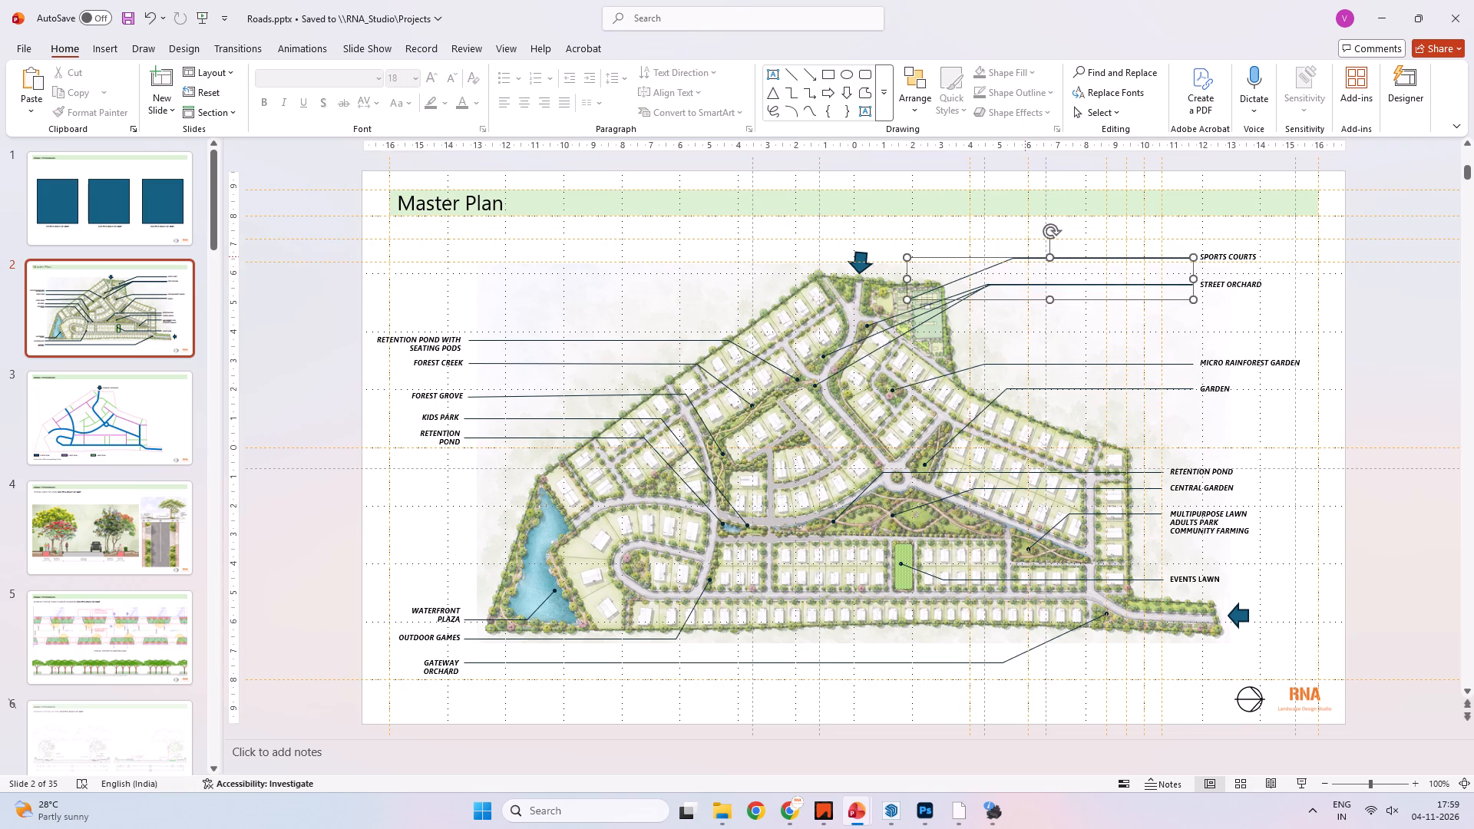
pyautogui.press('Delete')
pyautogui.click(1211, 256)
pyautogui.click(1213, 251)
pyautogui.press('Delete')
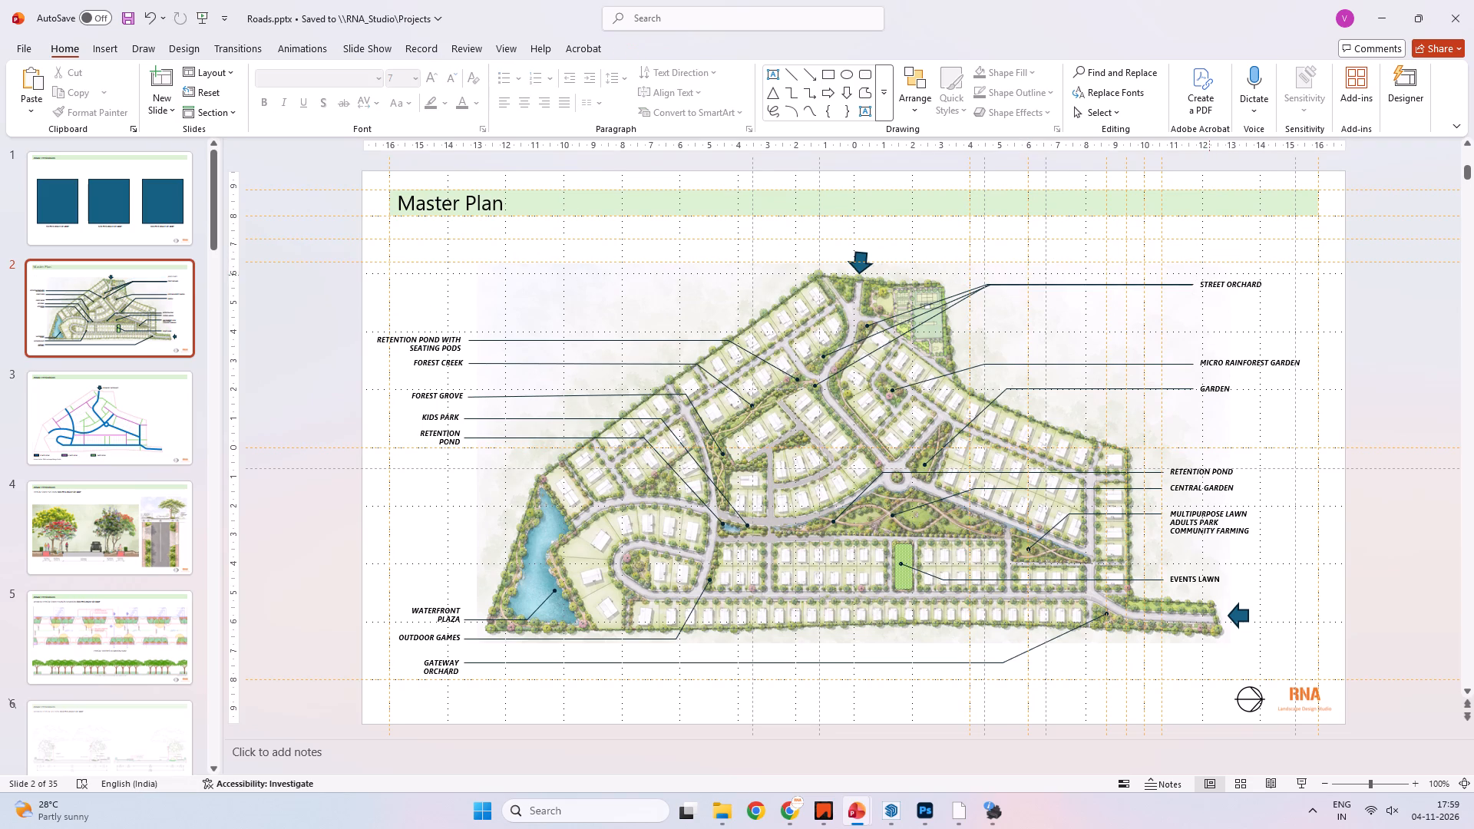
# Delete the Street Orchard label, one of its leader lines, and the Micro Rainforest Garden label.
pyautogui.click(1209, 281)
pyautogui.click(1208, 277)
pyautogui.press('Delete')
pyautogui.click(1158, 282)
pyautogui.click(1158, 286)
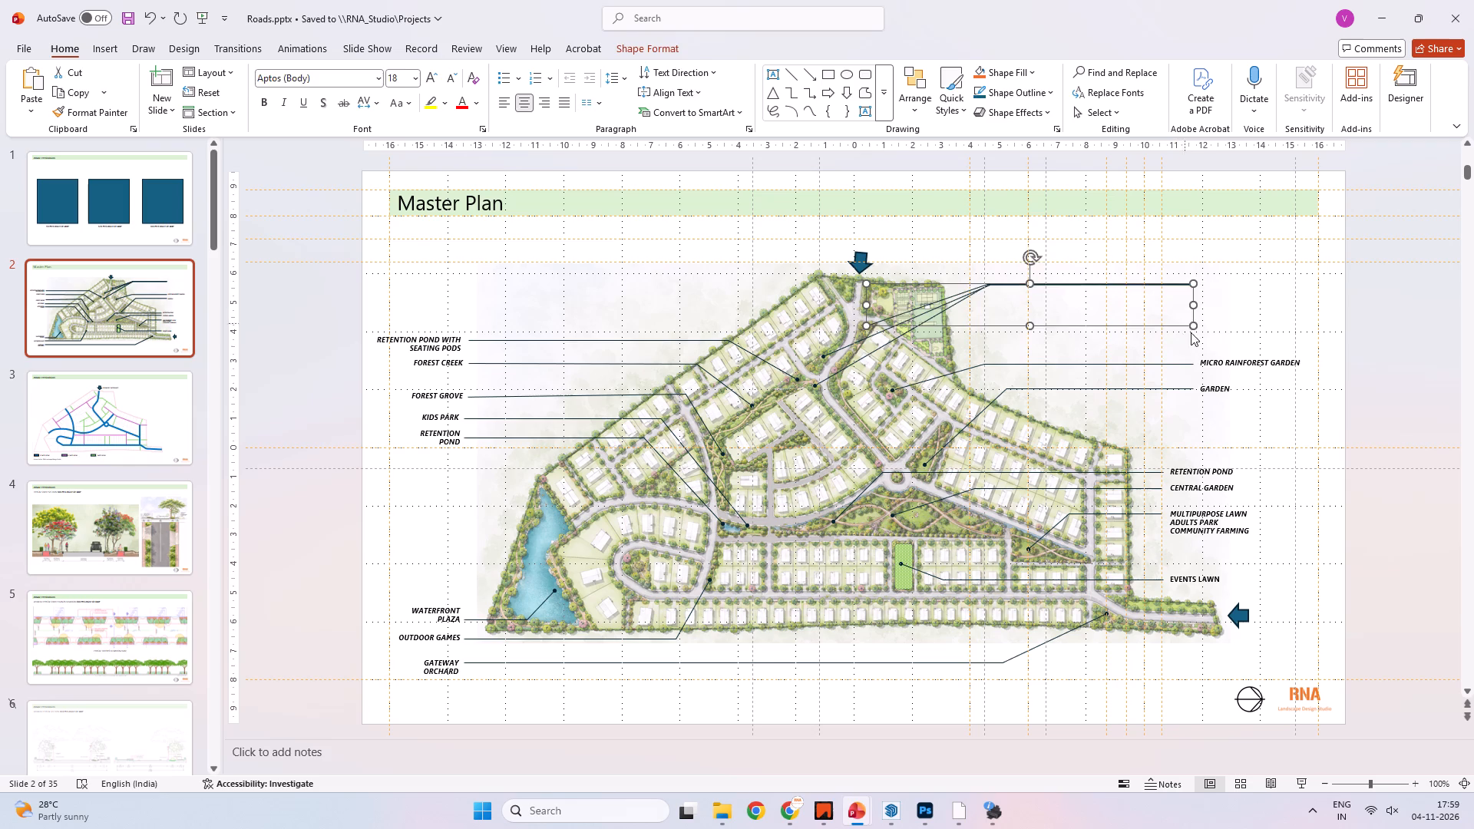
pyautogui.press('Delete')
pyautogui.click(1244, 370)
pyautogui.press('Delete')
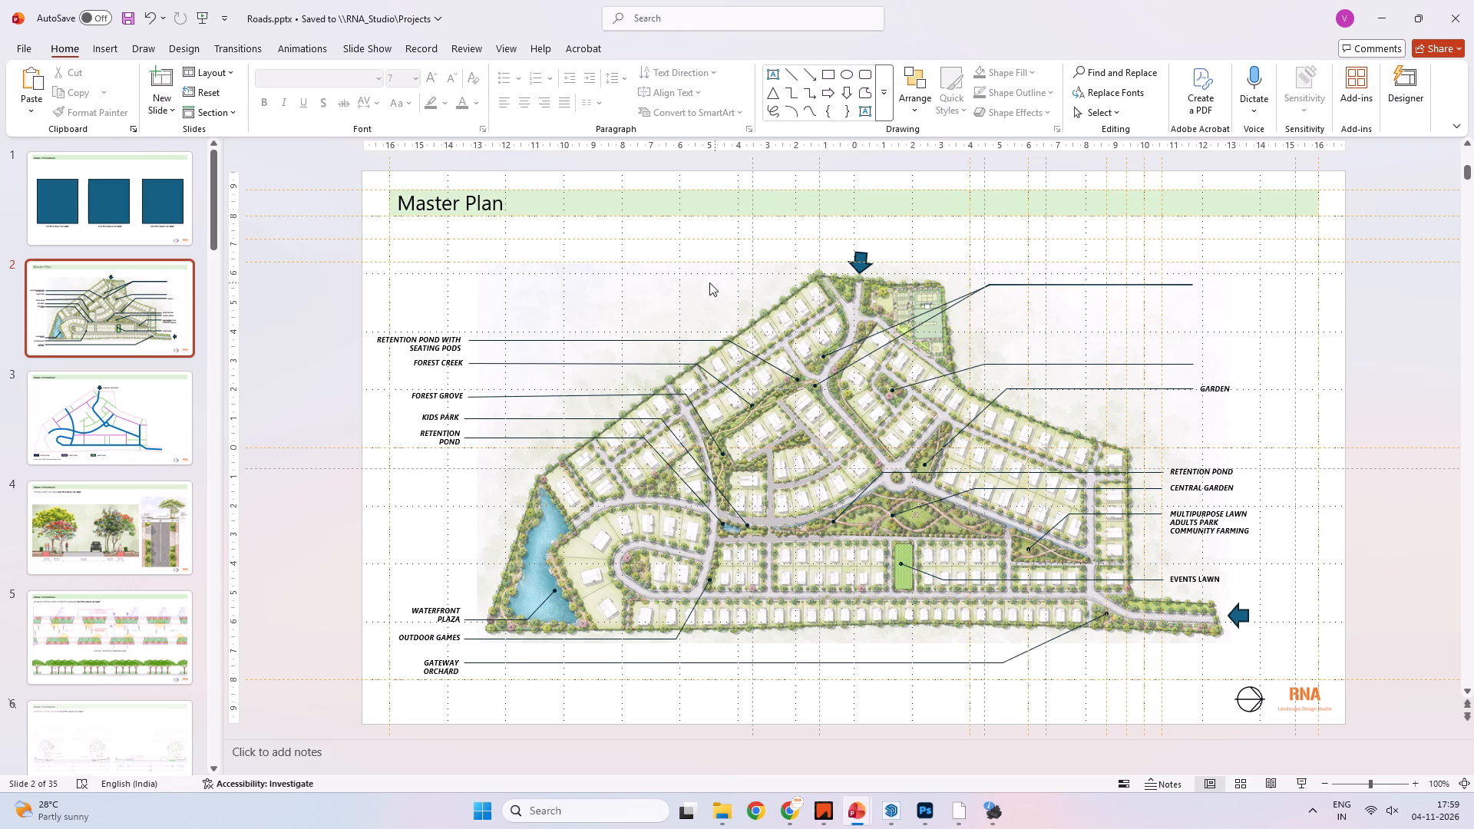
# Delete most of the remaining leader lines, labels and entrance arrows together, keeping the masterplan image itself.
pyautogui.click(296, 272)
pyautogui.moveTo(284, 233); pyautogui.dragTo(1271, 672)
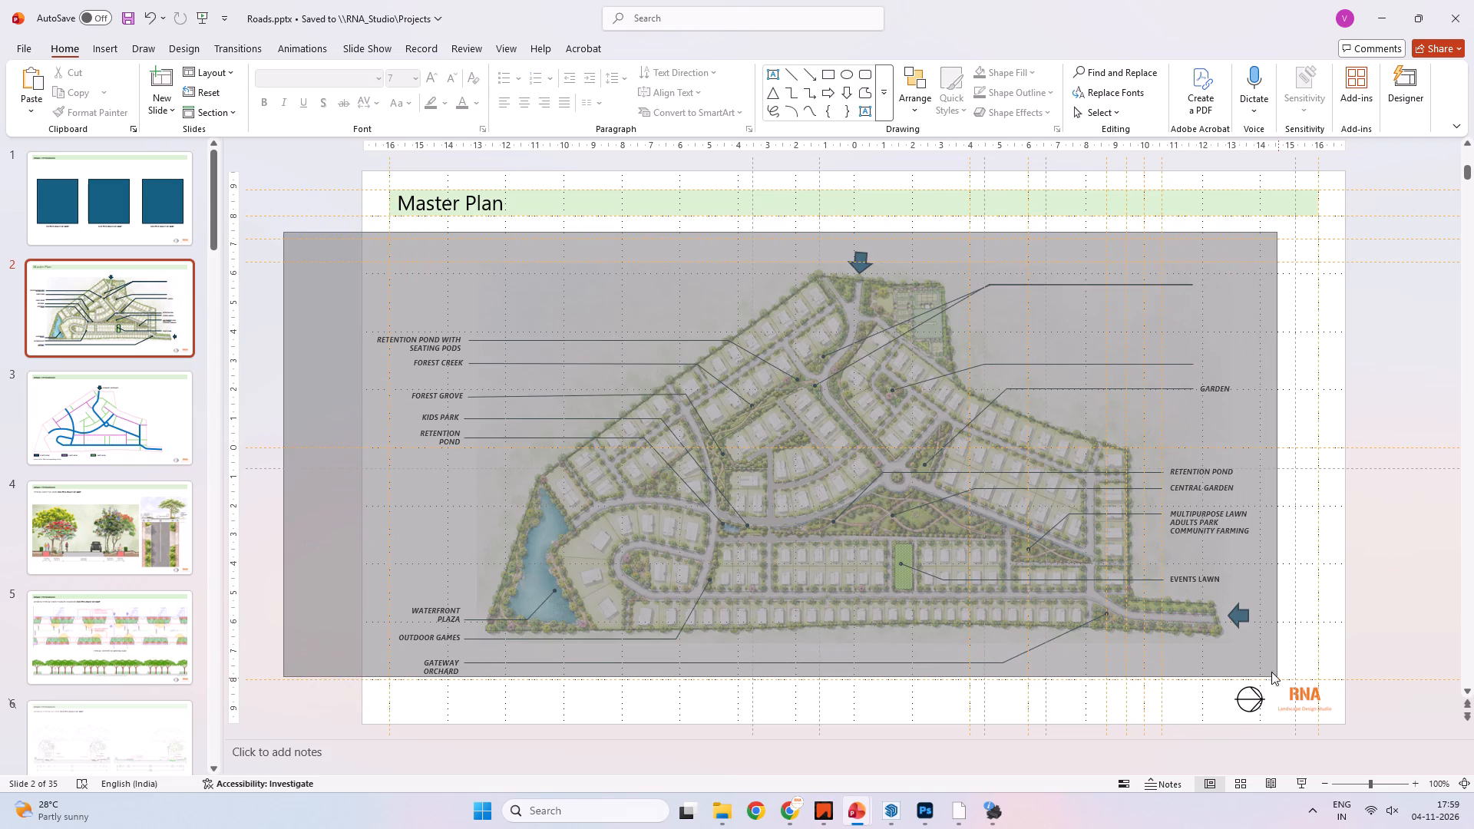
pyautogui.moveTo(1271, 672); pyautogui.dragTo(1276, 672)
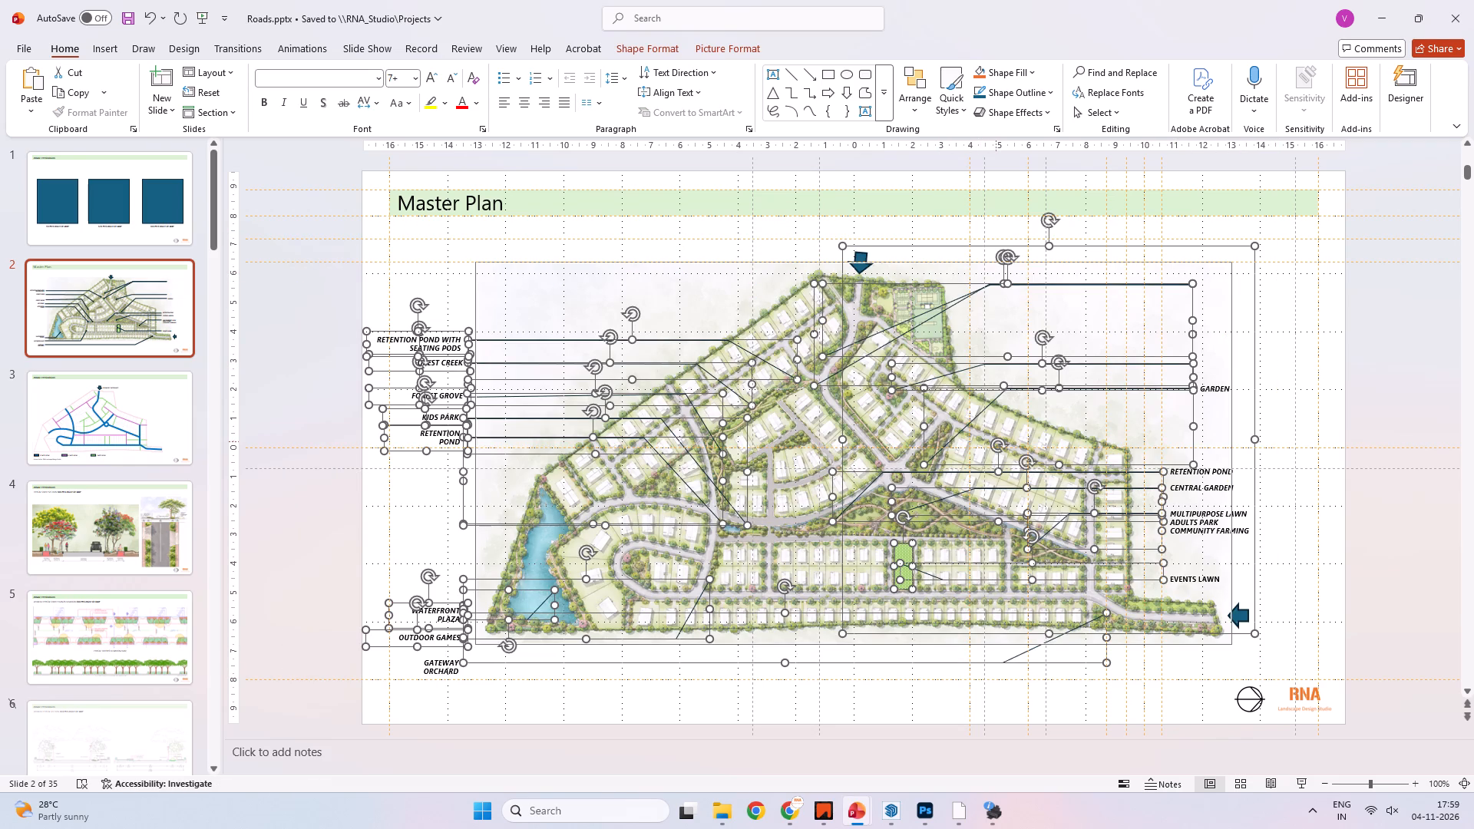
pyautogui.keyDown('shift'); pyautogui.click(996, 441); pyautogui.keyUp('shift')
pyautogui.keyDown('shift'); pyautogui.click(1000, 432); pyautogui.keyUp('shift')
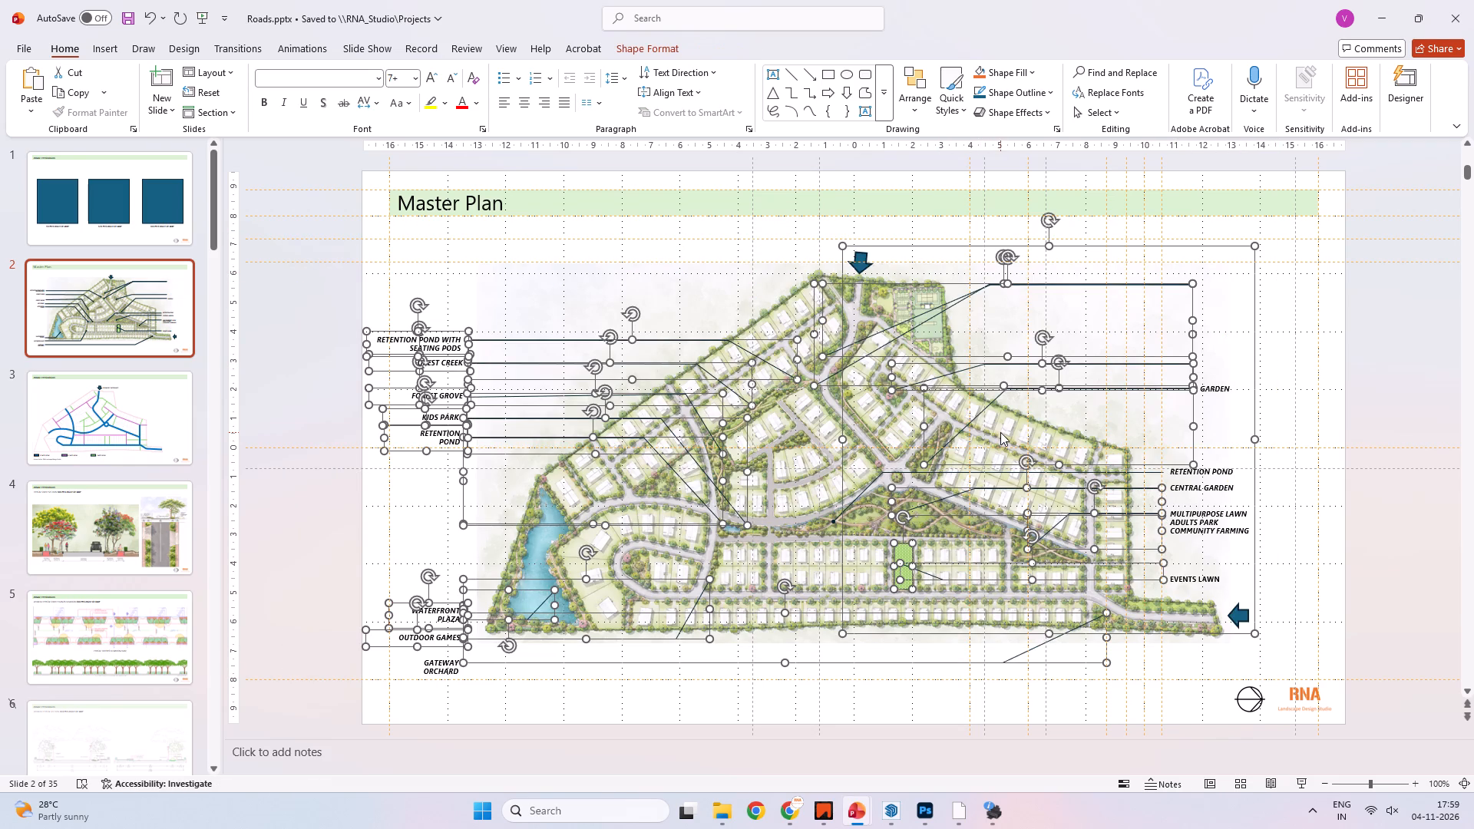
pyautogui.keyDown('shift'); pyautogui.click(1000, 432); pyautogui.keyUp('shift')
pyautogui.press('Delete')
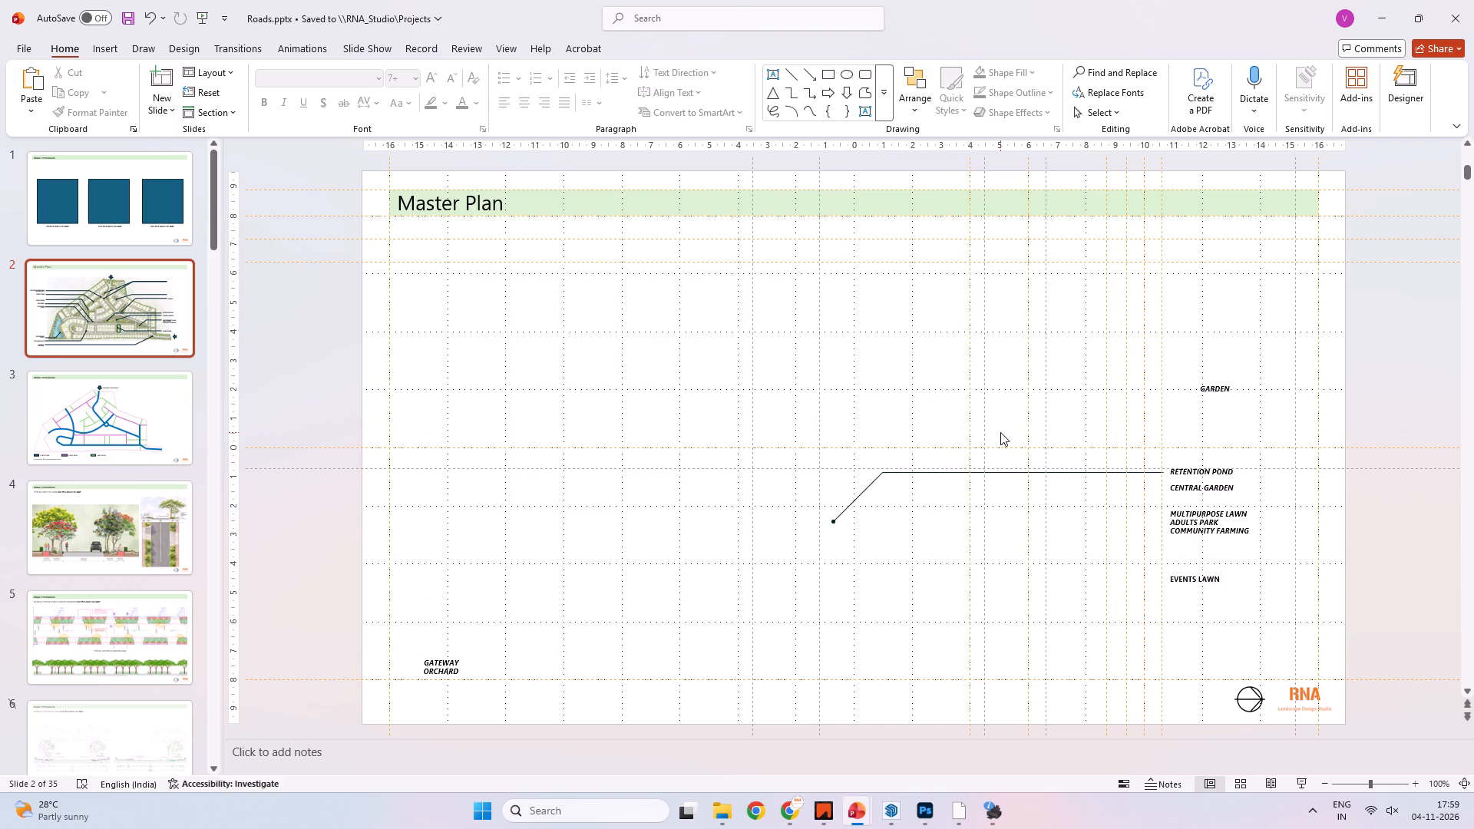
pyautogui.hotkey('ctrl', 'z')
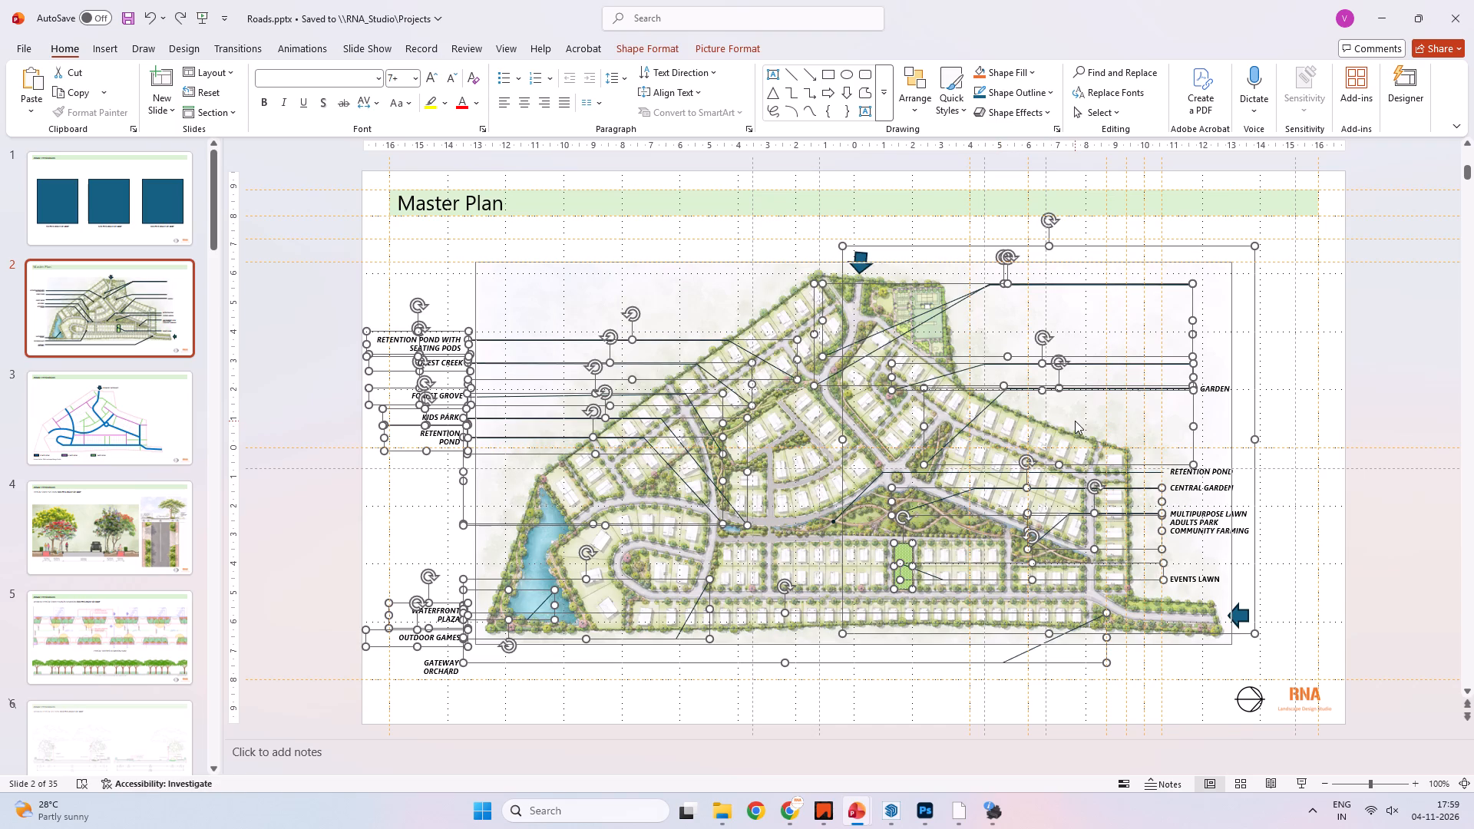
pyautogui.keyDown('shift'); pyautogui.click(1075, 421); pyautogui.keyUp('shift')
pyautogui.press('Delete')
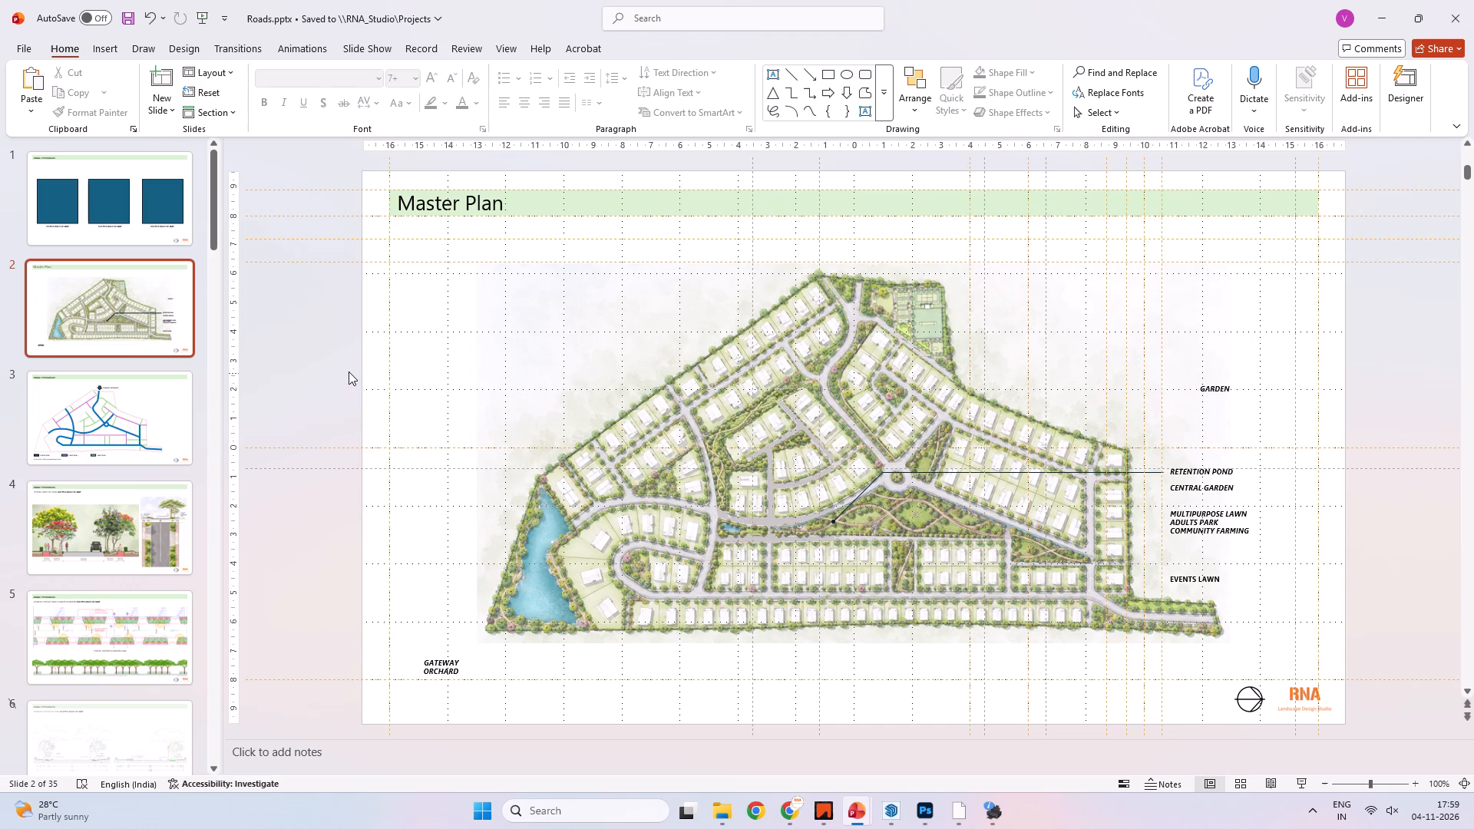
# Delete the last leader line and the leftover labels around the masterplan, from Garden to Events Lawn and Gateway Orchard.
pyautogui.click(347, 370)
pyautogui.moveTo(320, 317); pyautogui.dragTo(1379, 627)
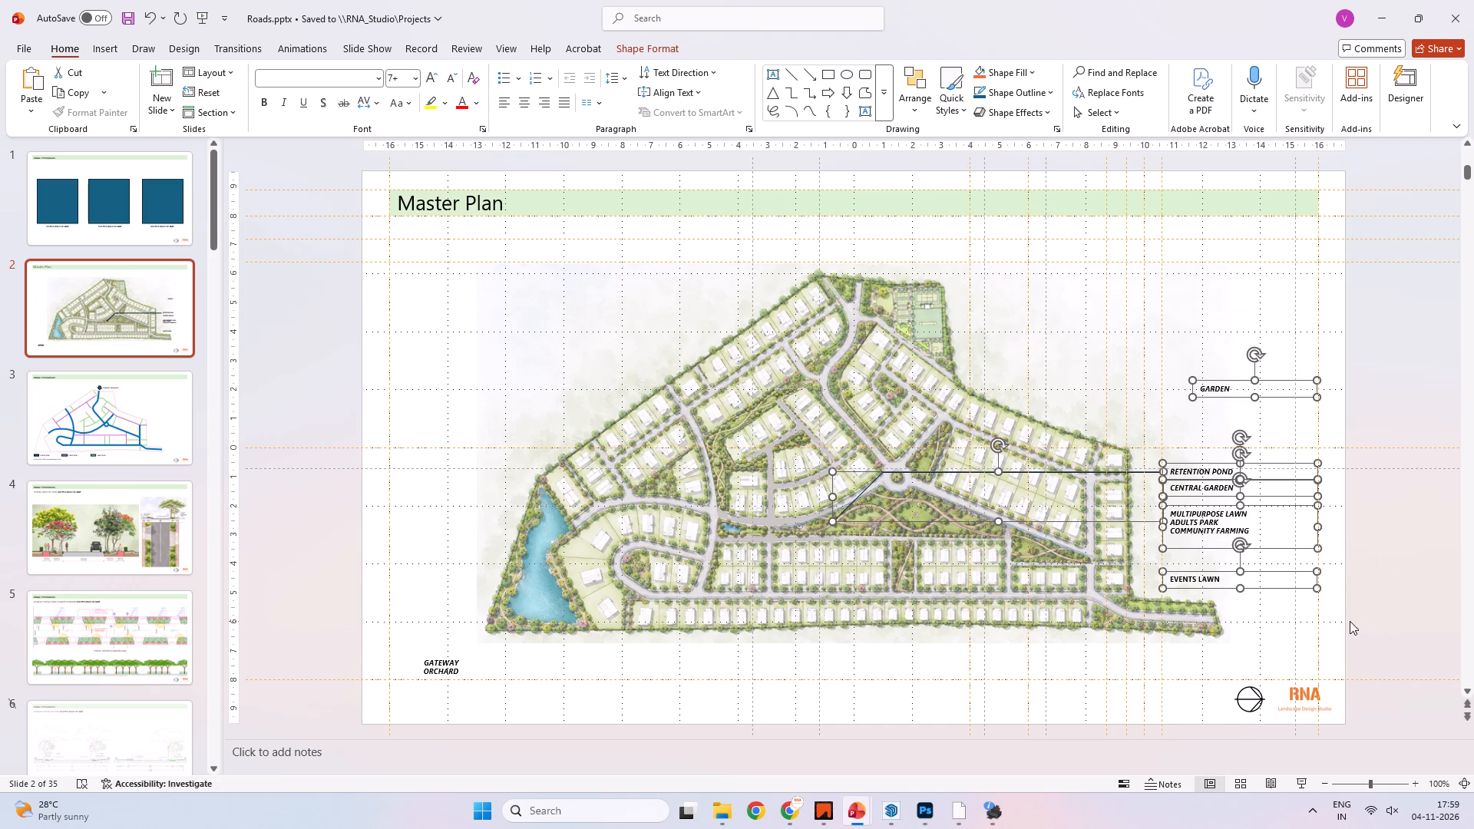
pyautogui.press('Delete')
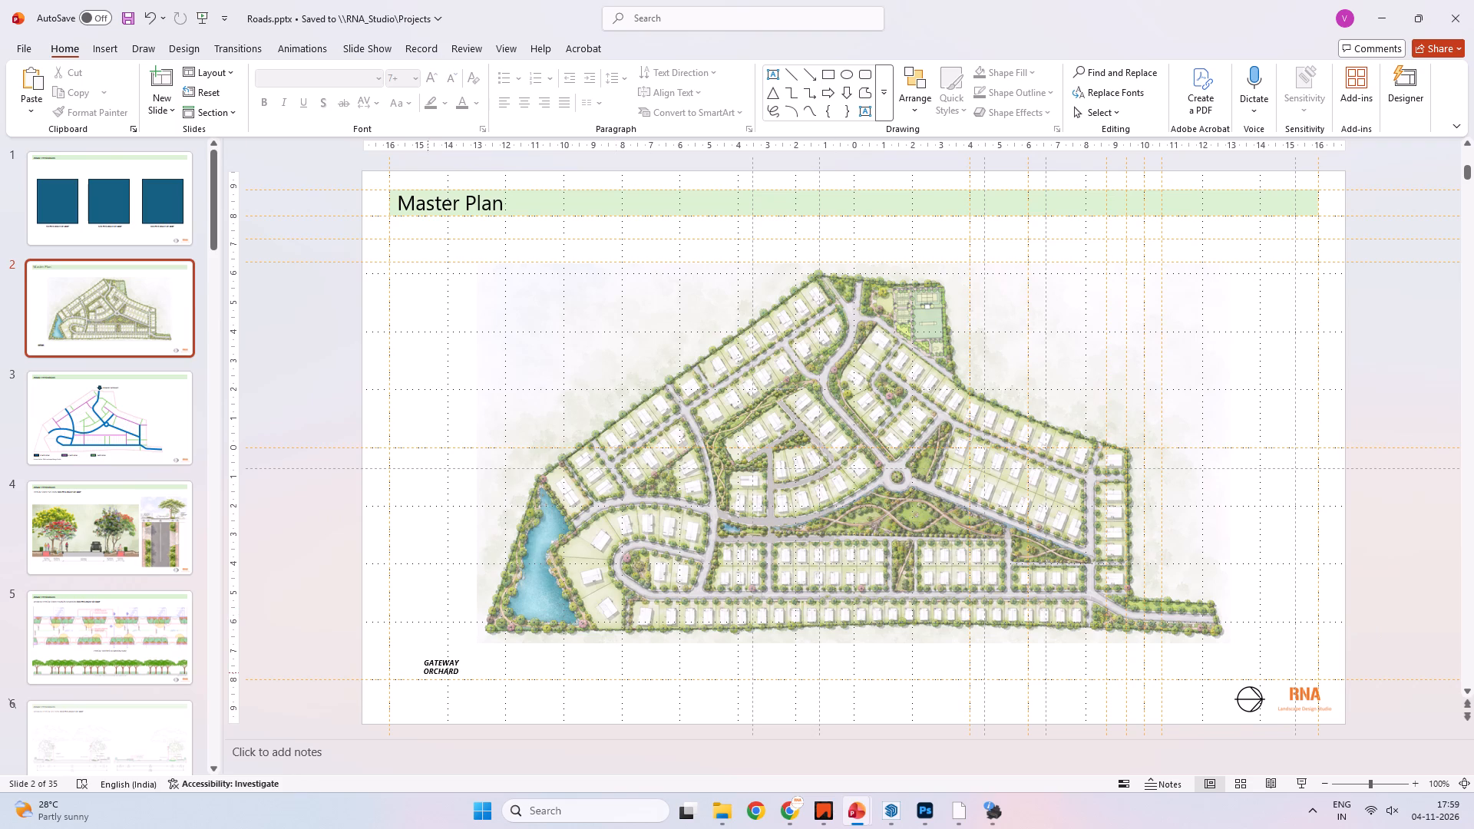
pyautogui.click(428, 673)
pyautogui.click(412, 678)
pyautogui.press('Delete')
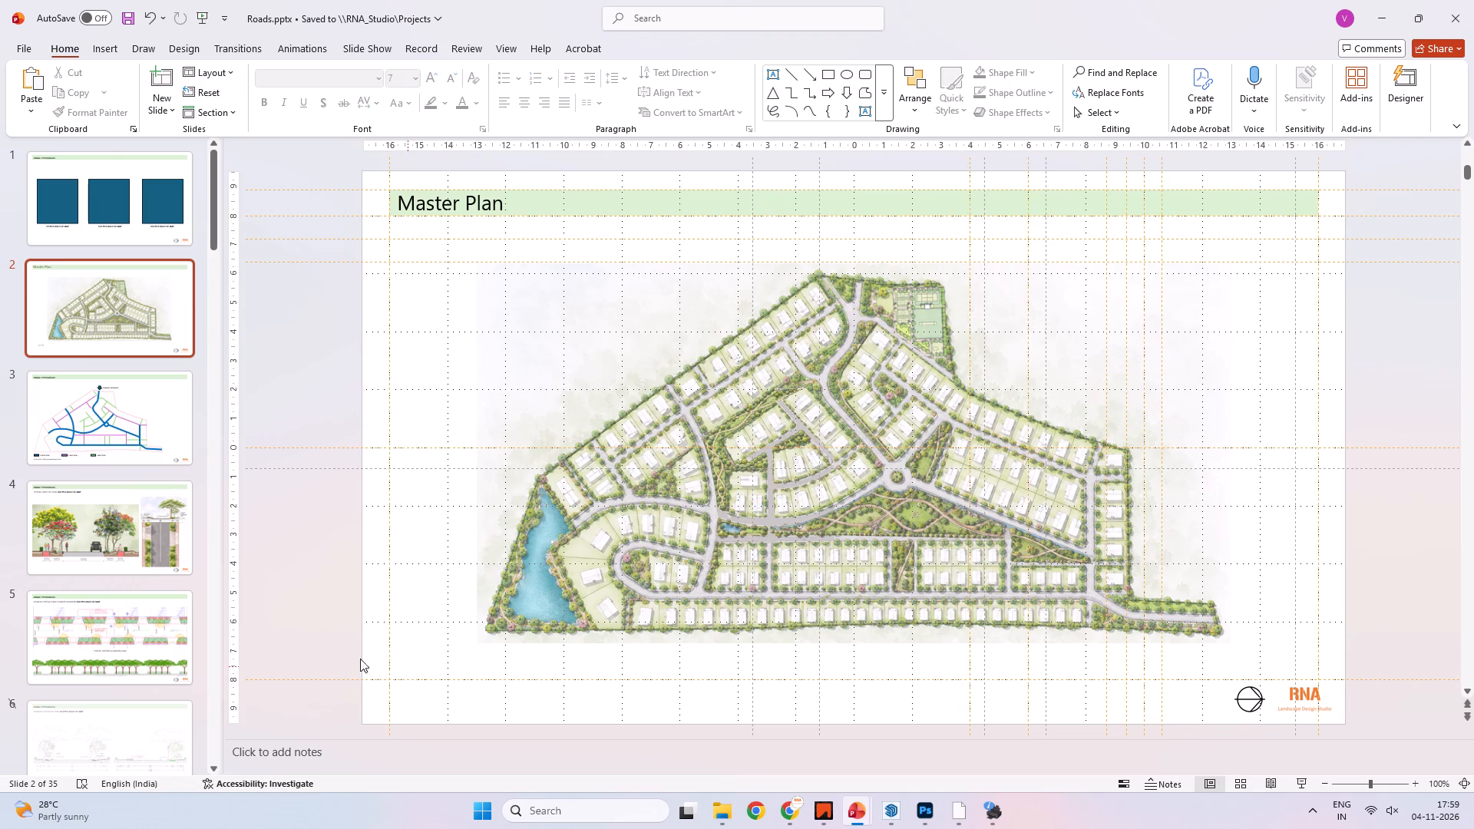
# Duplicate the Master Plan slide.
pyautogui.rightClick(149, 319)
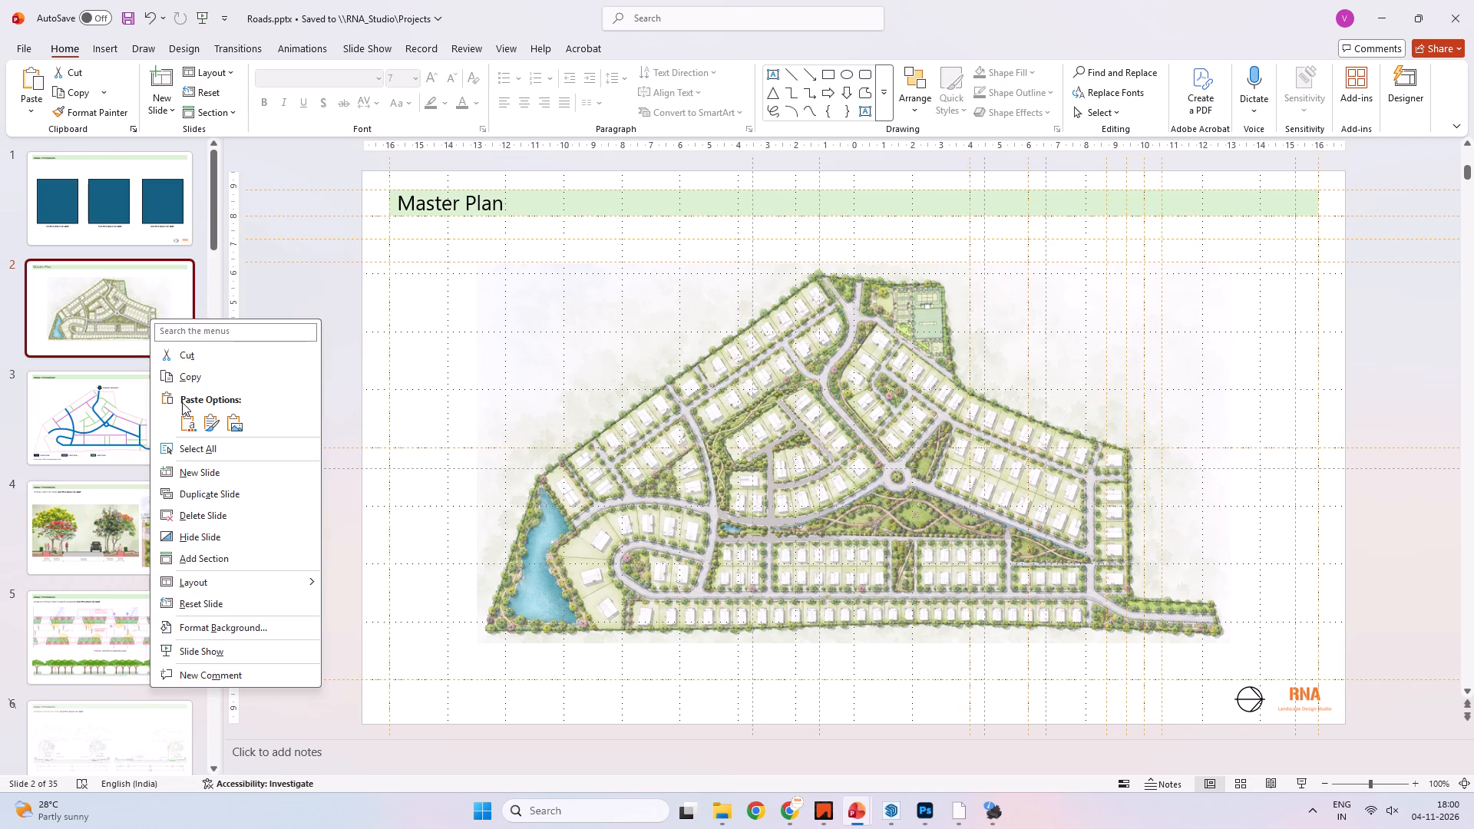
pyautogui.click(199, 497)
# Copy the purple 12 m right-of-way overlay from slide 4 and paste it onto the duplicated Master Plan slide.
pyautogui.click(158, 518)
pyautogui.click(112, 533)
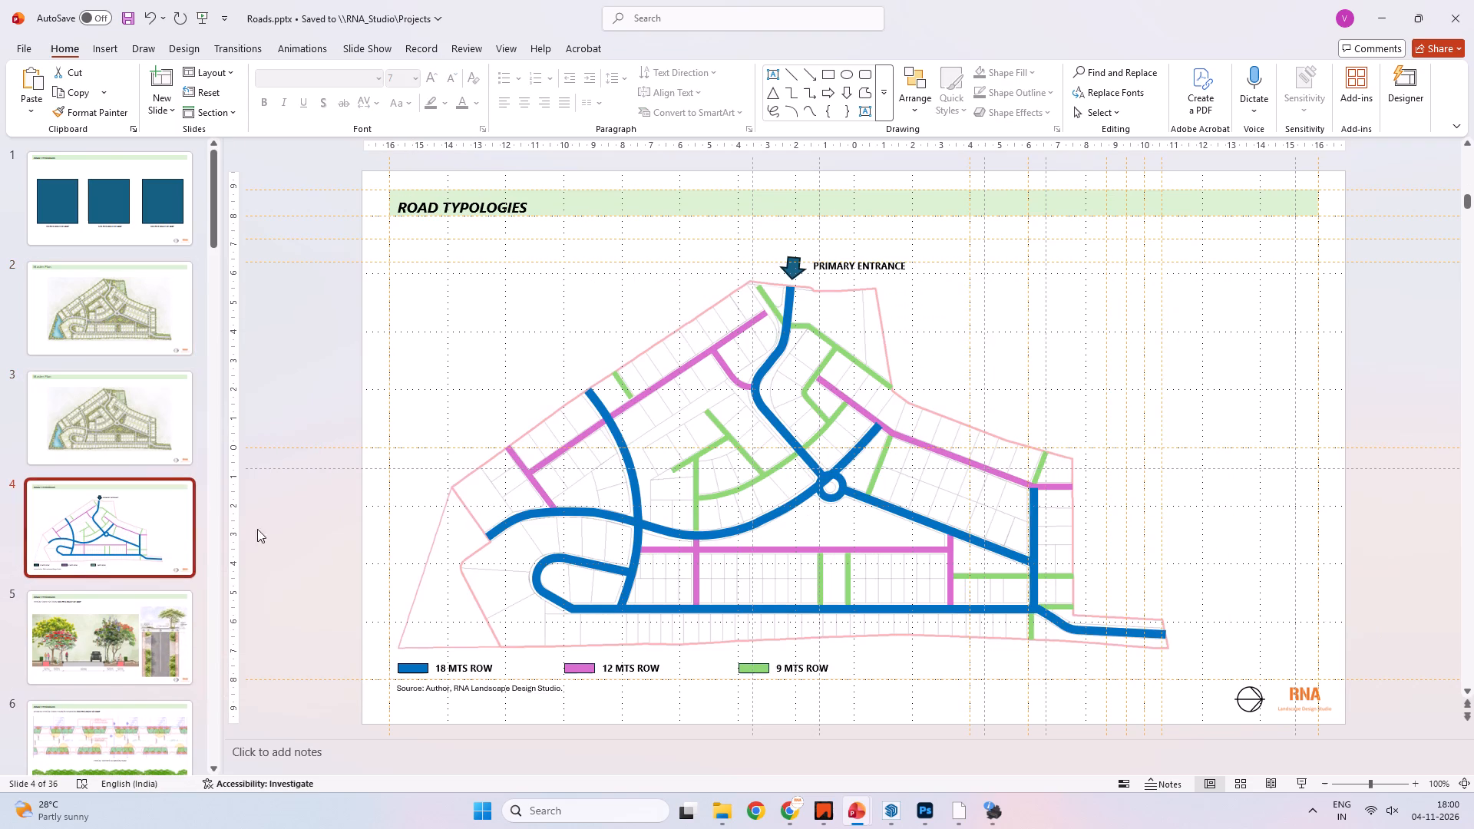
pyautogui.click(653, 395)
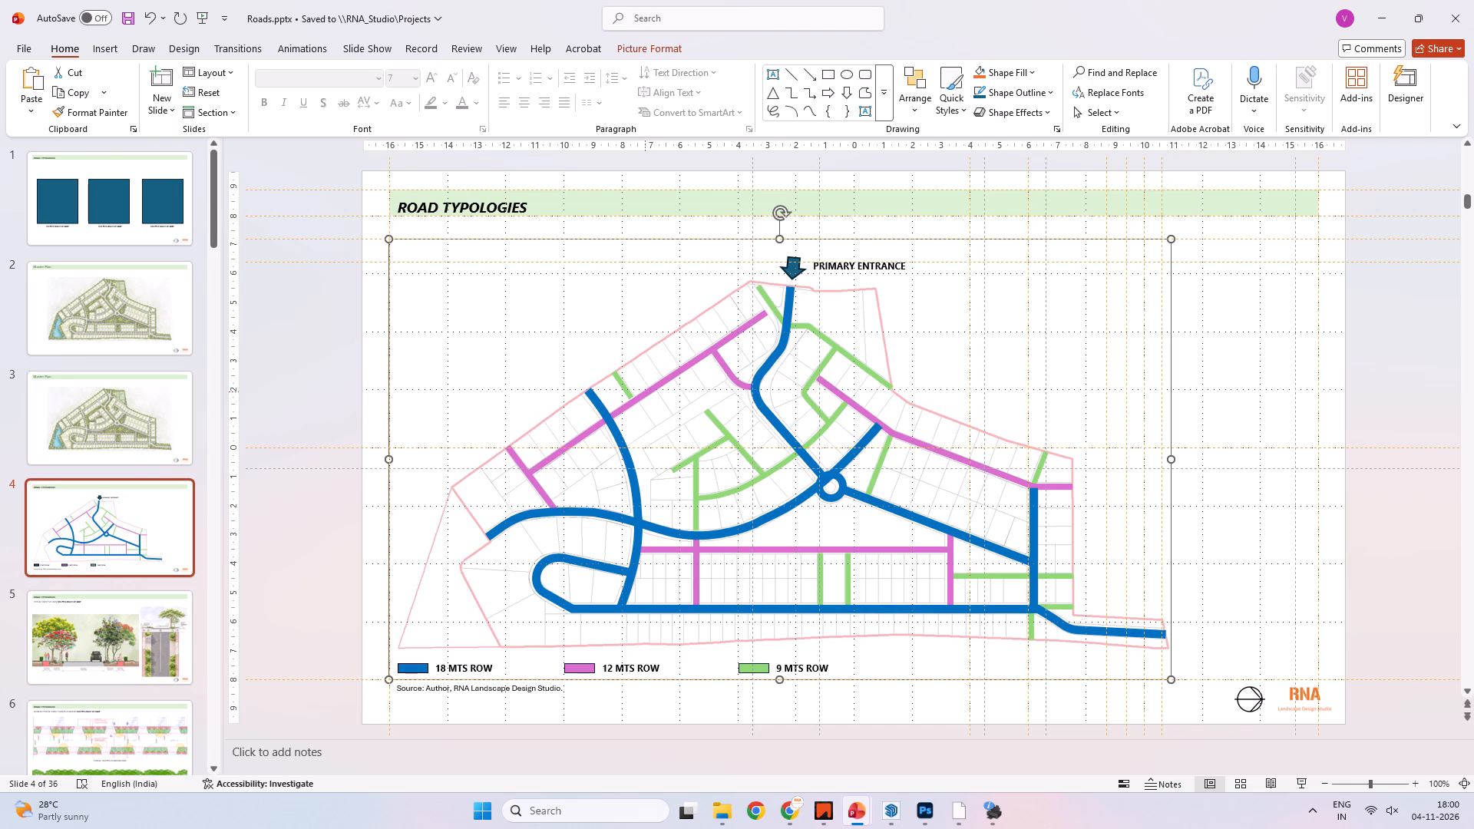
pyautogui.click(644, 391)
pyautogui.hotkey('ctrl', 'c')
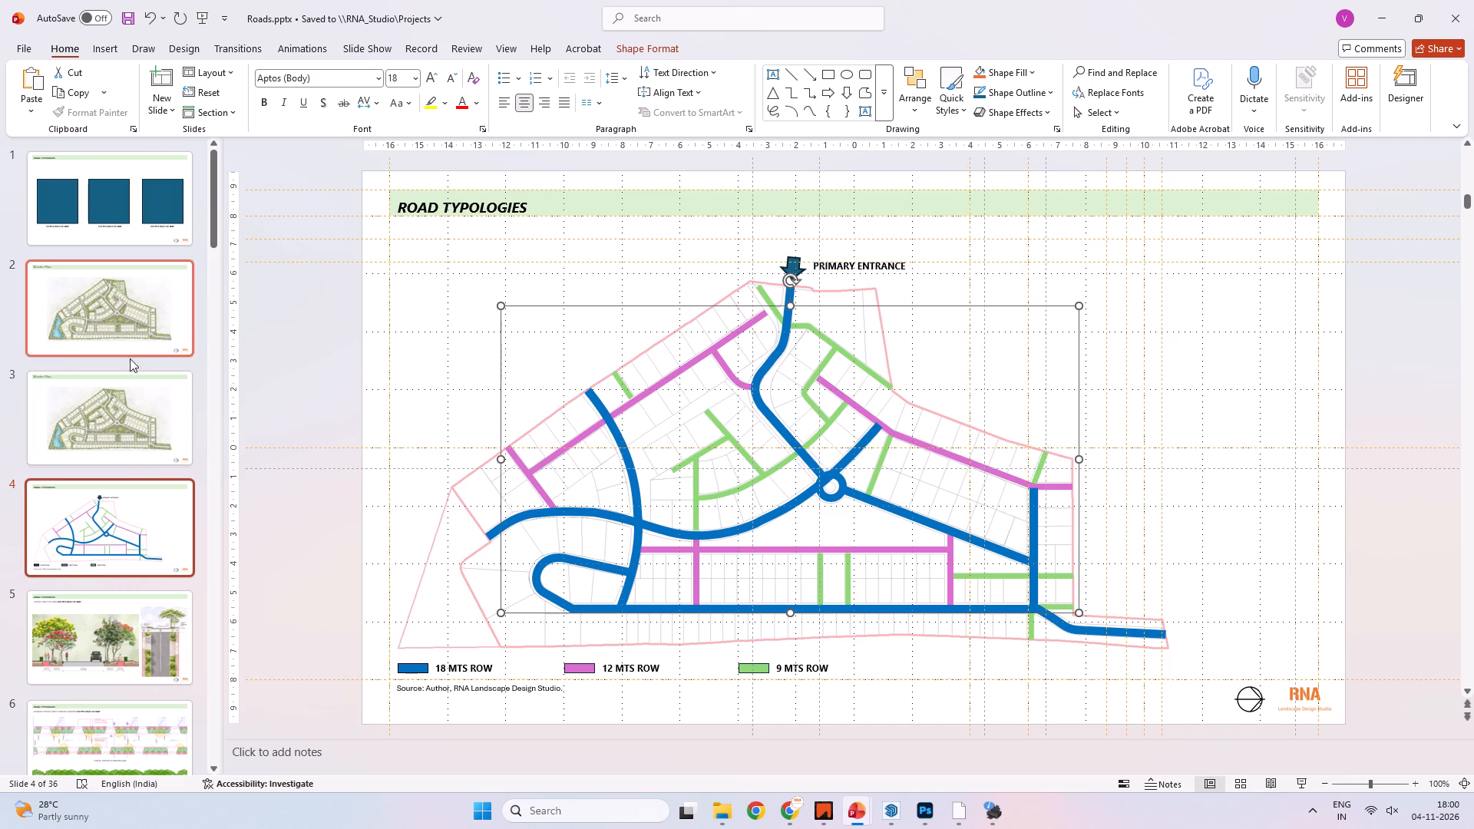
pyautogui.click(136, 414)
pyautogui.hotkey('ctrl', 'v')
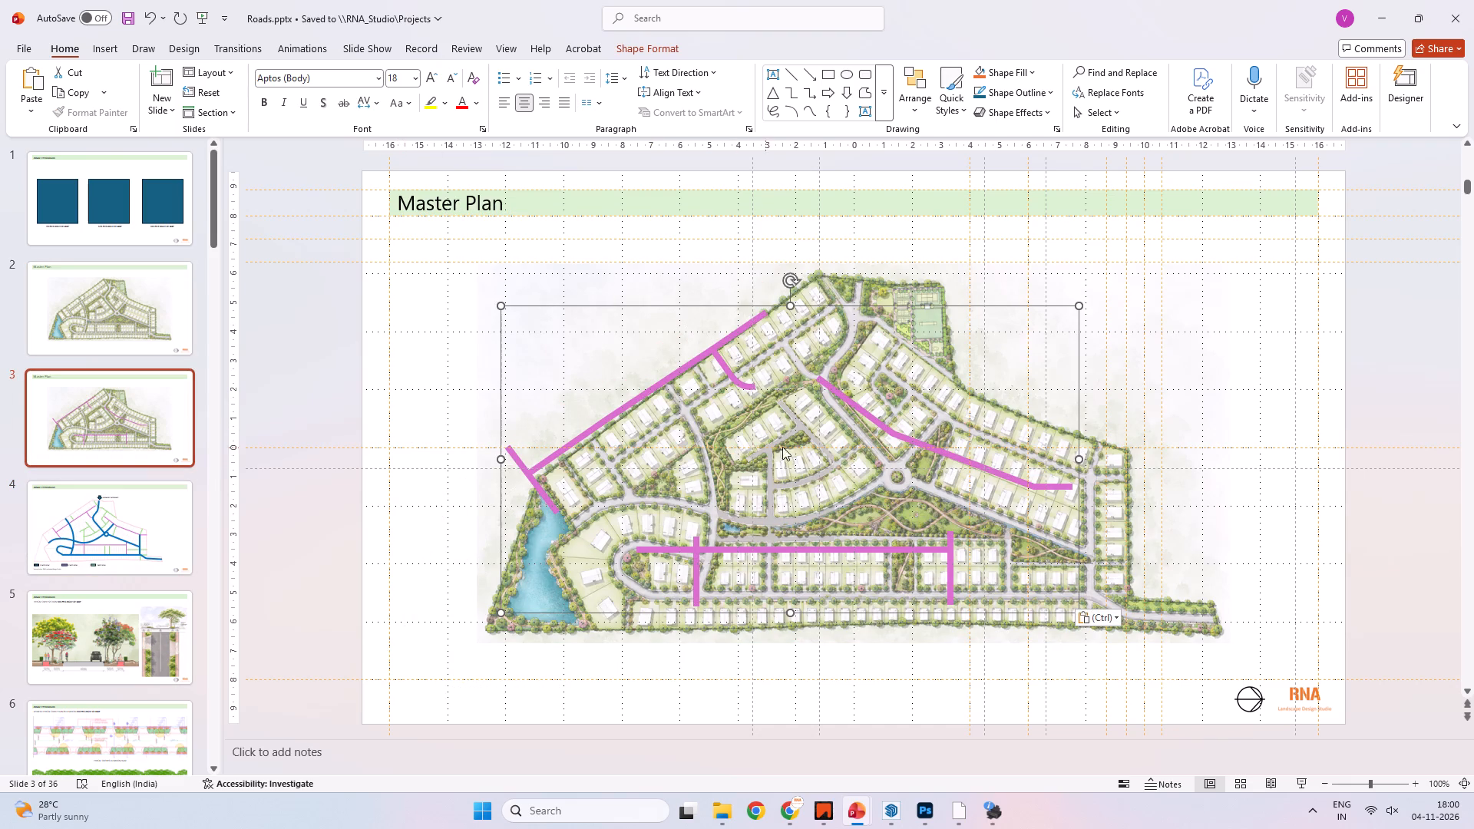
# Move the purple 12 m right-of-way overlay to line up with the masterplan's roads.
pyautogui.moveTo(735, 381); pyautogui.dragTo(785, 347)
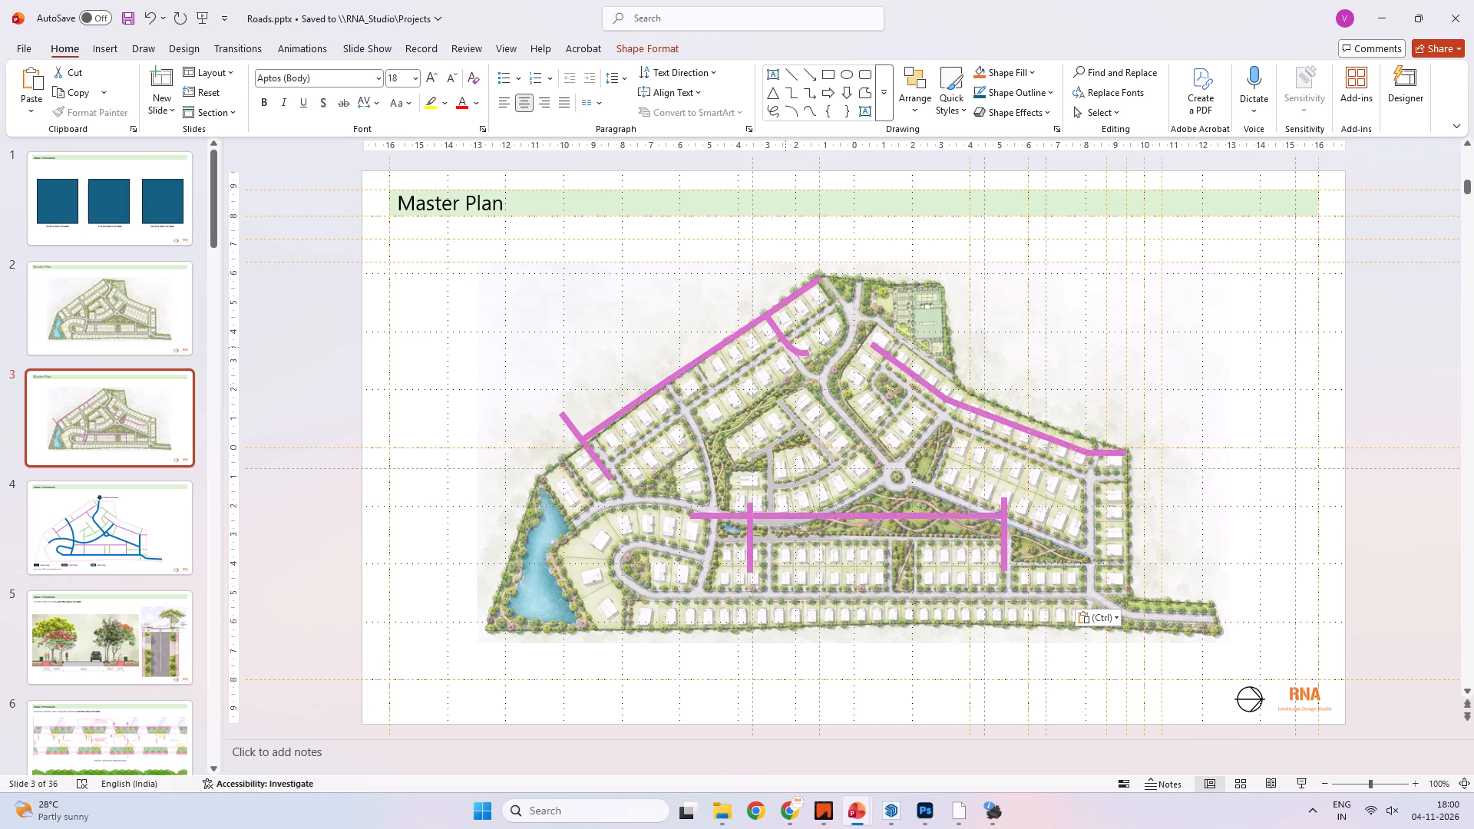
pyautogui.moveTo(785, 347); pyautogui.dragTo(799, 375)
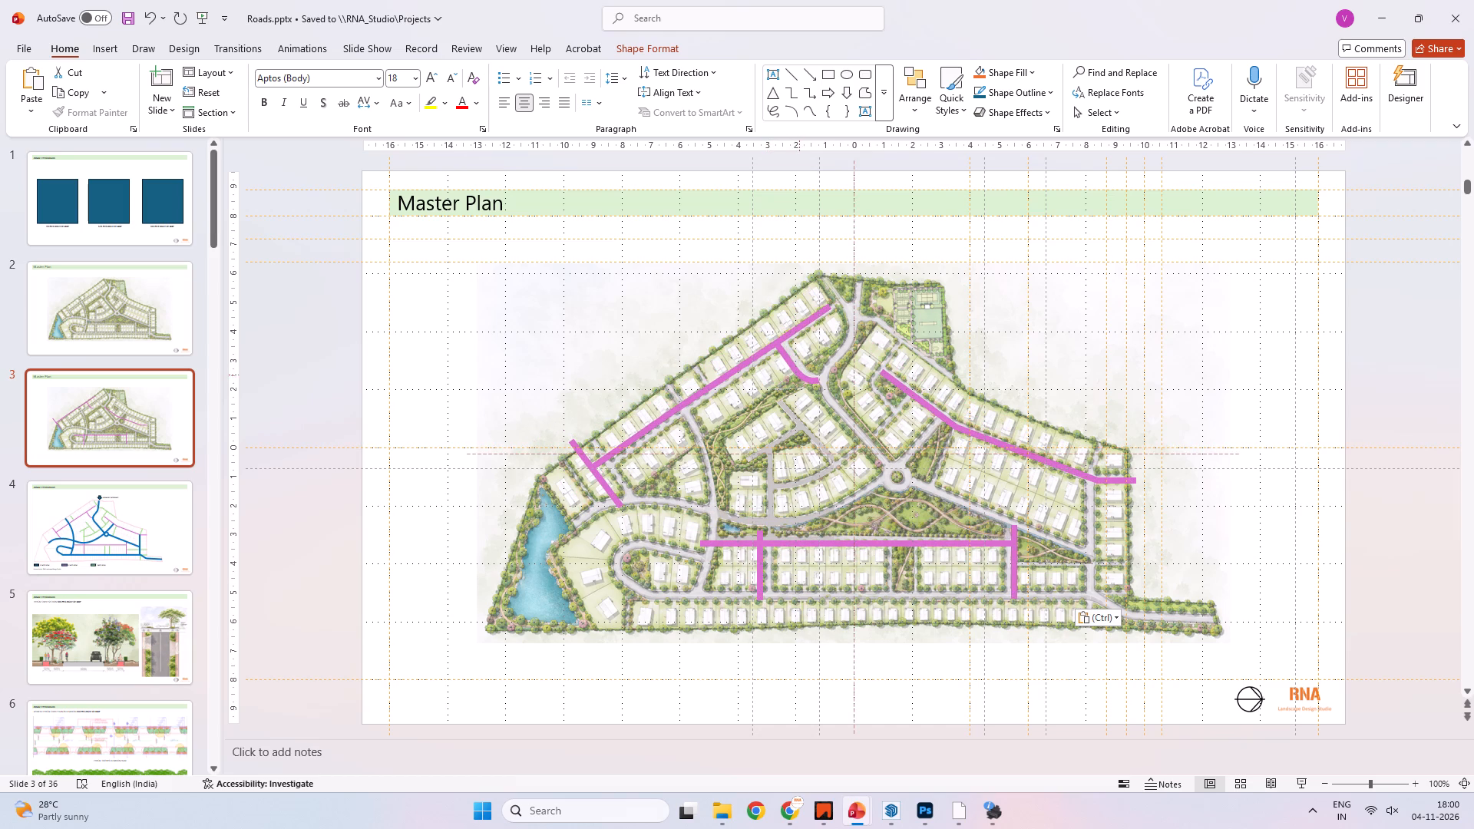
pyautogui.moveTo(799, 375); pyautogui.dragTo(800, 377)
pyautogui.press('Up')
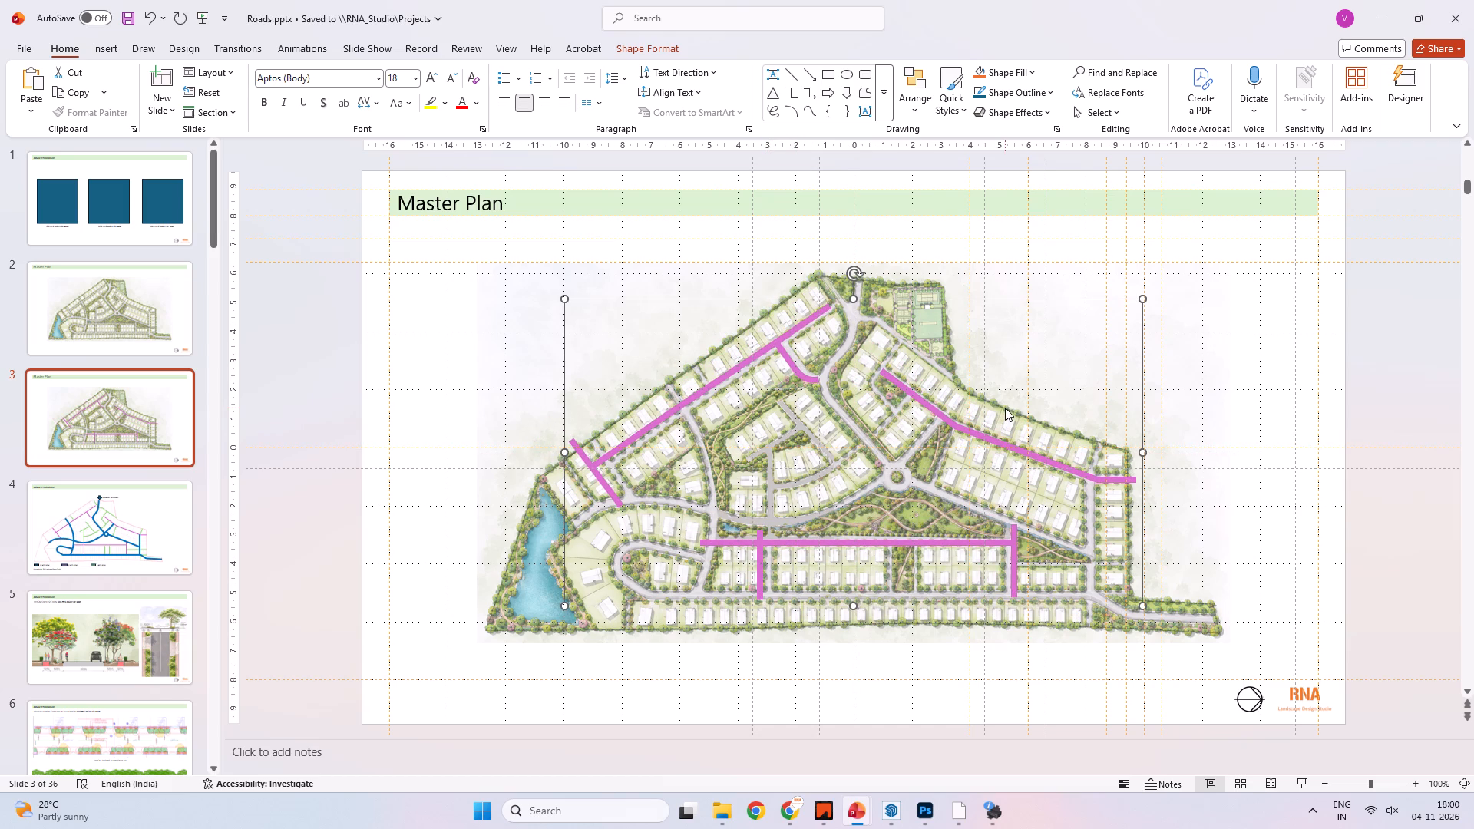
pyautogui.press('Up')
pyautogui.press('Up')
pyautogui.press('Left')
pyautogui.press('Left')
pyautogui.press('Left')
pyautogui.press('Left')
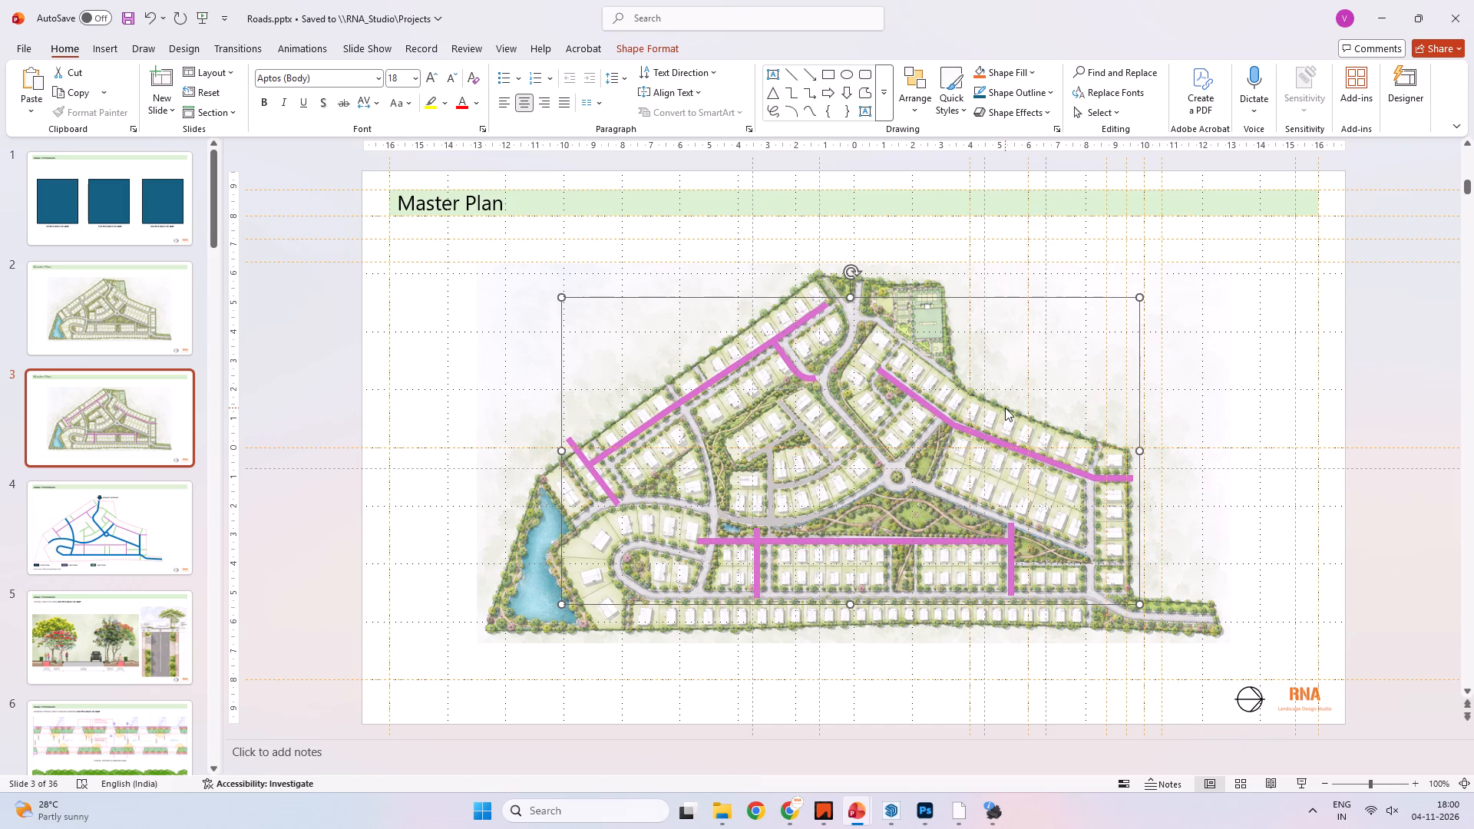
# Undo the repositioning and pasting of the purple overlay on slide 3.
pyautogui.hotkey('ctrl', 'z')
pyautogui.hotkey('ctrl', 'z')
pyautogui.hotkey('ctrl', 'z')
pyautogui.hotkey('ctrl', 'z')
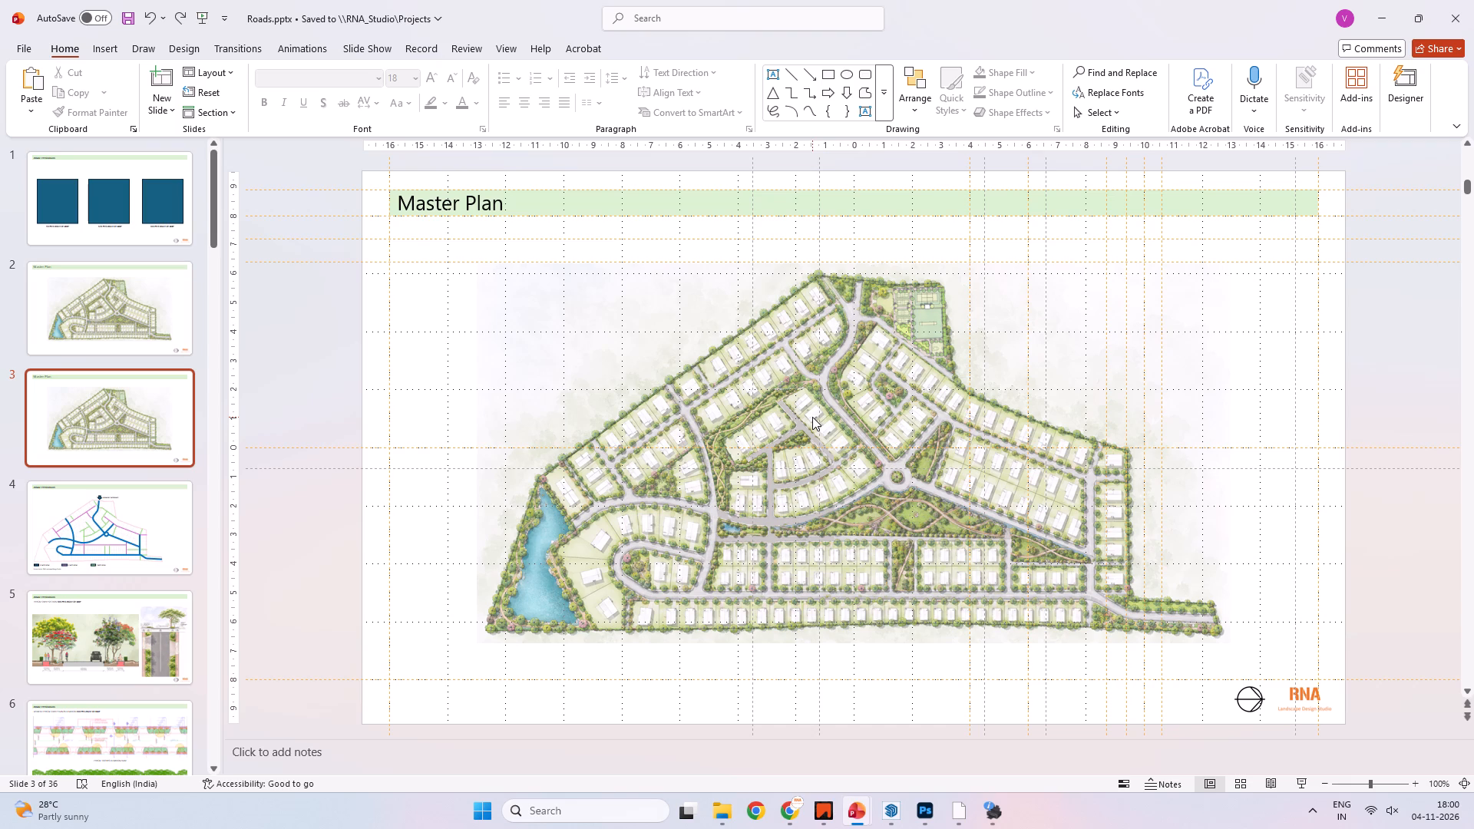
# Copy the blue, purple and green road overlays from the Road Typologies slide and paste them onto the duplicated Master Plan slide.
pyautogui.click(132, 542)
pyautogui.click(676, 378)
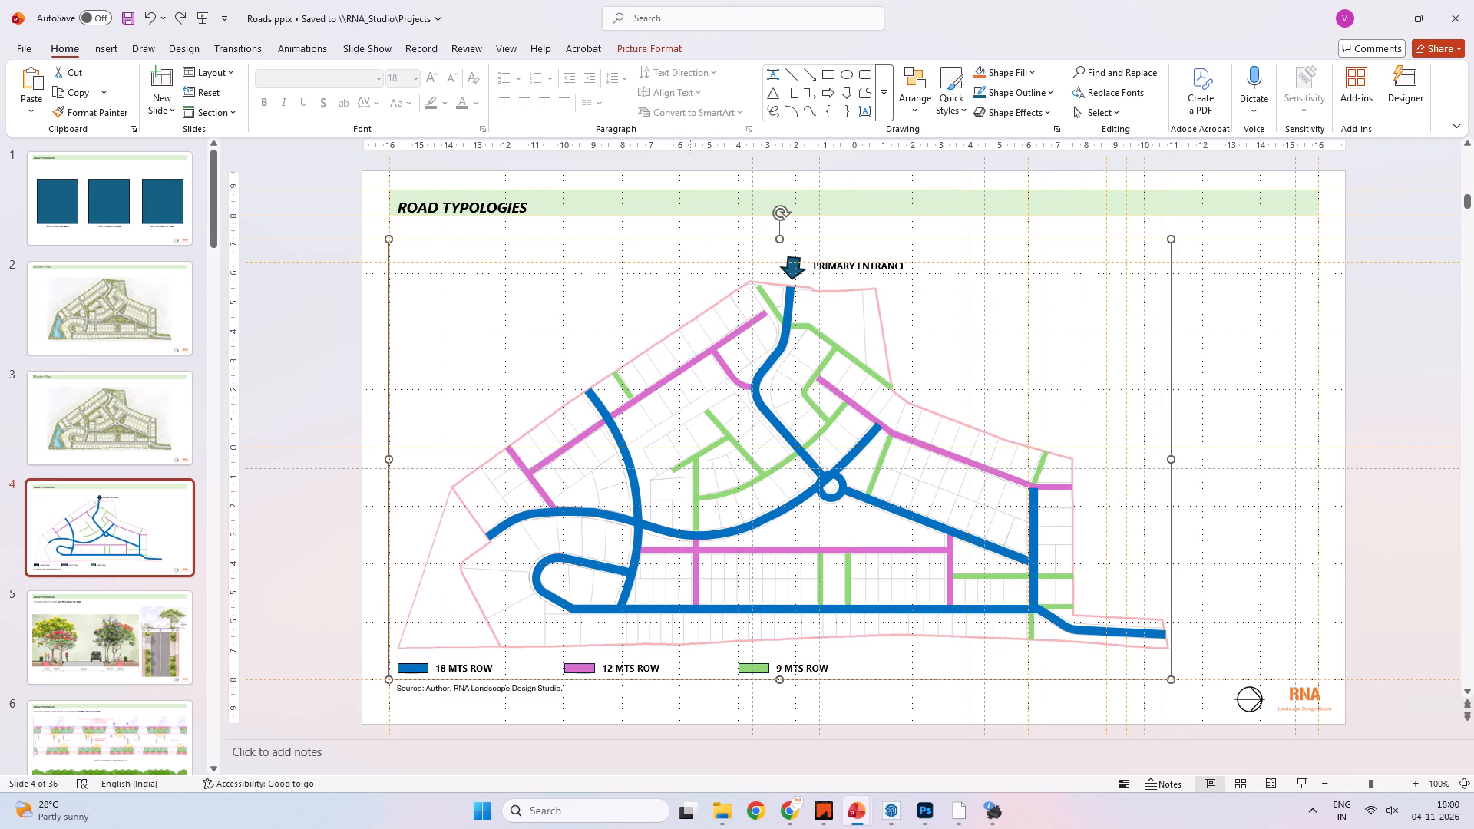
pyautogui.click(692, 362)
pyautogui.keyDown('ctrl'); pyautogui.click(772, 356); pyautogui.keyUp('ctrl')
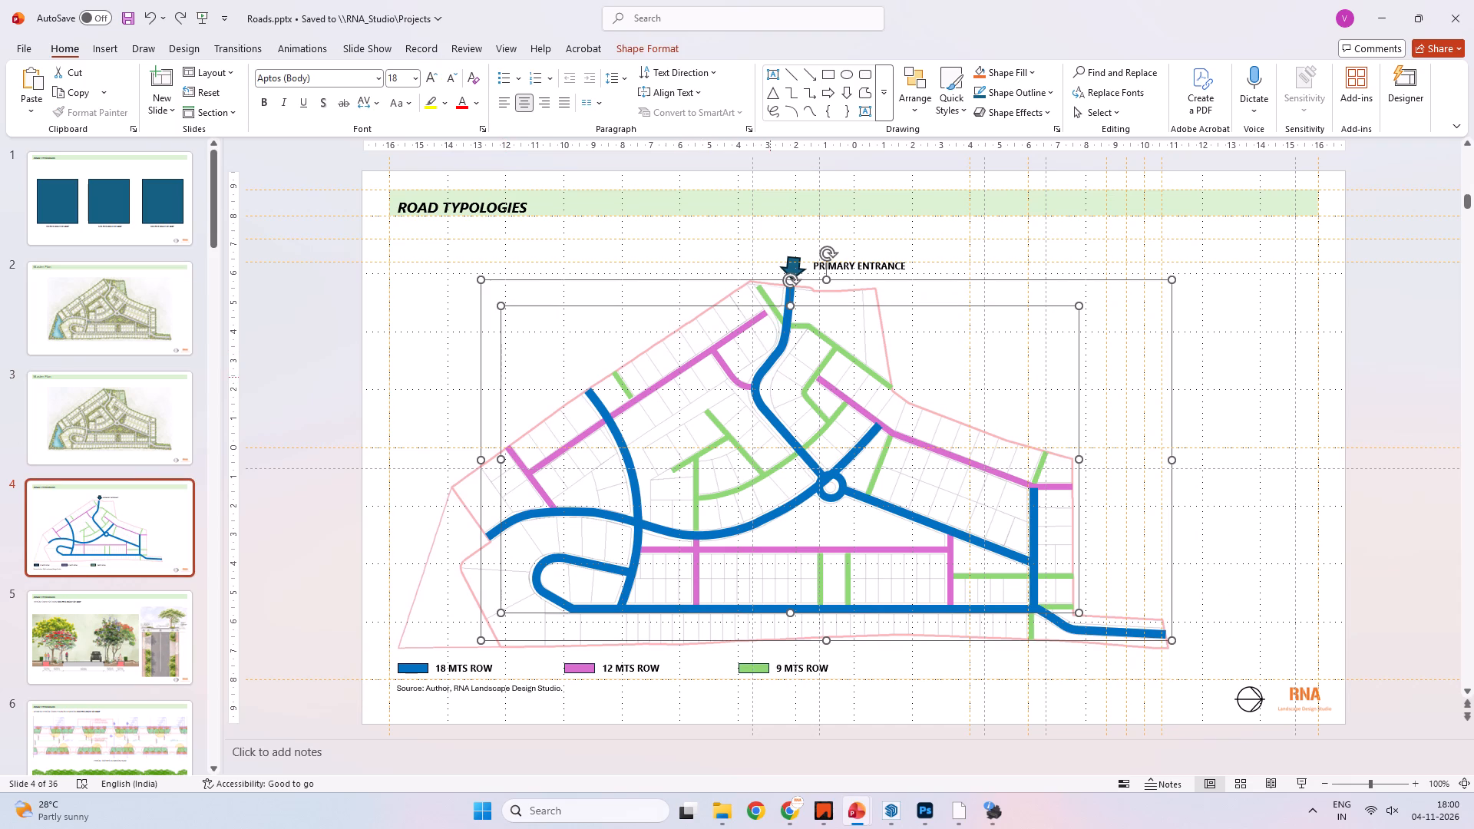
pyautogui.keyDown('ctrl'); pyautogui.click(813, 401); pyautogui.keyUp('ctrl')
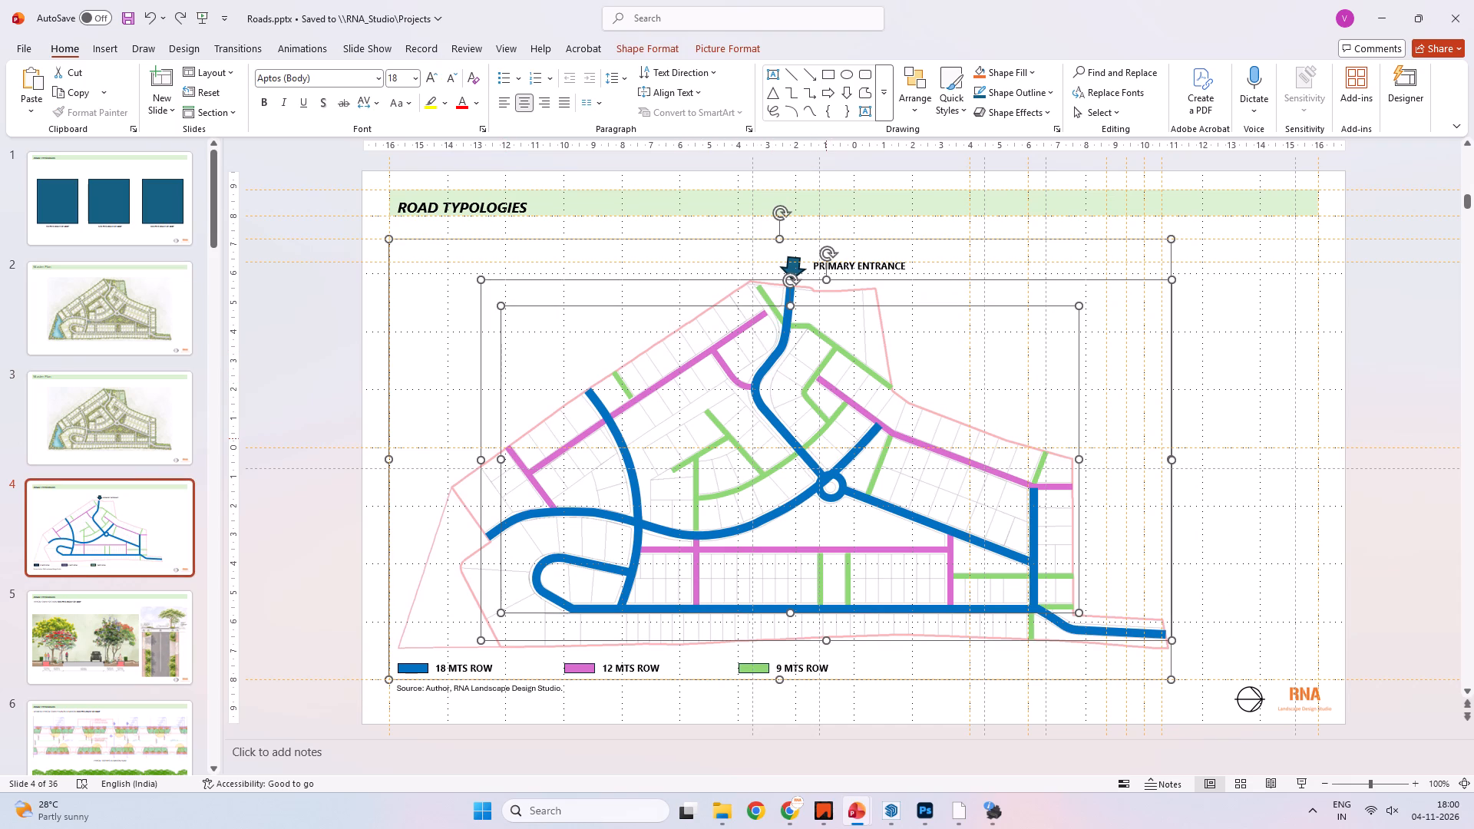
pyautogui.keyDown('ctrl'); pyautogui.click(856, 270); pyautogui.keyUp('ctrl')
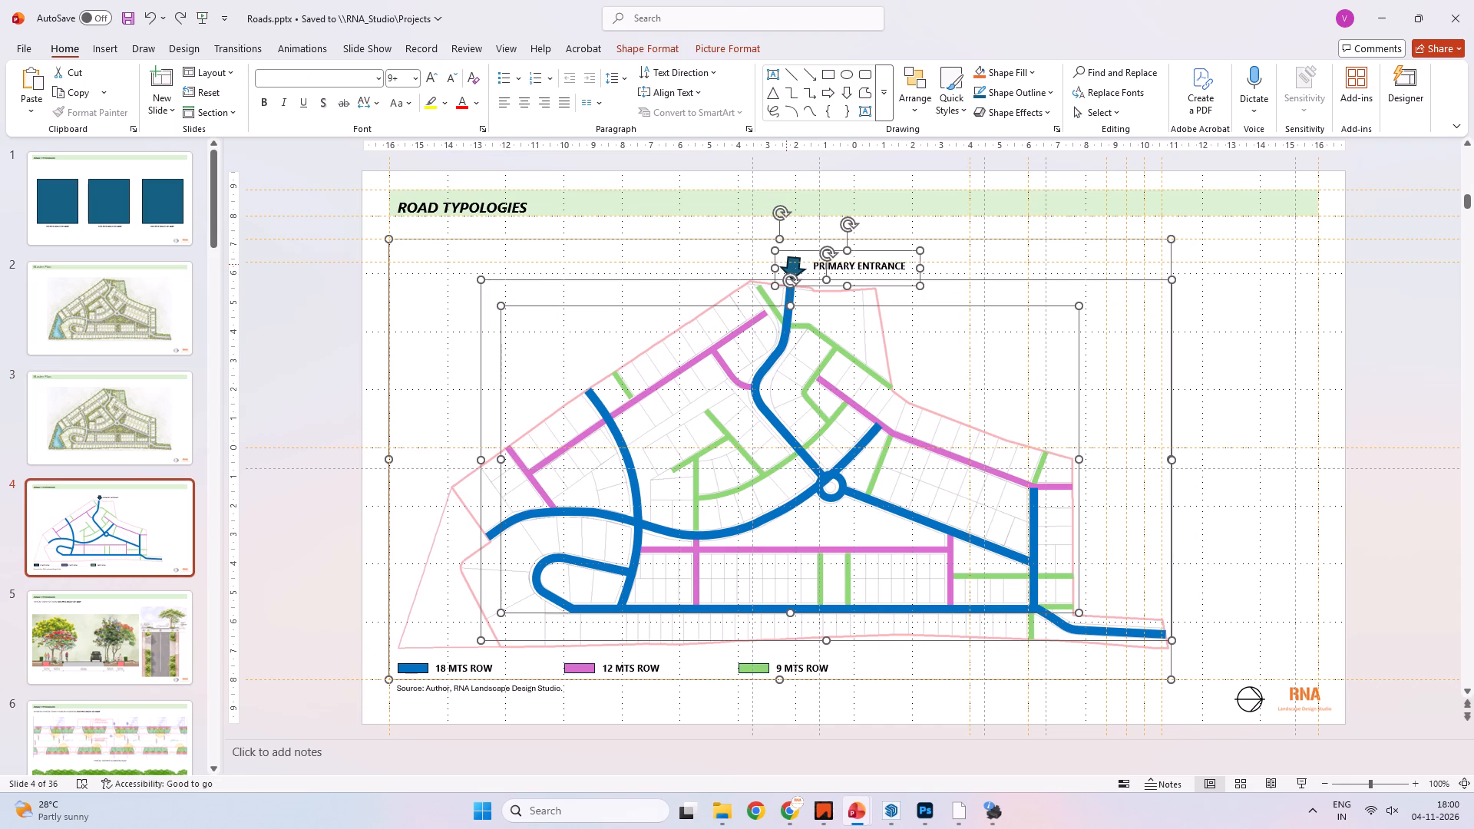
pyautogui.keyDown('ctrl'); pyautogui.click(787, 264); pyautogui.keyUp('ctrl')
pyautogui.keyDown('ctrl'); pyautogui.click(785, 256); pyautogui.keyUp('ctrl')
pyautogui.keyDown('ctrl'); pyautogui.click(795, 268); pyautogui.keyUp('ctrl')
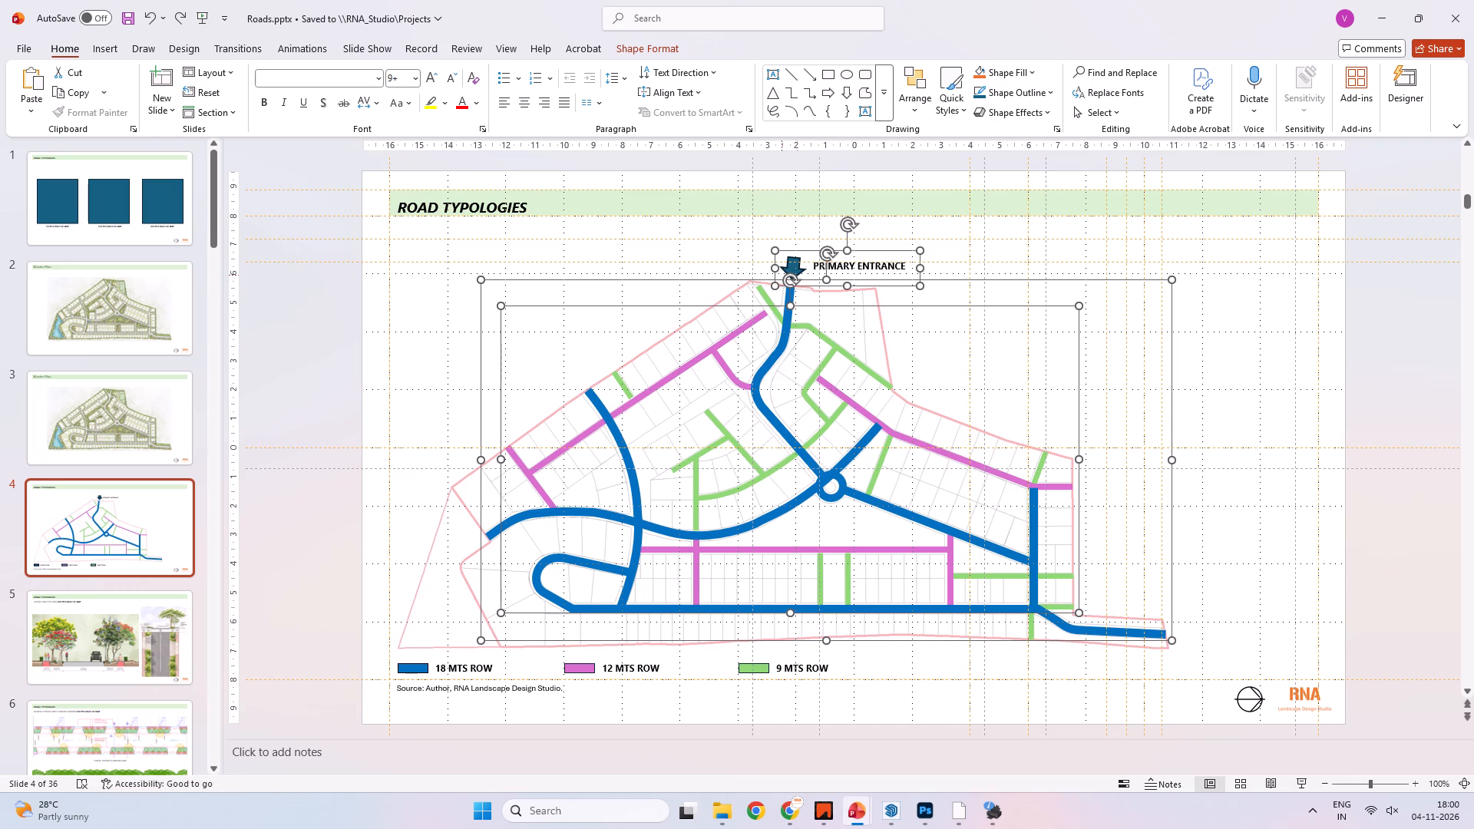
pyautogui.keyDown('ctrl'); pyautogui.click(847, 271); pyautogui.keyUp('ctrl')
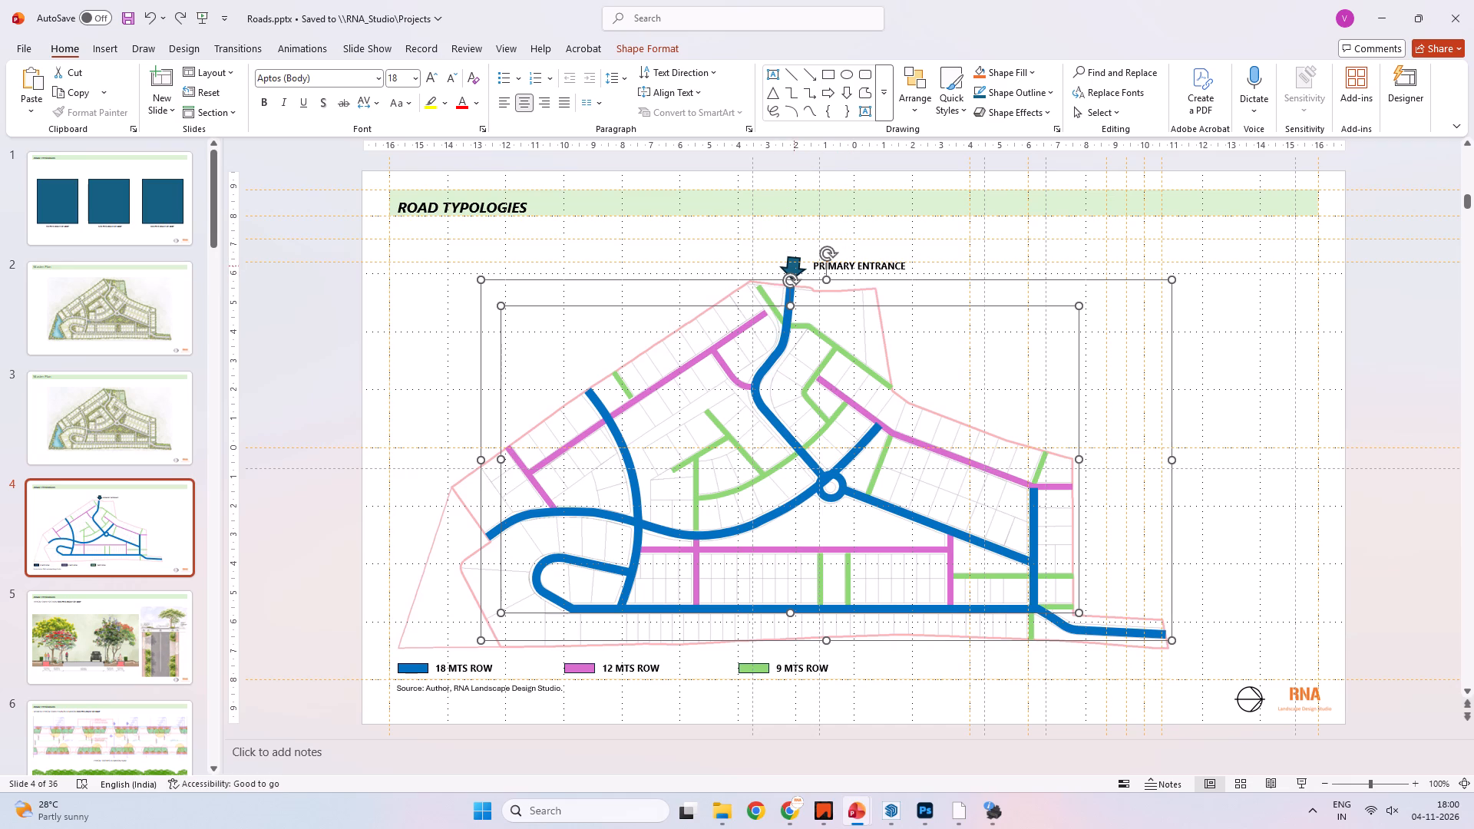
pyautogui.keyDown('ctrl'); pyautogui.click(877, 471); pyautogui.keyUp('ctrl')
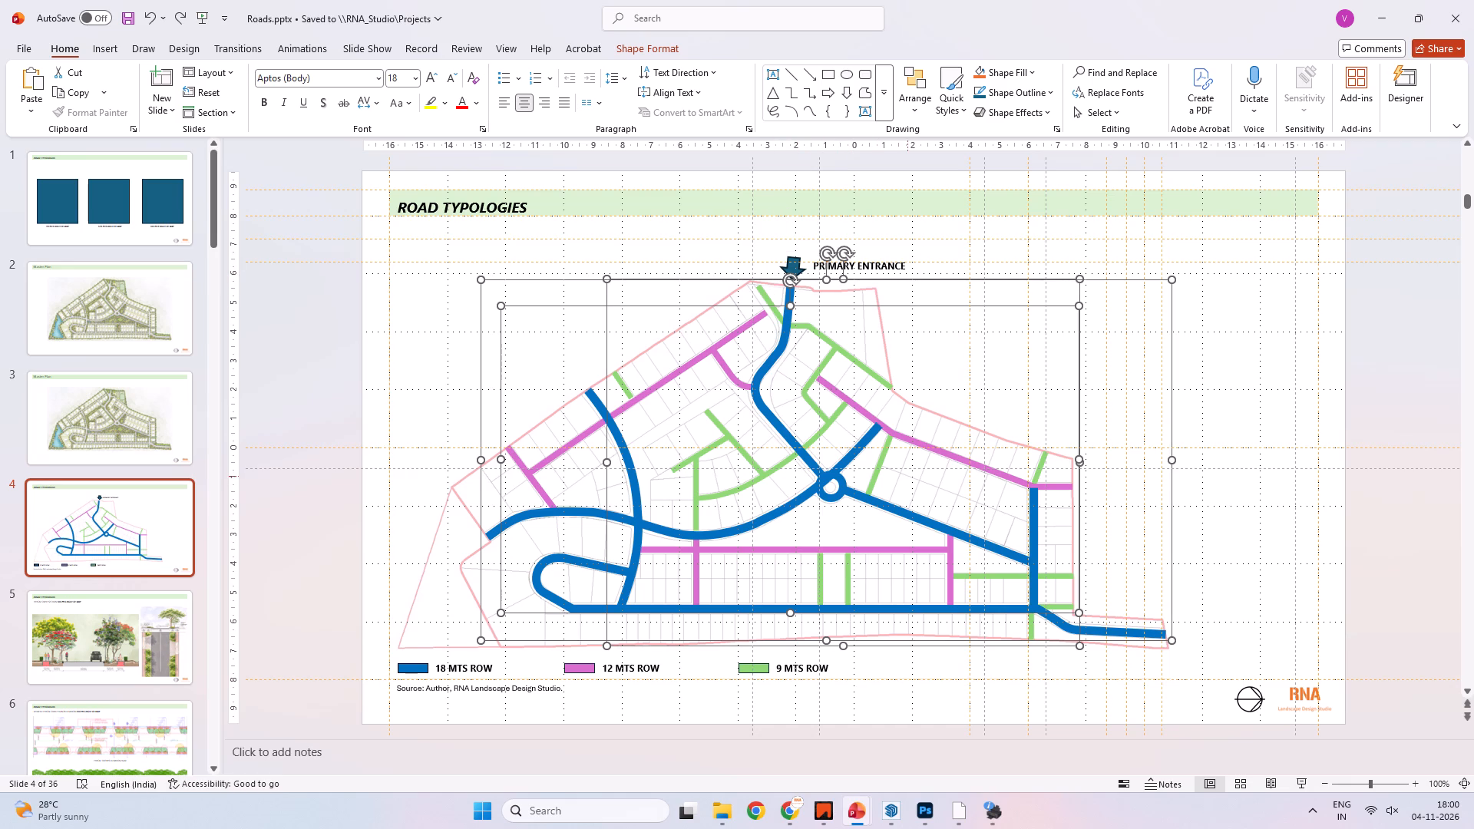
pyautogui.hotkey('ctrl', 'c')
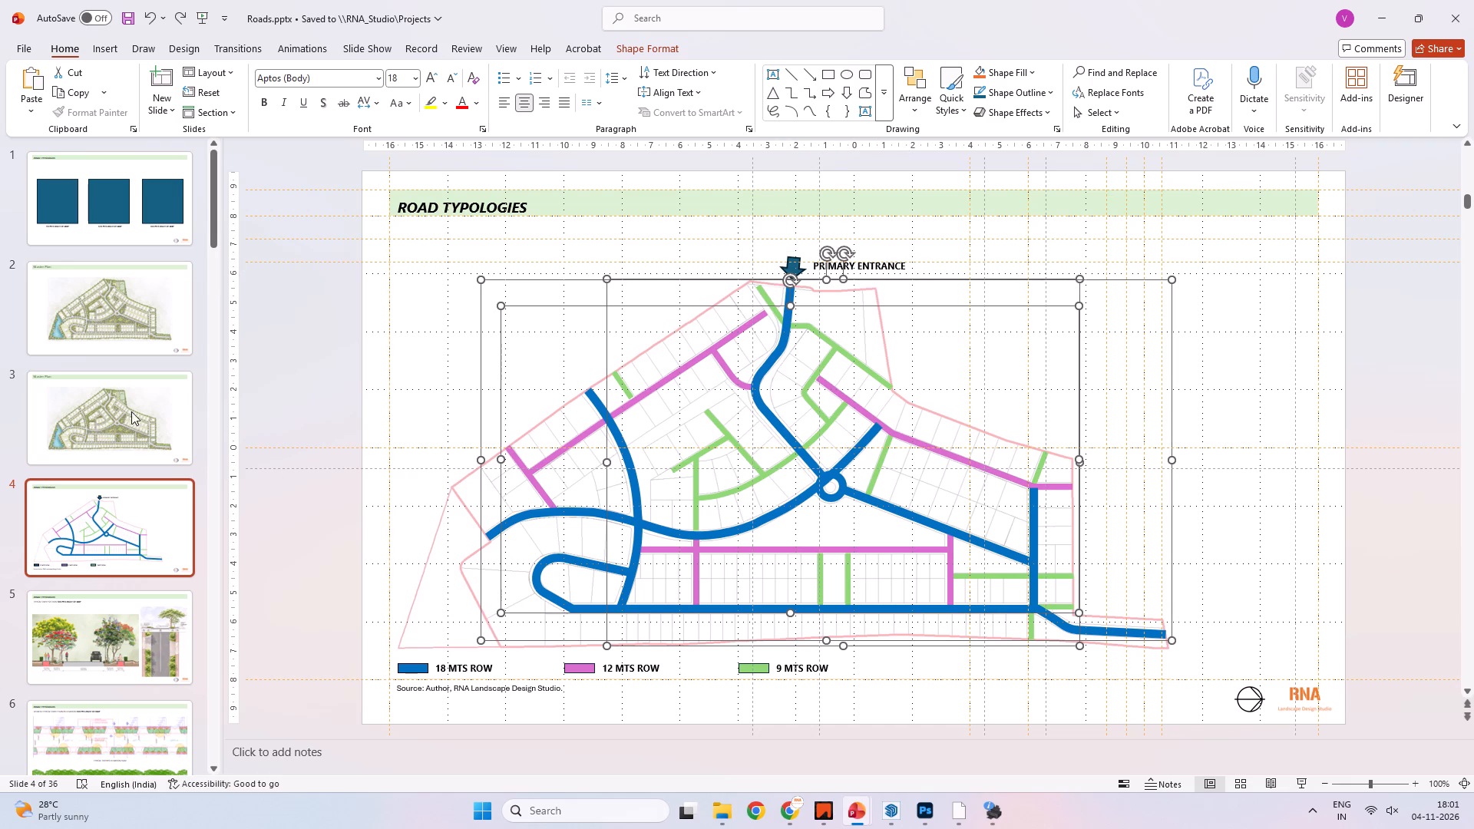
pyautogui.click(130, 410)
pyautogui.hotkey('ctrl', 'v')
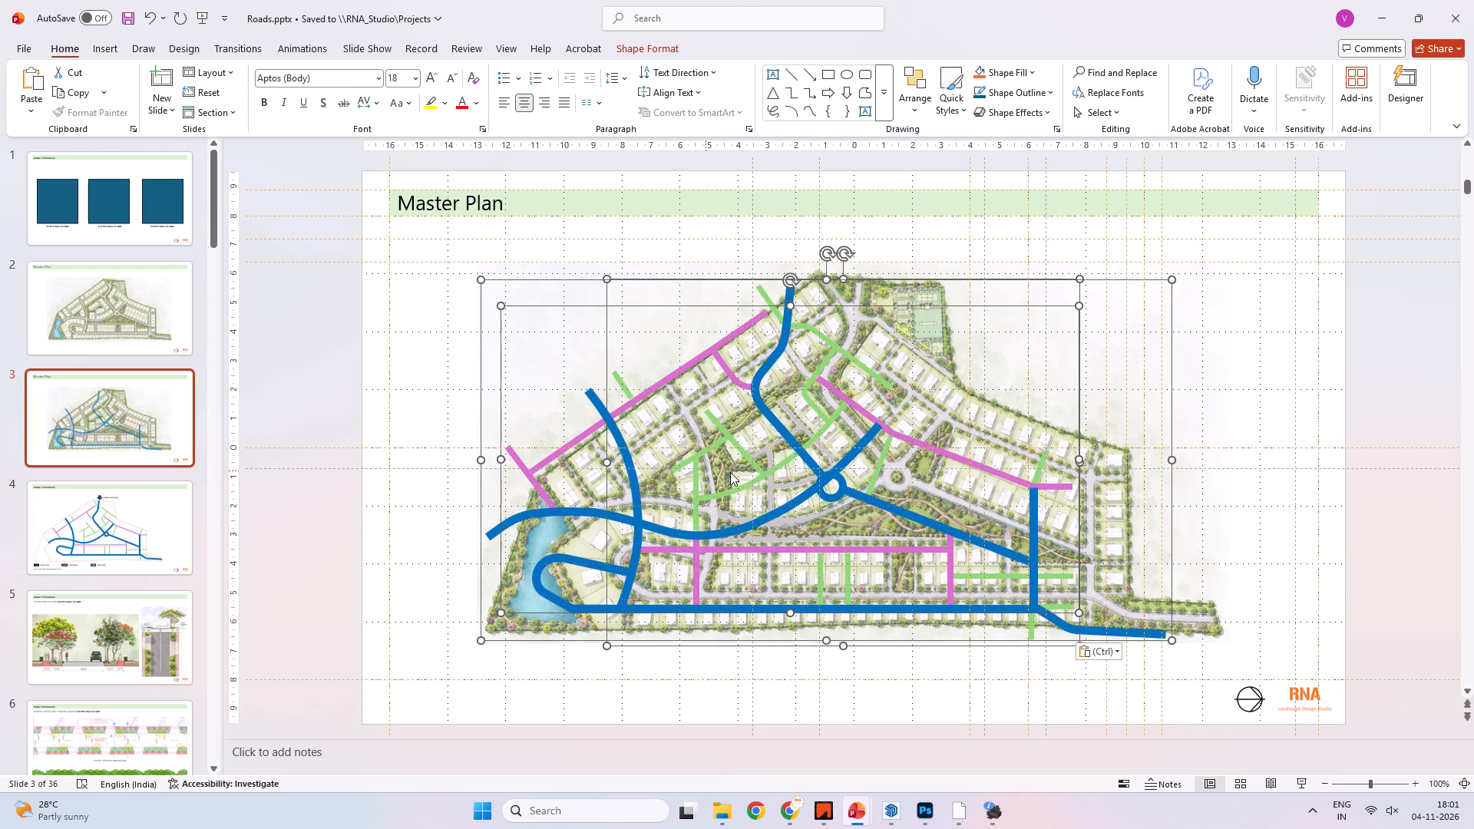
# Group the pasted blue, purple and green road overlays on slide 3.
pyautogui.rightClick(782, 429)
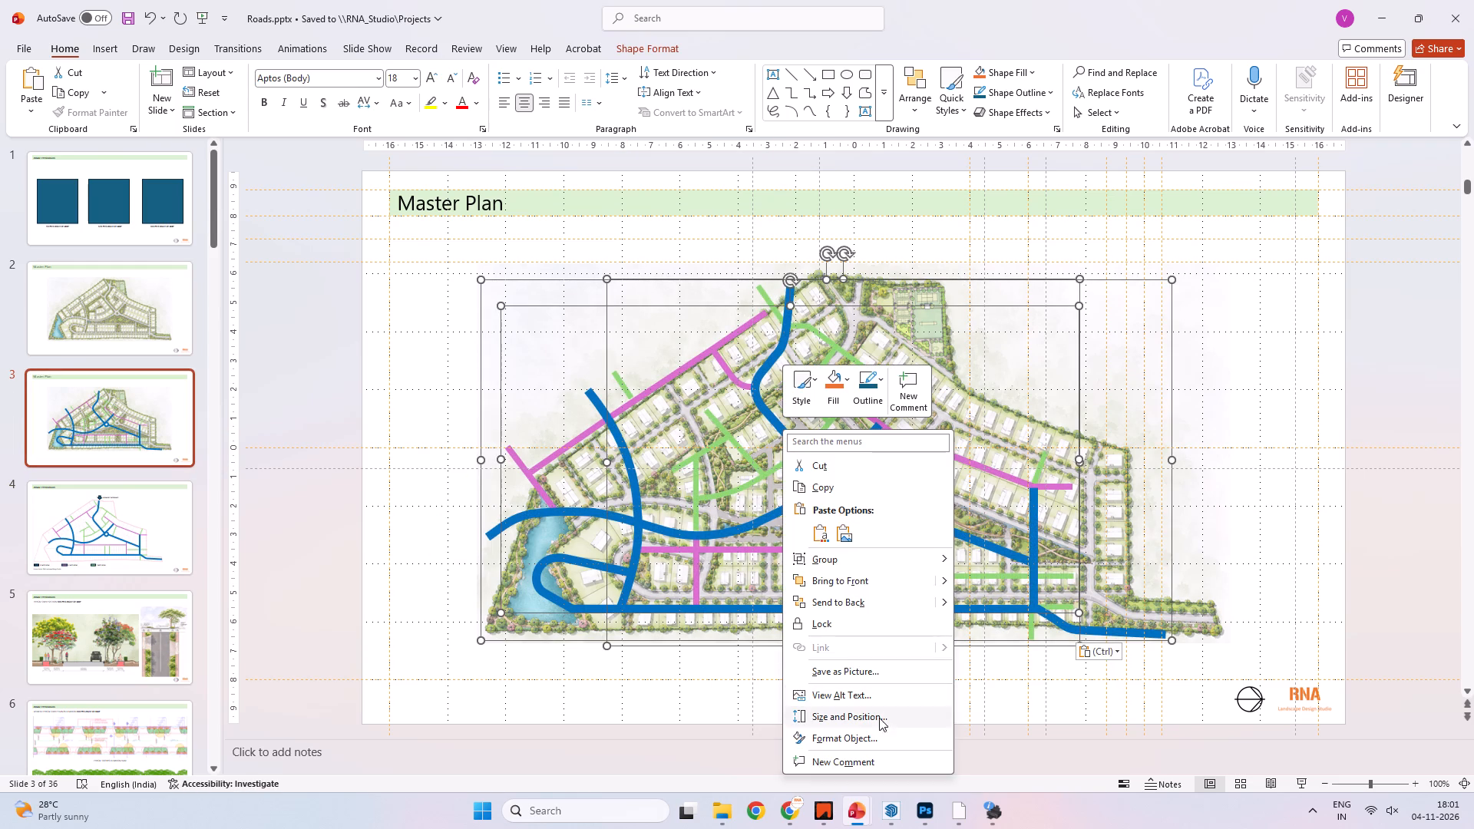
pyautogui.click(861, 561)
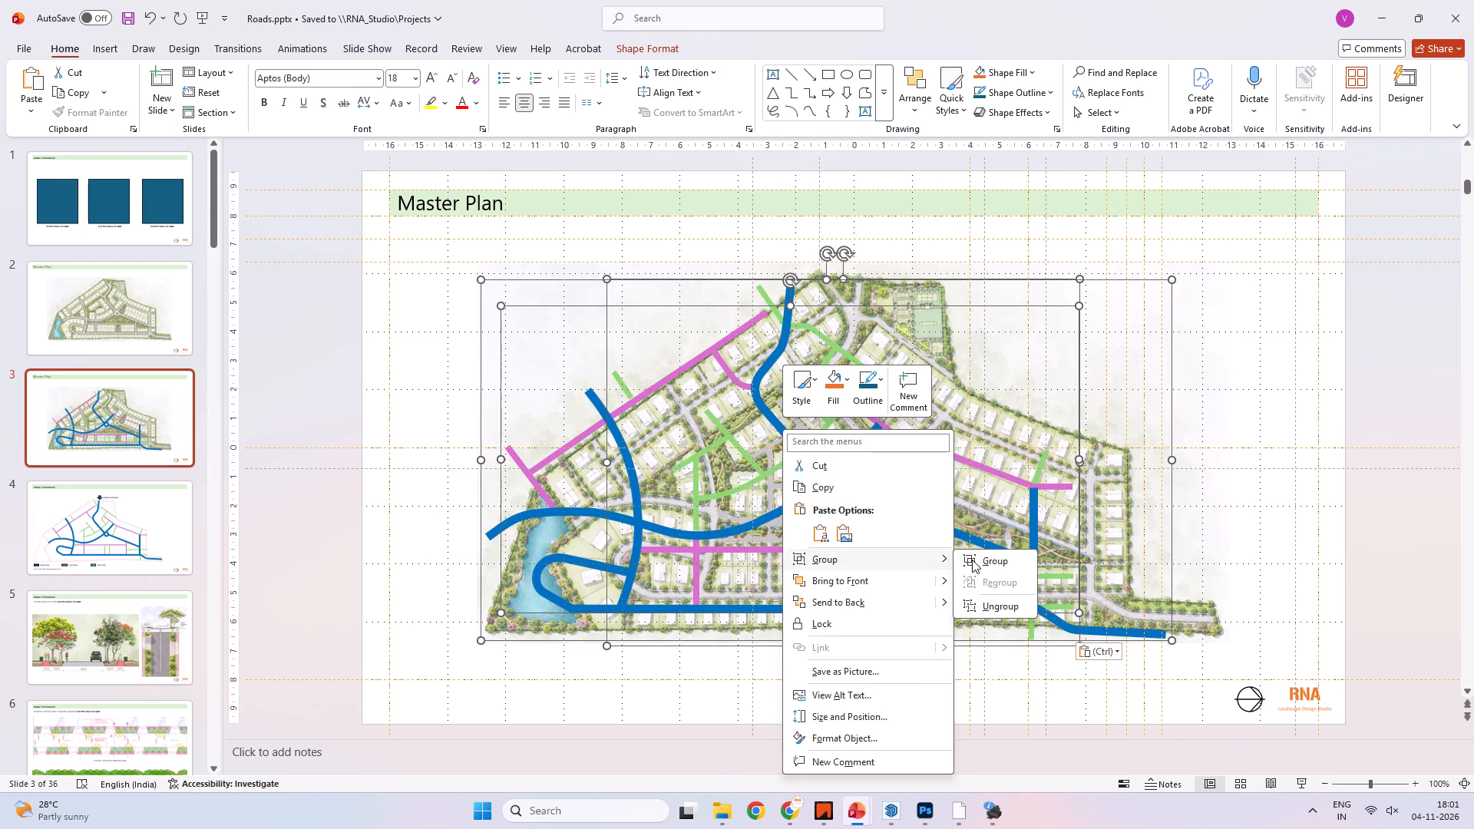
pyautogui.click(972, 560)
# Resize and move the grouped road overlay so its lines match the masterplan's roads and central roundabout.
pyautogui.keyDown('shift'); pyautogui.moveTo(1169, 644); pyautogui.dragTo(1096, 590); pyautogui.keyUp('shift')
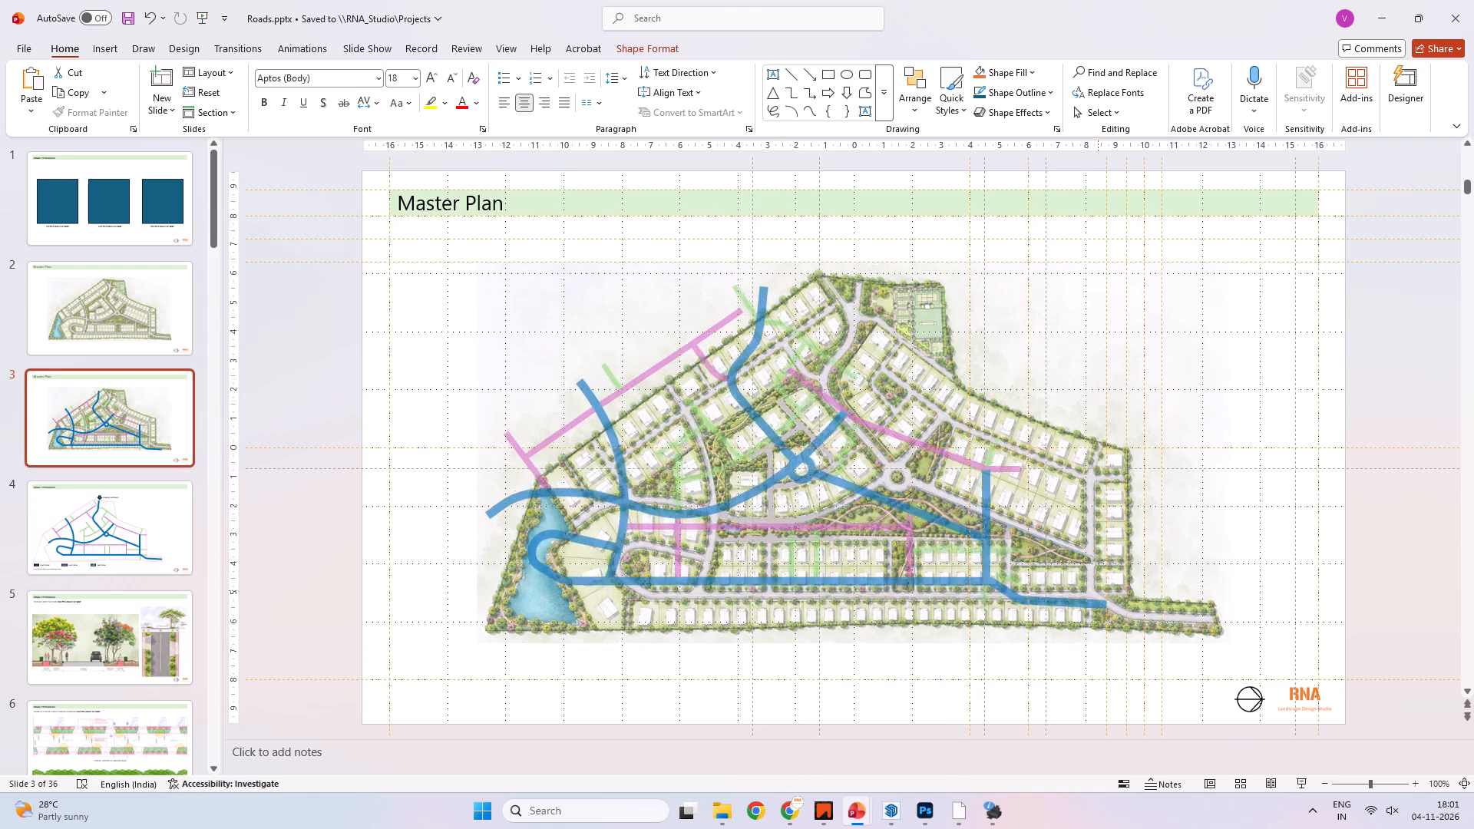
pyautogui.keyDown('shift'); pyautogui.moveTo(1096, 590); pyautogui.dragTo(1056, 570); pyautogui.keyUp('shift')
pyautogui.moveTo(838, 477); pyautogui.dragTo(948, 491)
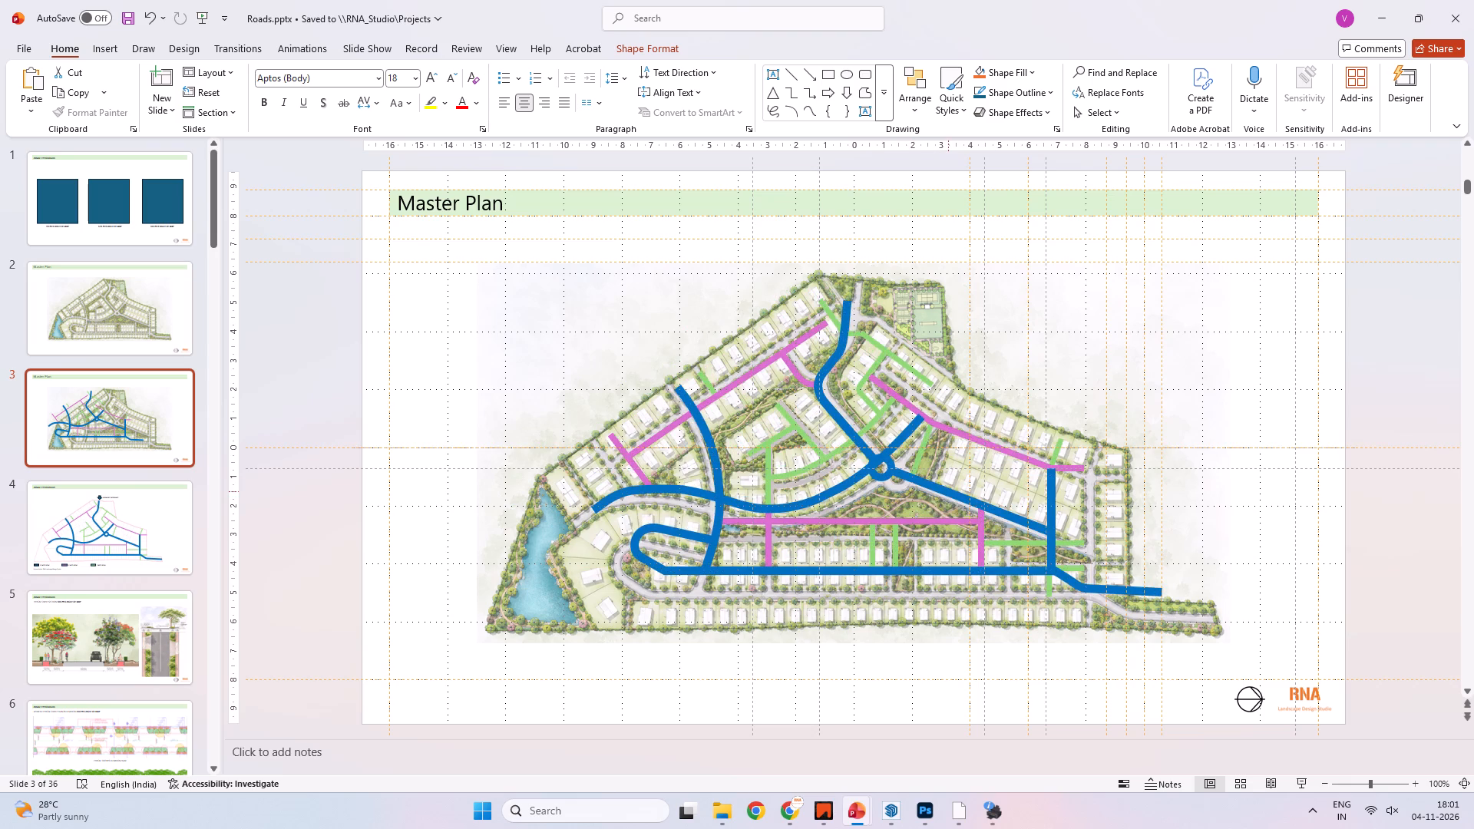
pyautogui.moveTo(948, 491); pyautogui.dragTo(955, 476)
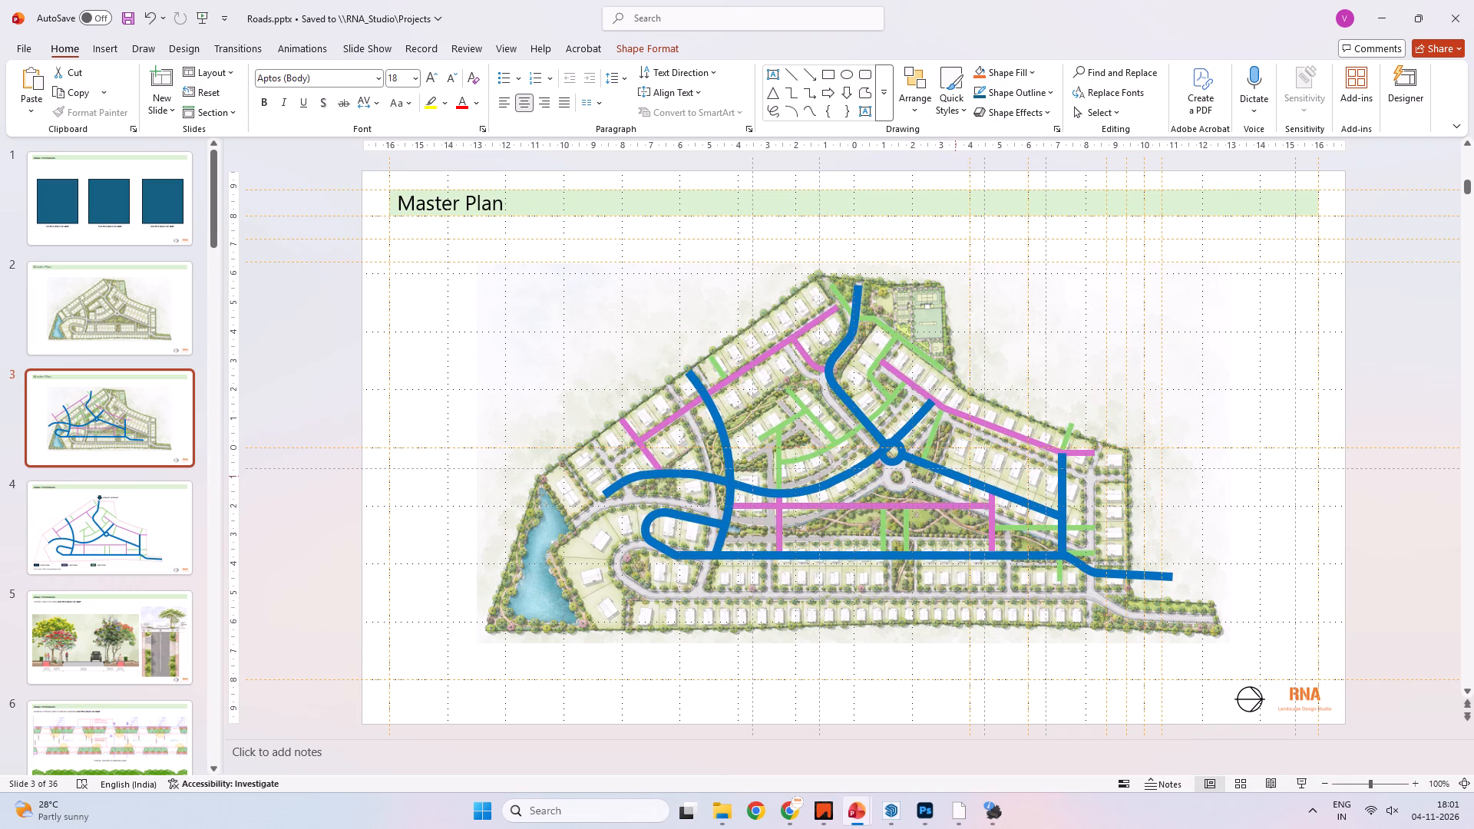
pyautogui.moveTo(955, 476); pyautogui.dragTo(953, 476)
pyautogui.keyDown('shift'); pyautogui.moveTo(599, 581); pyautogui.dragTo(582, 596); pyautogui.keyUp('shift')
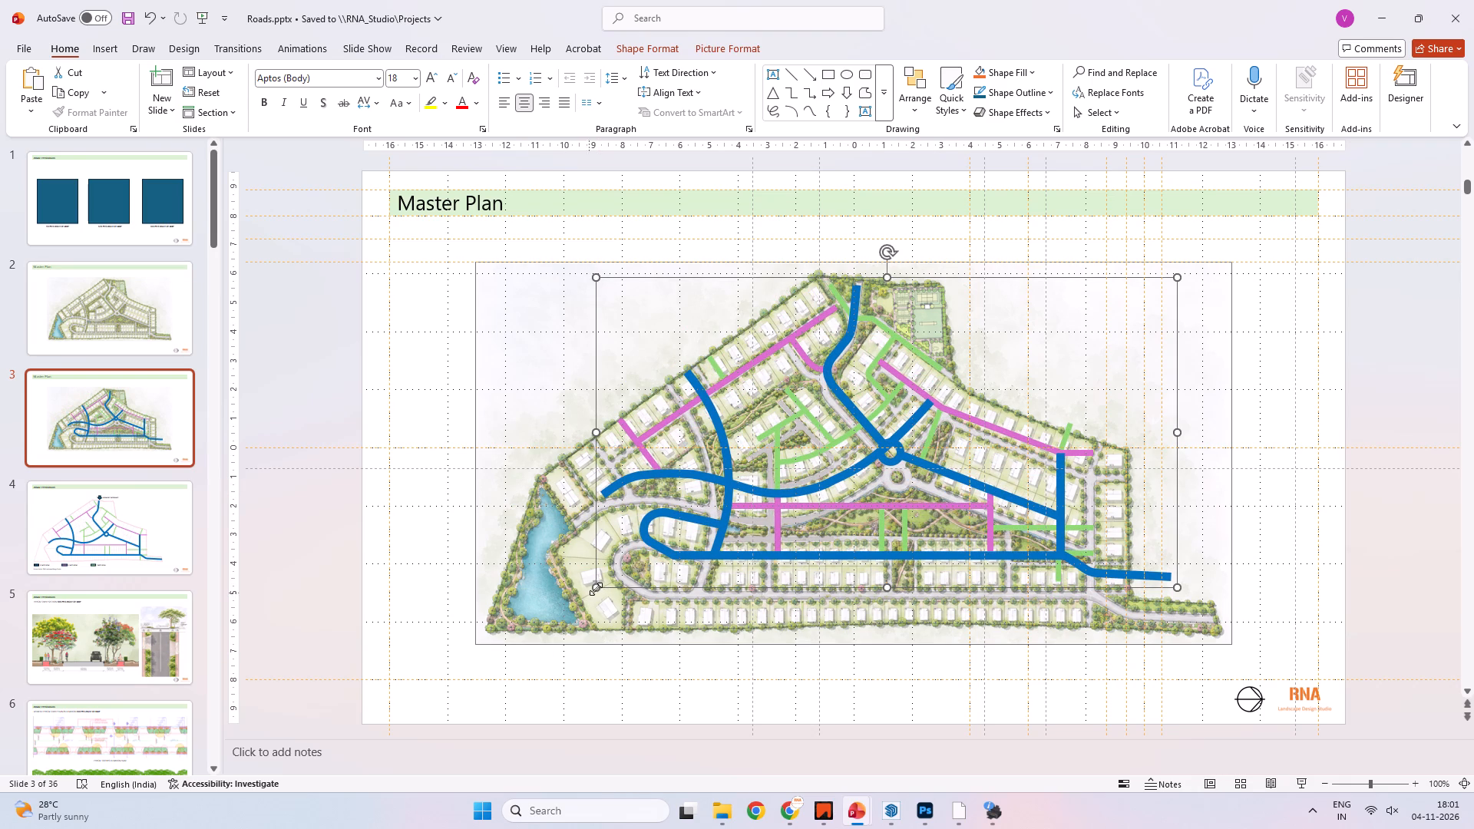
pyautogui.keyDown('shift'); pyautogui.moveTo(597, 585); pyautogui.dragTo(562, 623); pyautogui.keyUp('shift')
pyautogui.moveTo(695, 592); pyautogui.dragTo(741, 596)
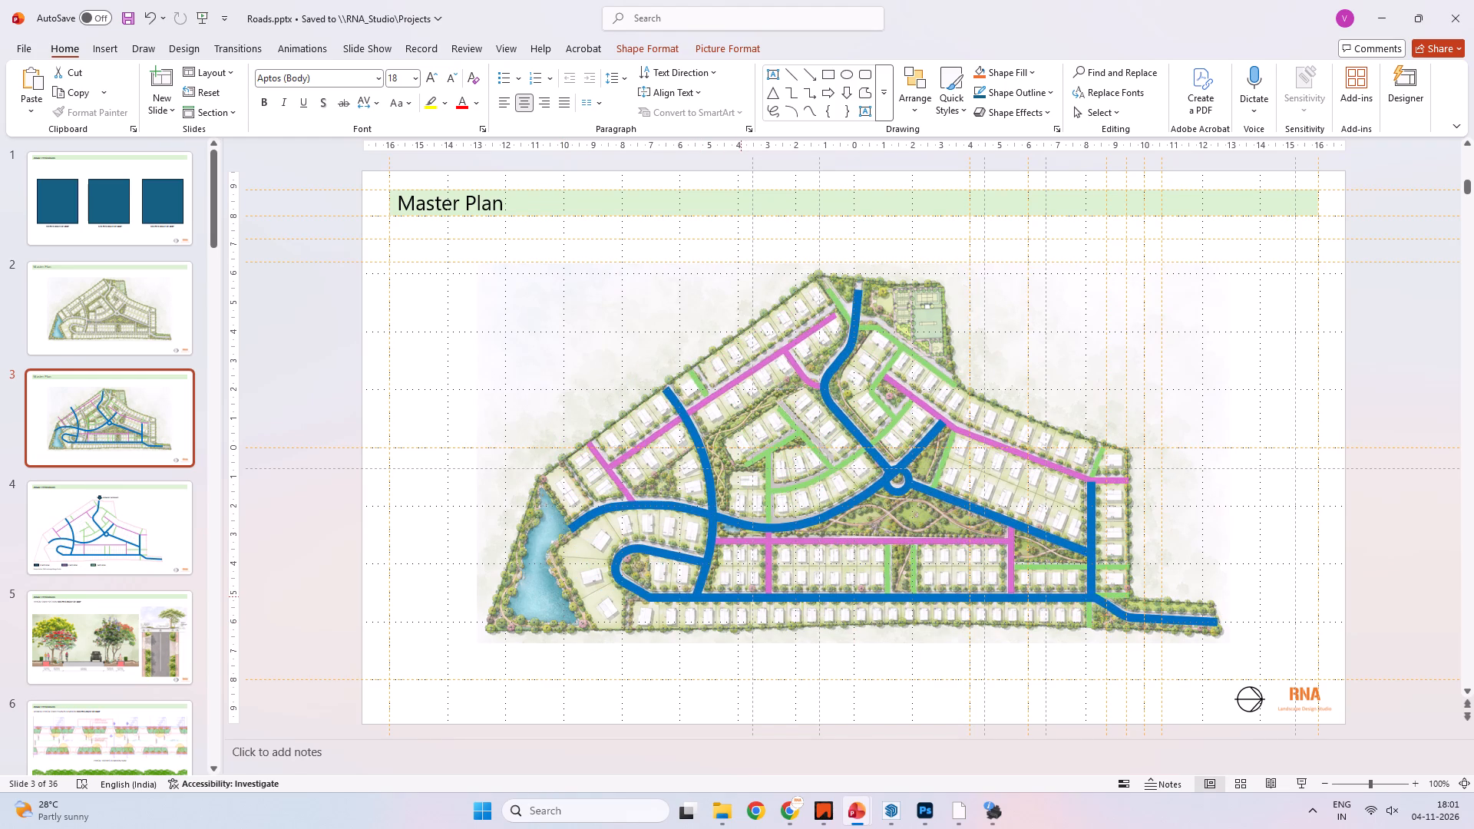
pyautogui.moveTo(741, 596); pyautogui.dragTo(742, 593)
# Set the transparency of the masterplan picture beneath the road overlay to 50%.
pyautogui.click(1084, 432)
pyautogui.click(1006, 361)
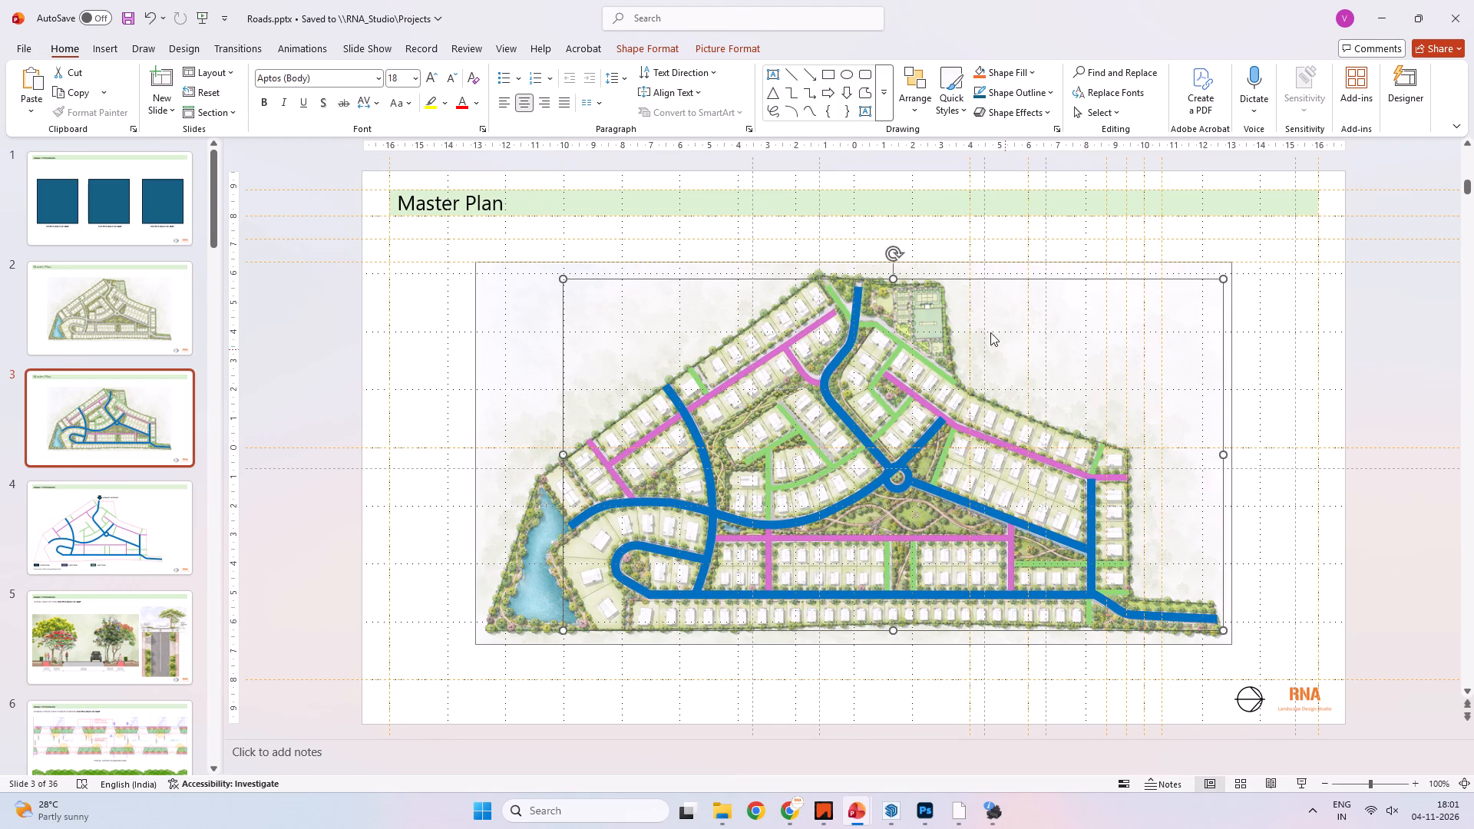
pyautogui.click(914, 271)
pyautogui.click(918, 267)
pyautogui.click(993, 247)
pyautogui.click(953, 276)
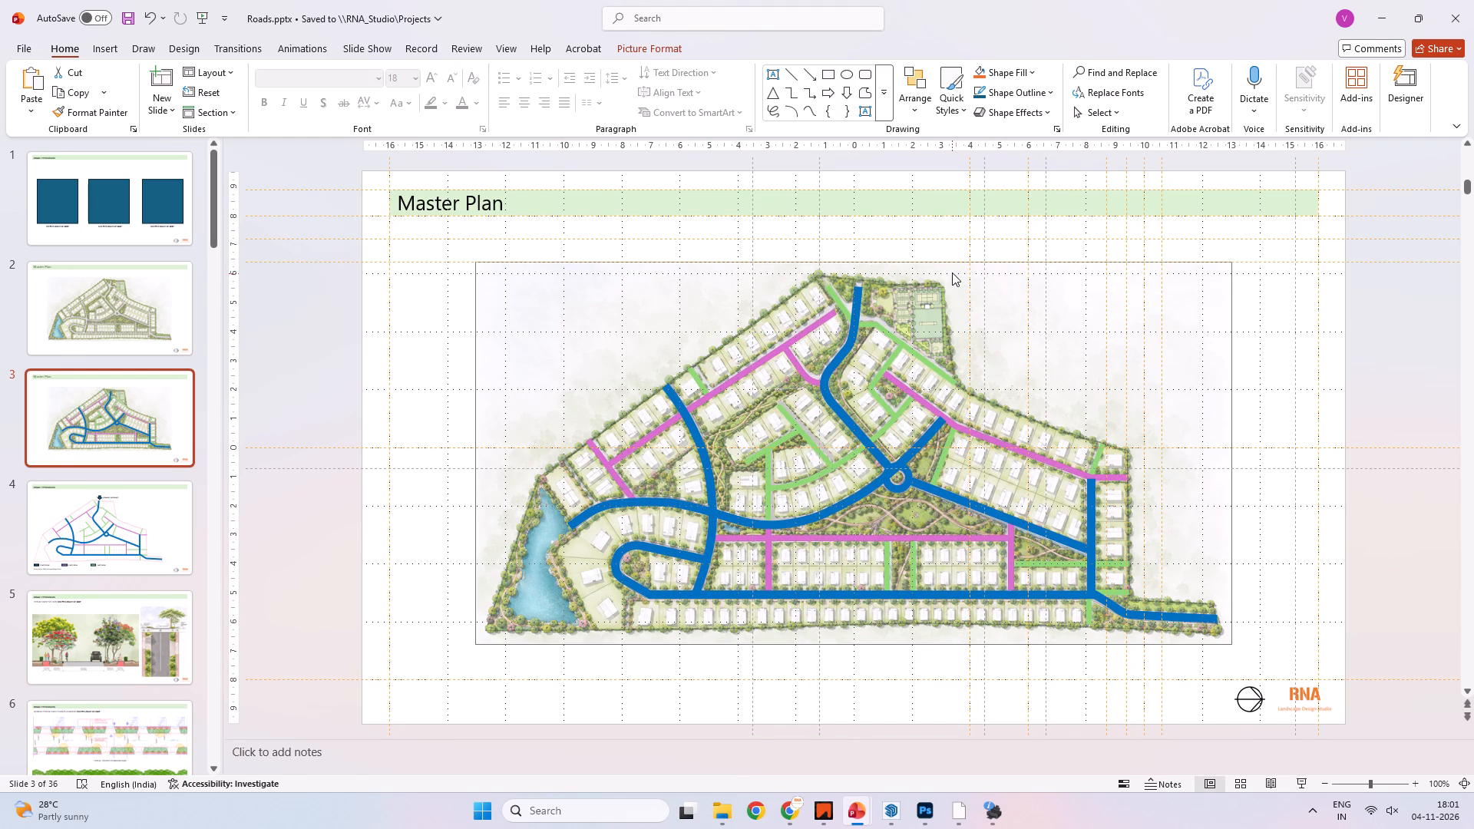
pyautogui.rightClick(962, 269)
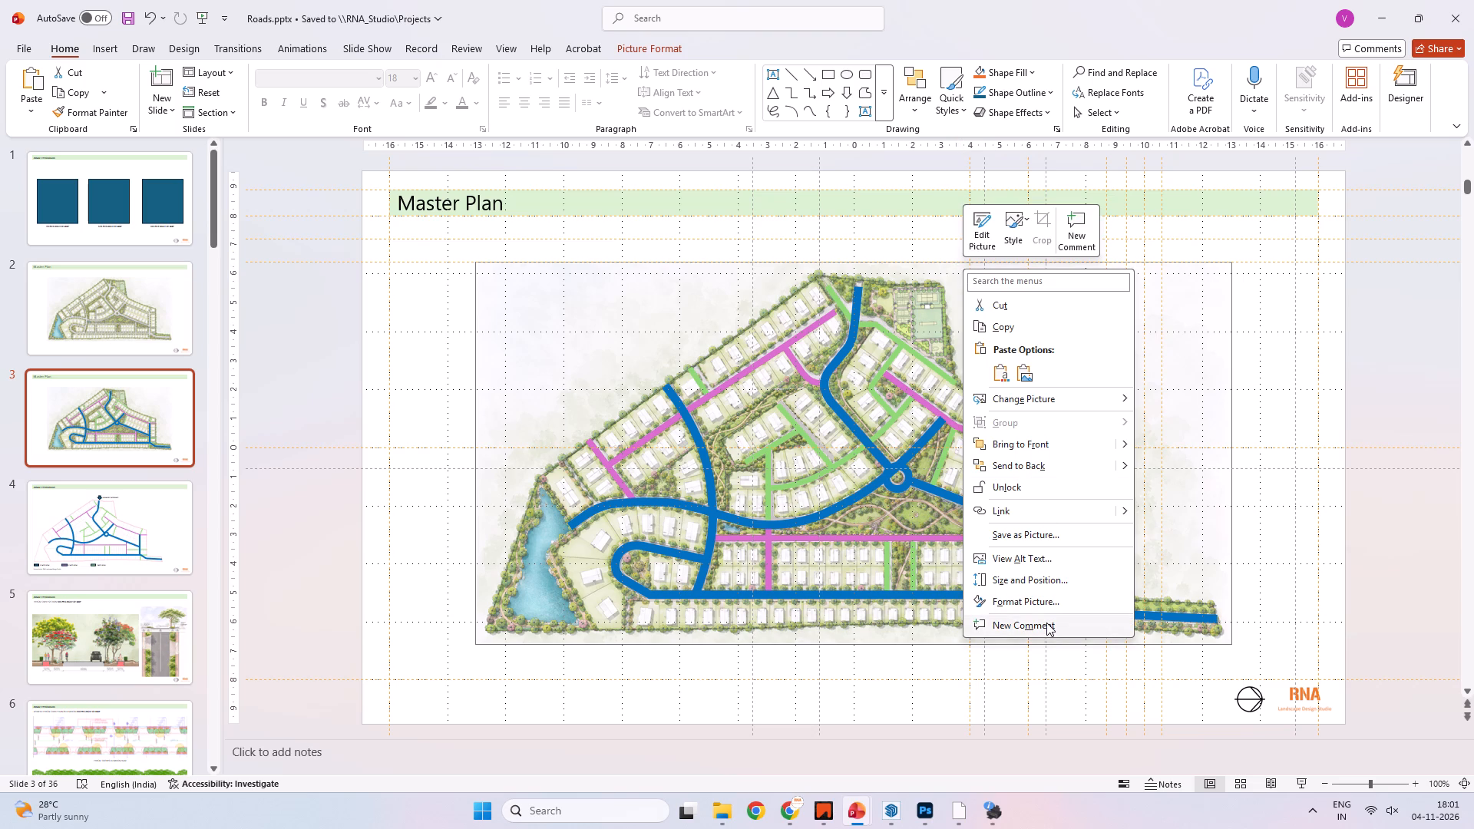
pyautogui.click(1039, 606)
pyautogui.click(1366, 185)
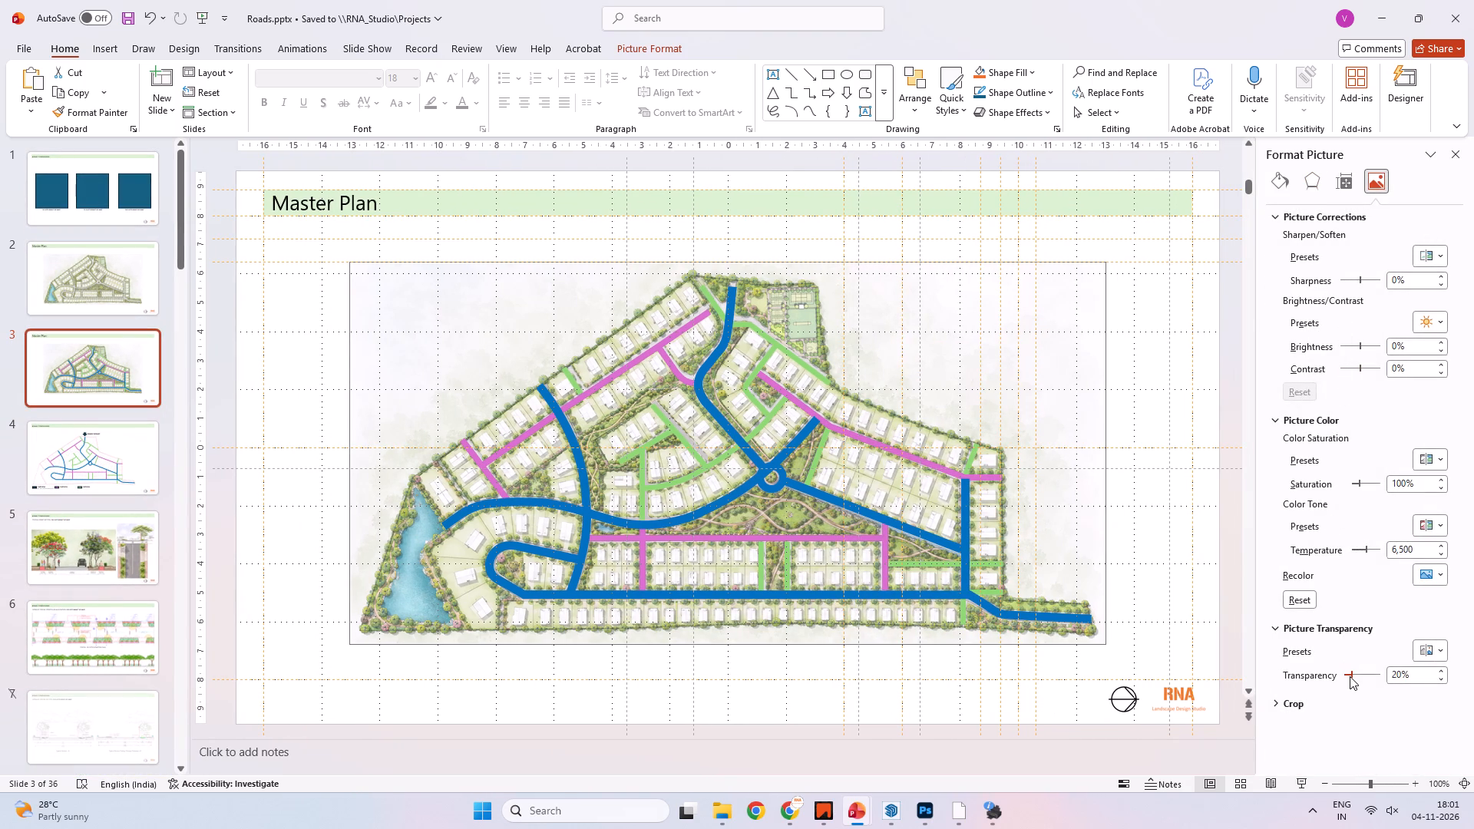
pyautogui.moveTo(1350, 675); pyautogui.dragTo(1360, 676)
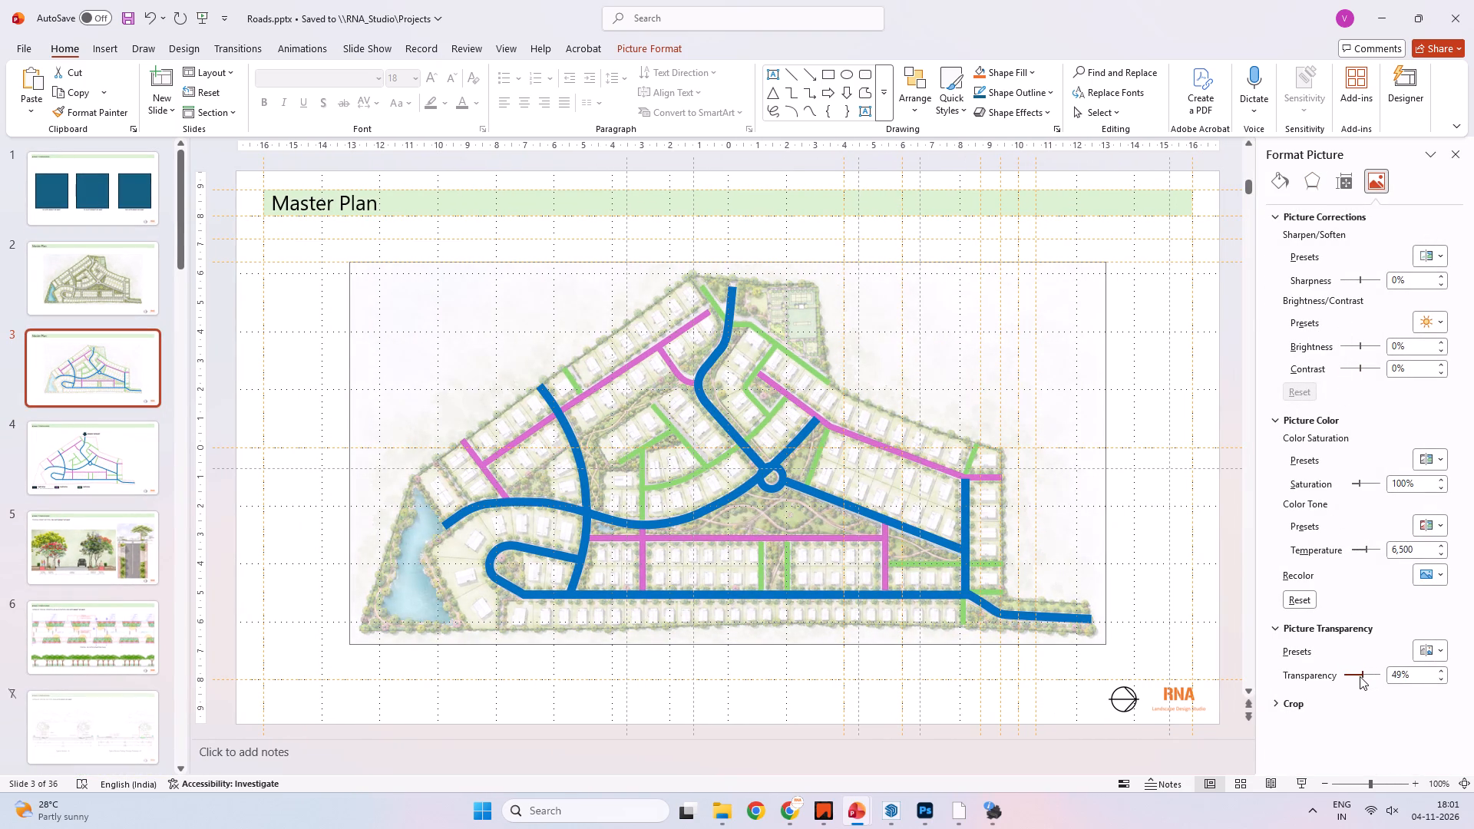
pyautogui.moveTo(1360, 676); pyautogui.dragTo(1367, 675)
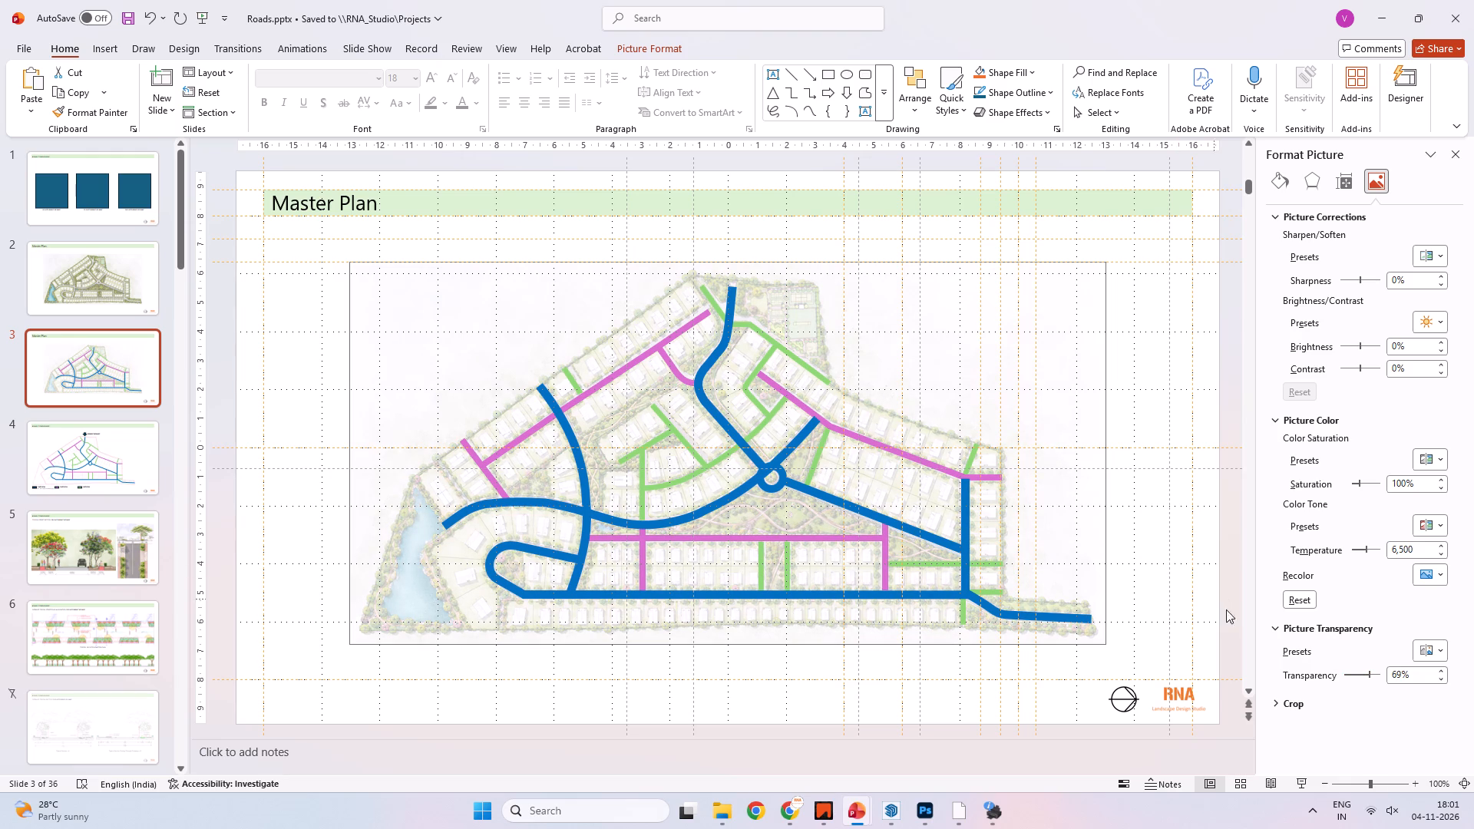
pyautogui.moveTo(1416, 678); pyautogui.dragTo(1356, 679)
pyautogui.press('5')
pyautogui.press('0')
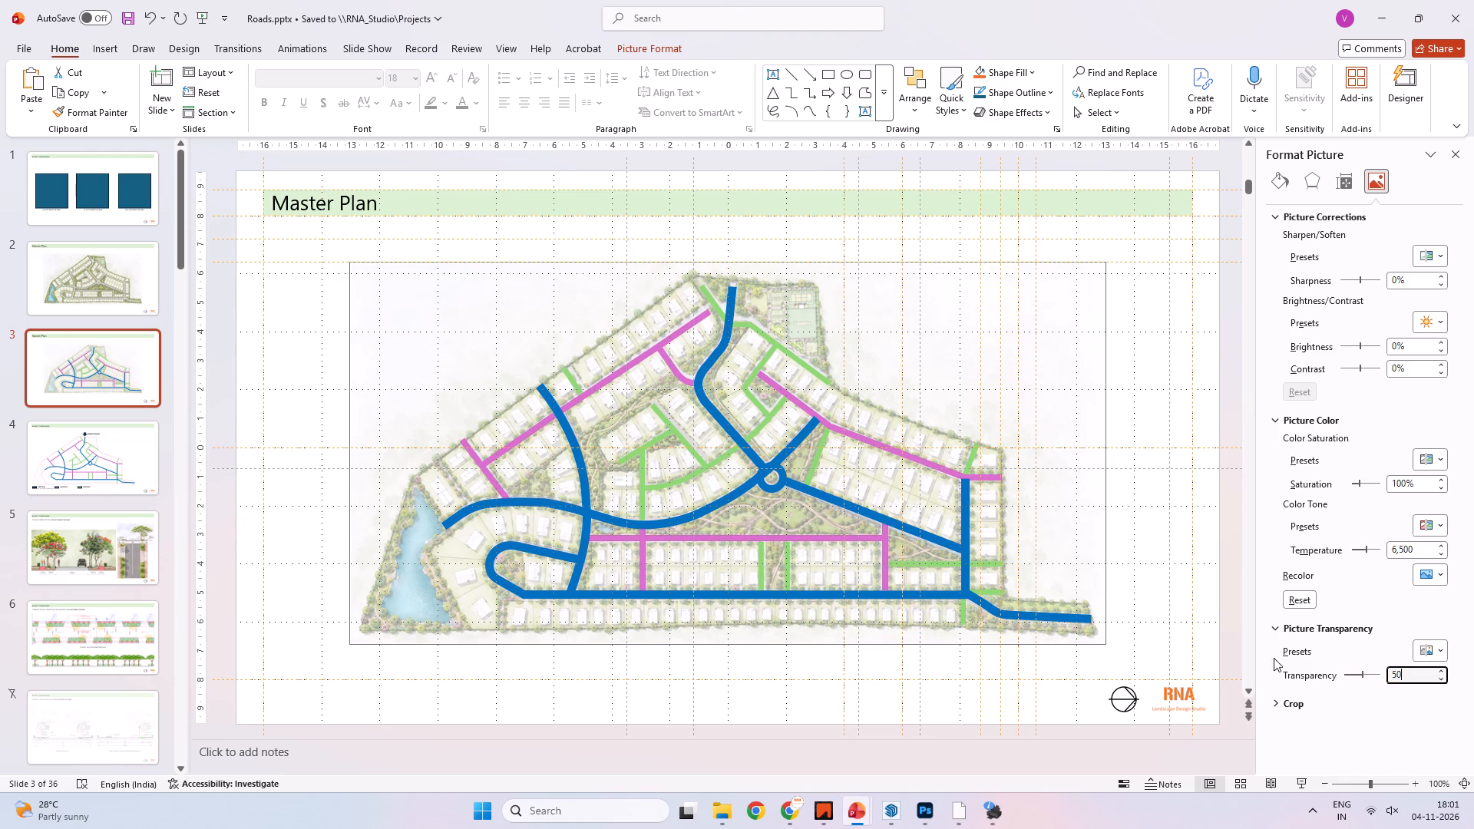
pyautogui.click(1128, 560)
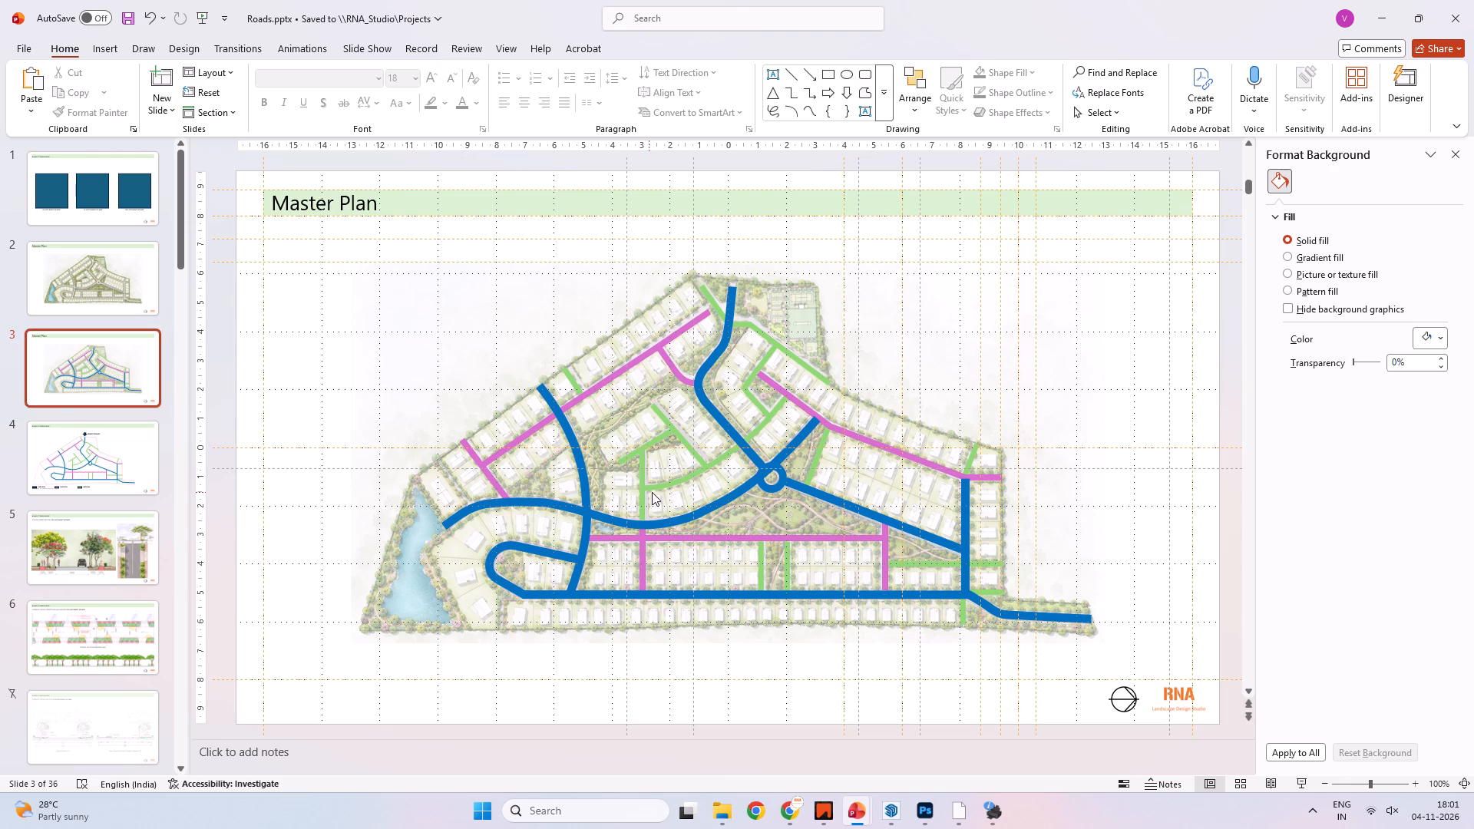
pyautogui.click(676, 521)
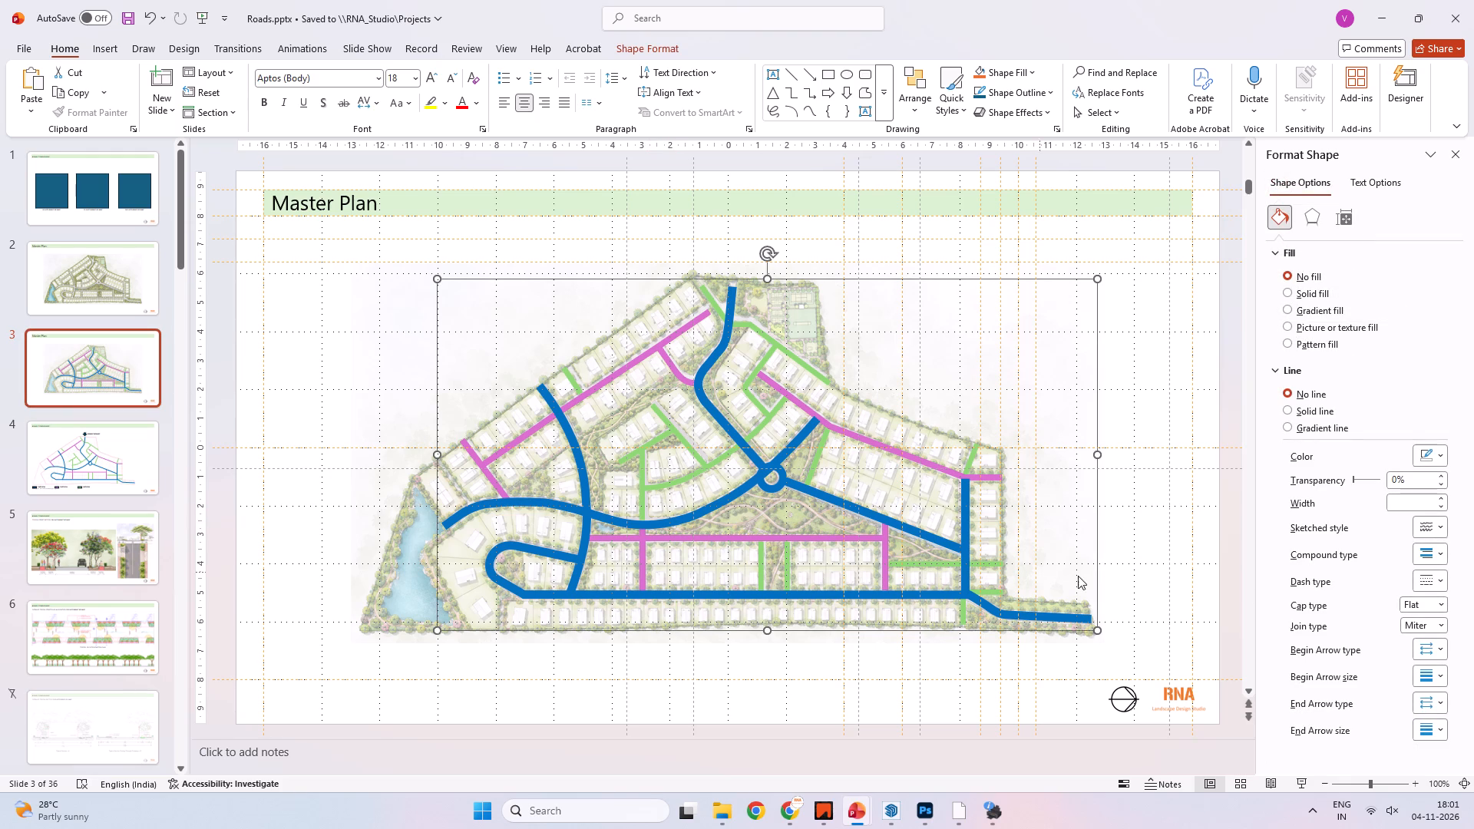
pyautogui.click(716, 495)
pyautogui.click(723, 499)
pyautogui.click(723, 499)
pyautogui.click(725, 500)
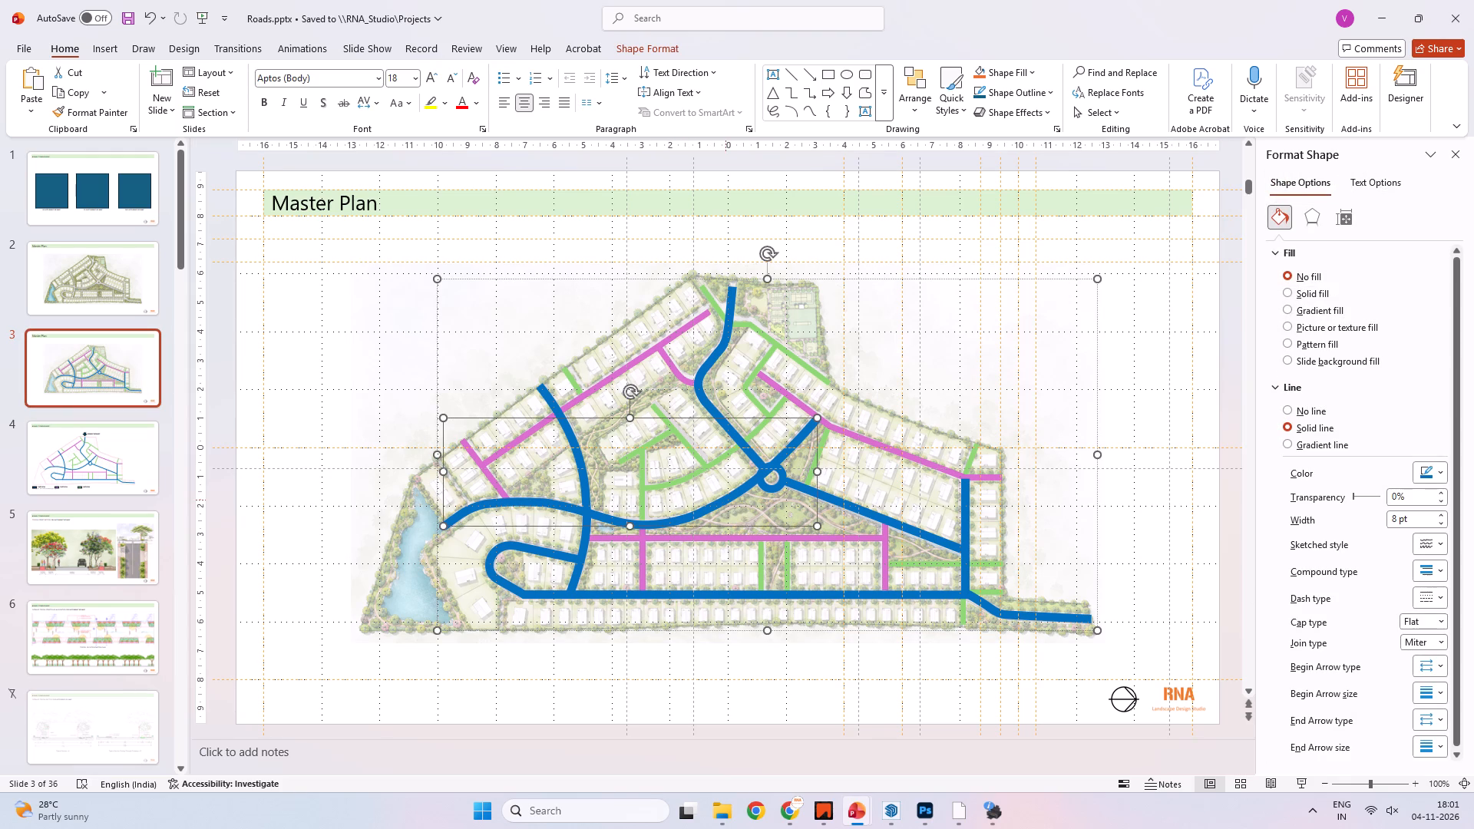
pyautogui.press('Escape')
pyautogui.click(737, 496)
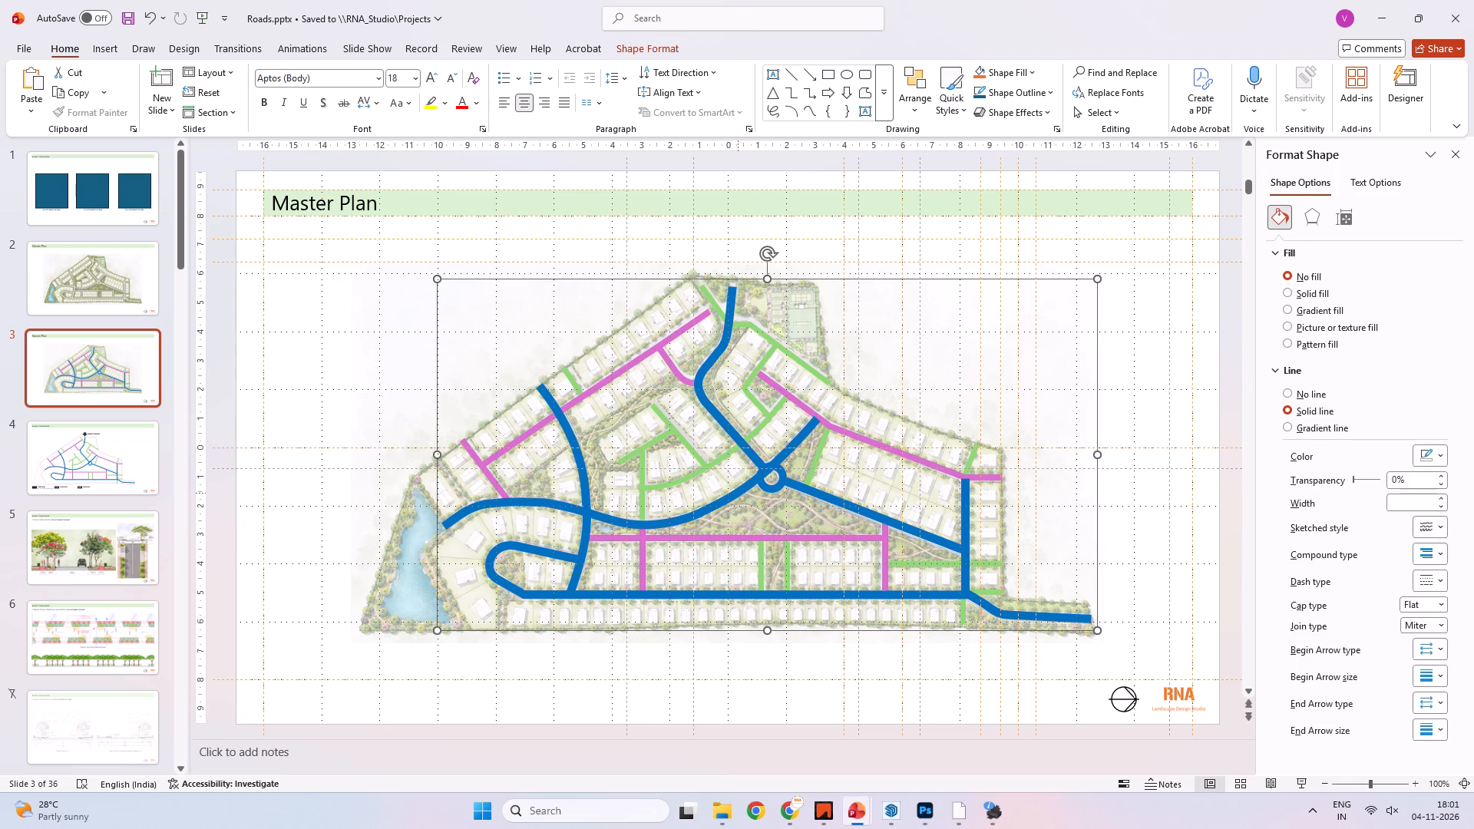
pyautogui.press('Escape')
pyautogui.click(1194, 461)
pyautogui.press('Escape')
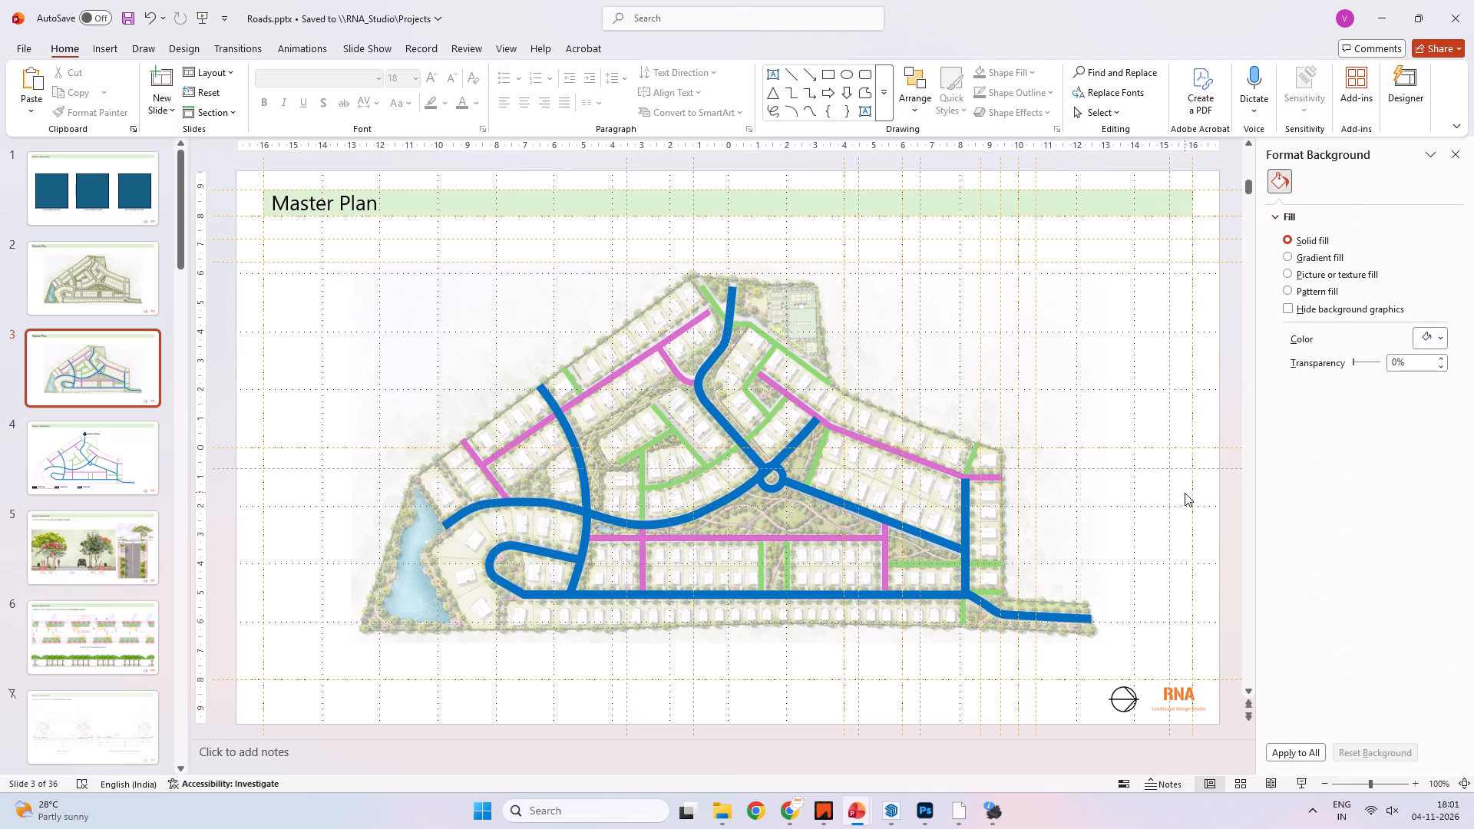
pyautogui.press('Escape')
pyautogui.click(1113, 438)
# Copy the 18, 12 and 9 MTS ROW legend with its source note from slide 4 and paste it onto slide 3.
pyautogui.click(95, 440)
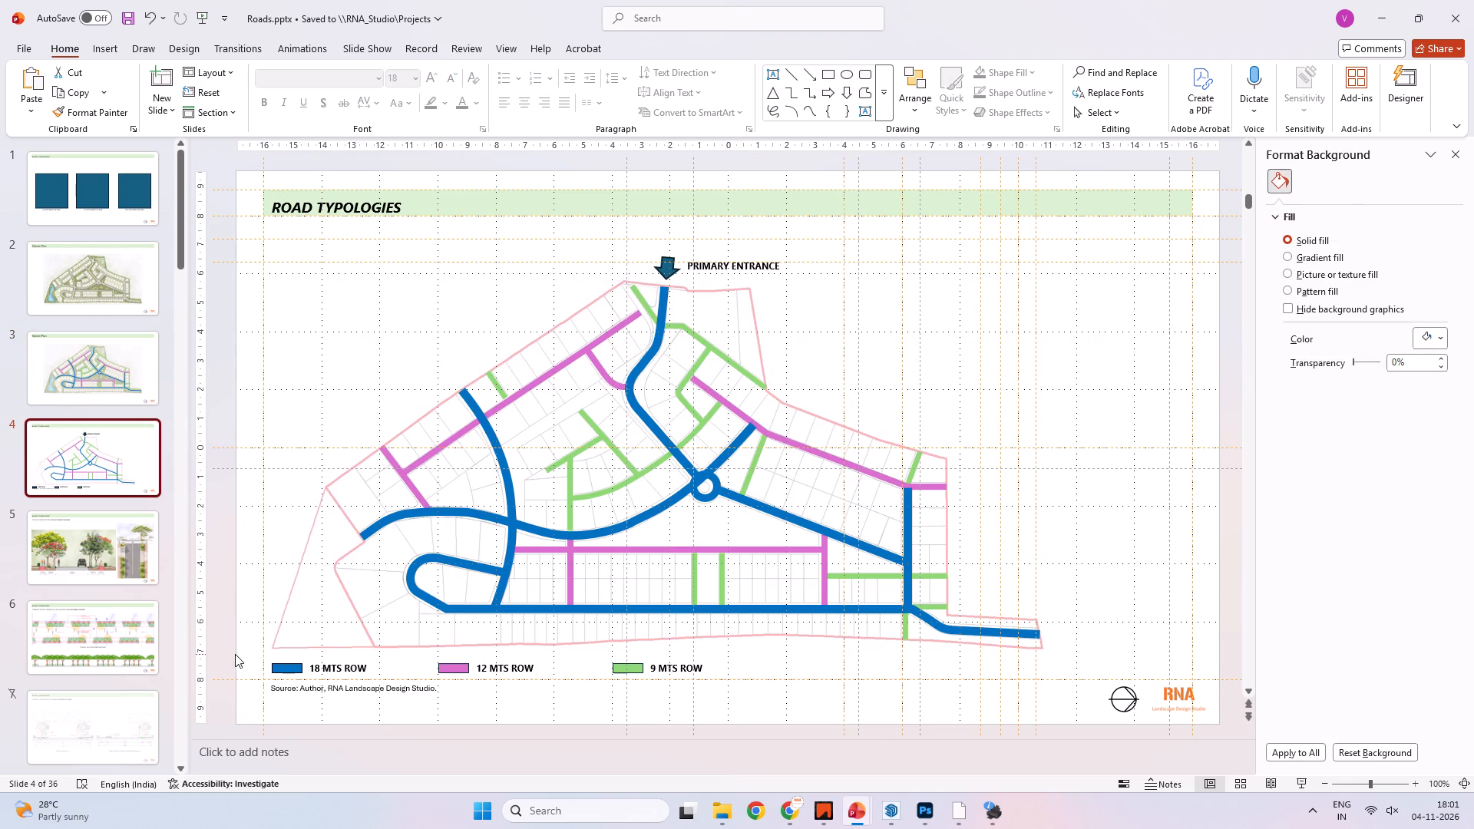
pyautogui.moveTo(235, 654); pyautogui.dragTo(853, 711)
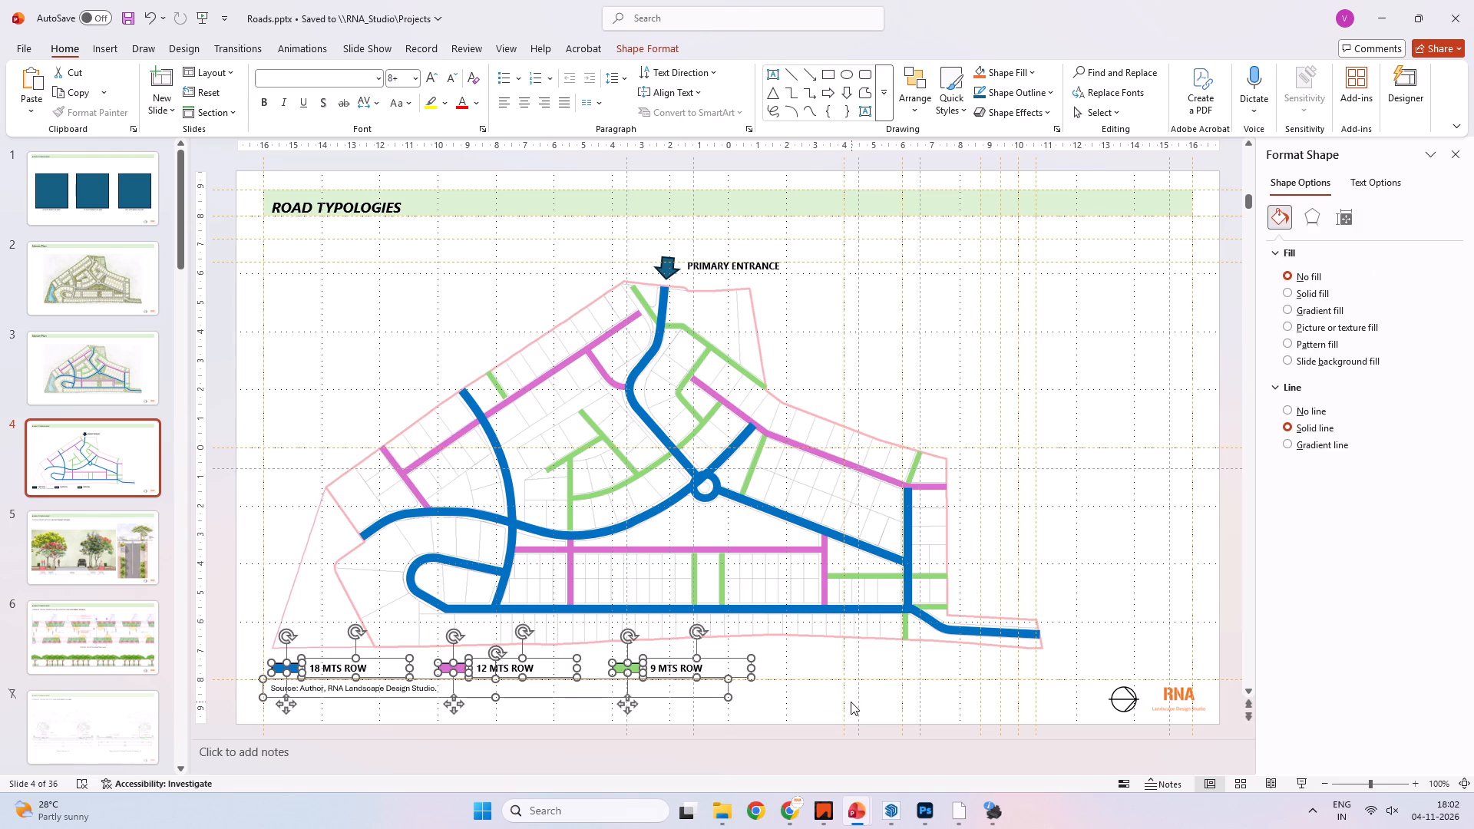
pyautogui.hotkey('ctrl', 'c')
pyautogui.click(139, 376)
pyautogui.hotkey('ctrl', 'v')
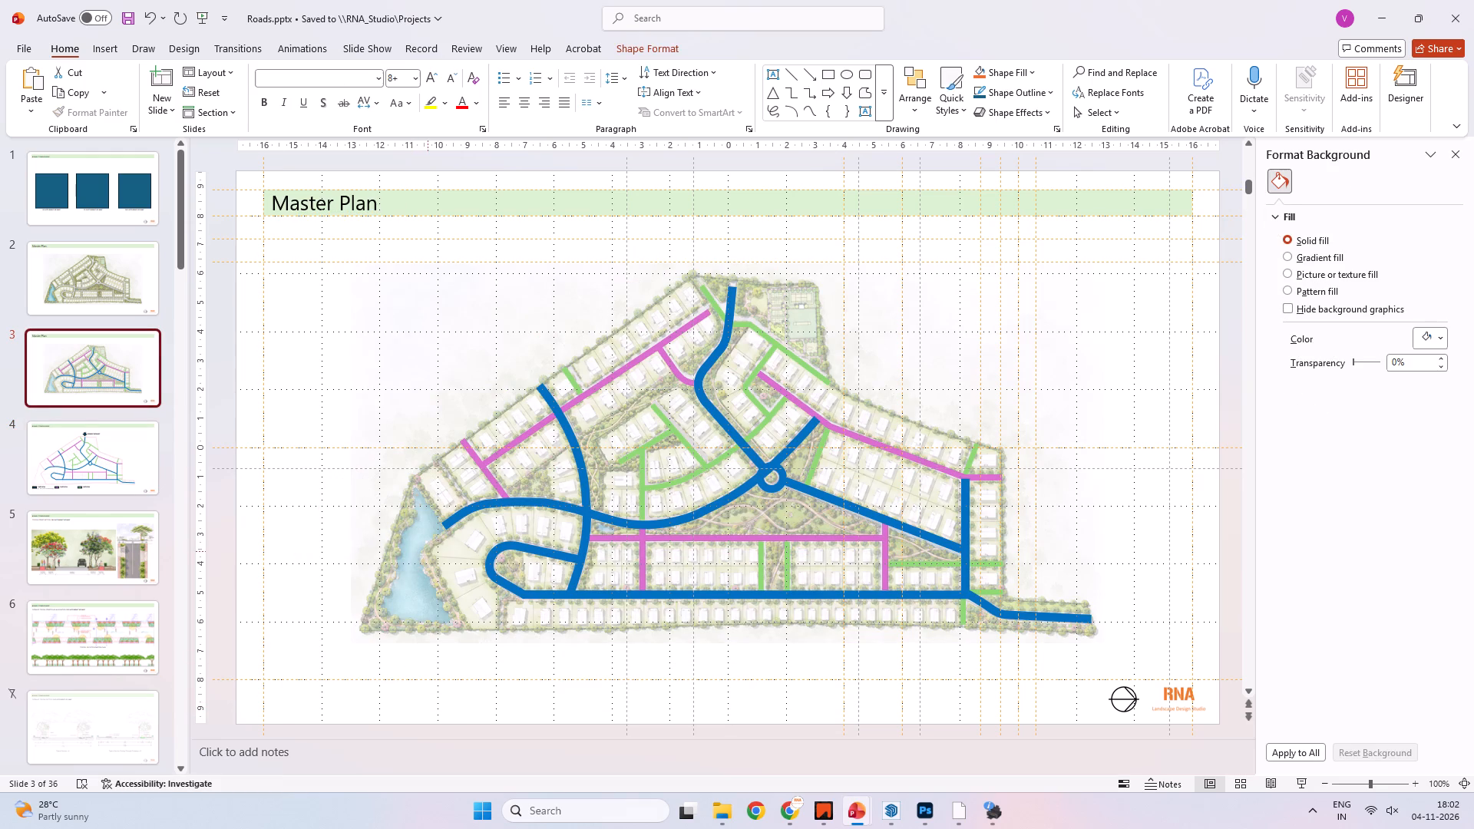
pyautogui.click(871, 671)
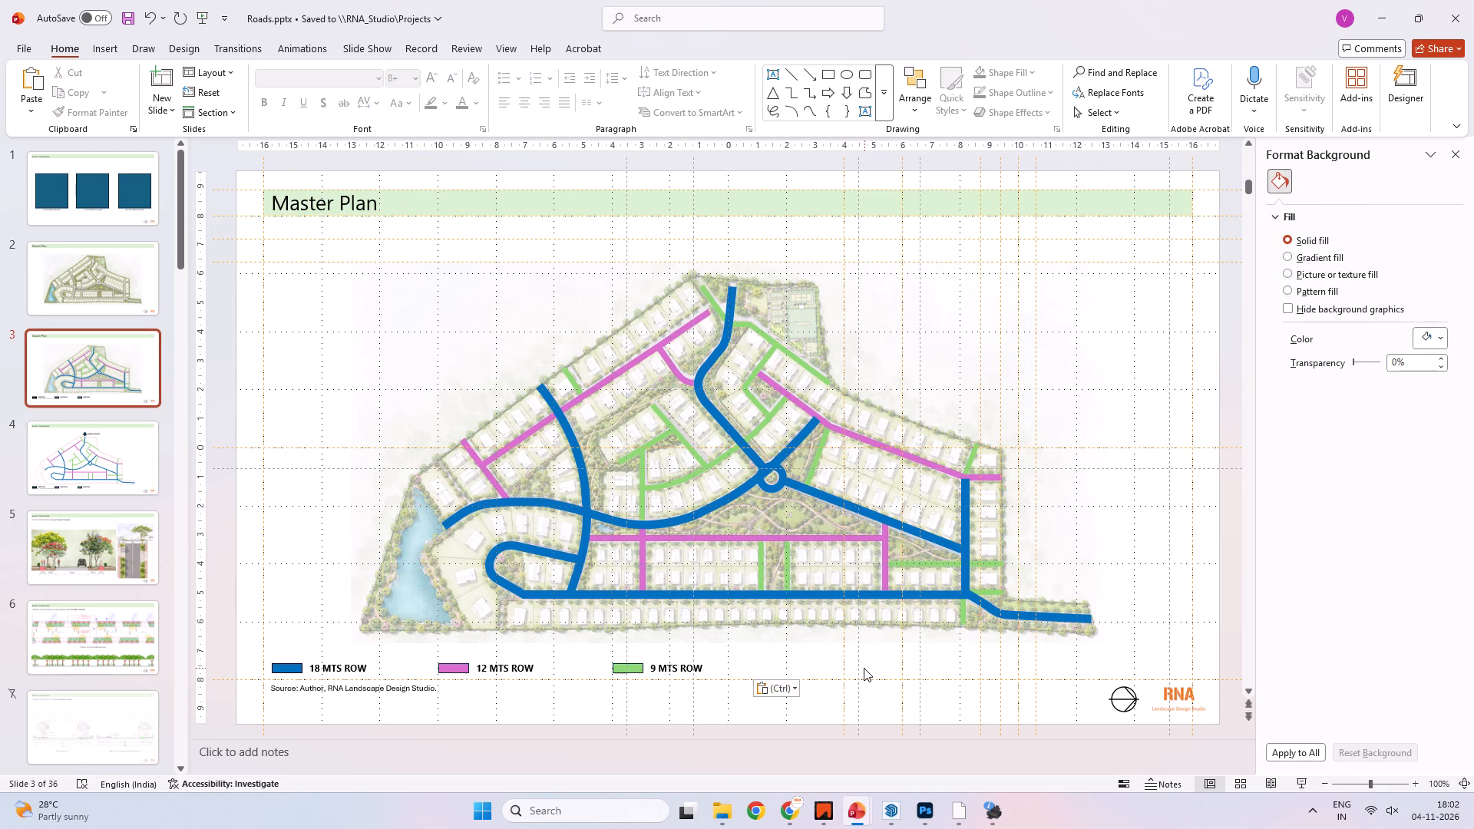
# Ungroup the combined road overlay on slide 3 into its separate blue, pink and green road sets.
pyautogui.click(672, 517)
pyautogui.press('Escape')
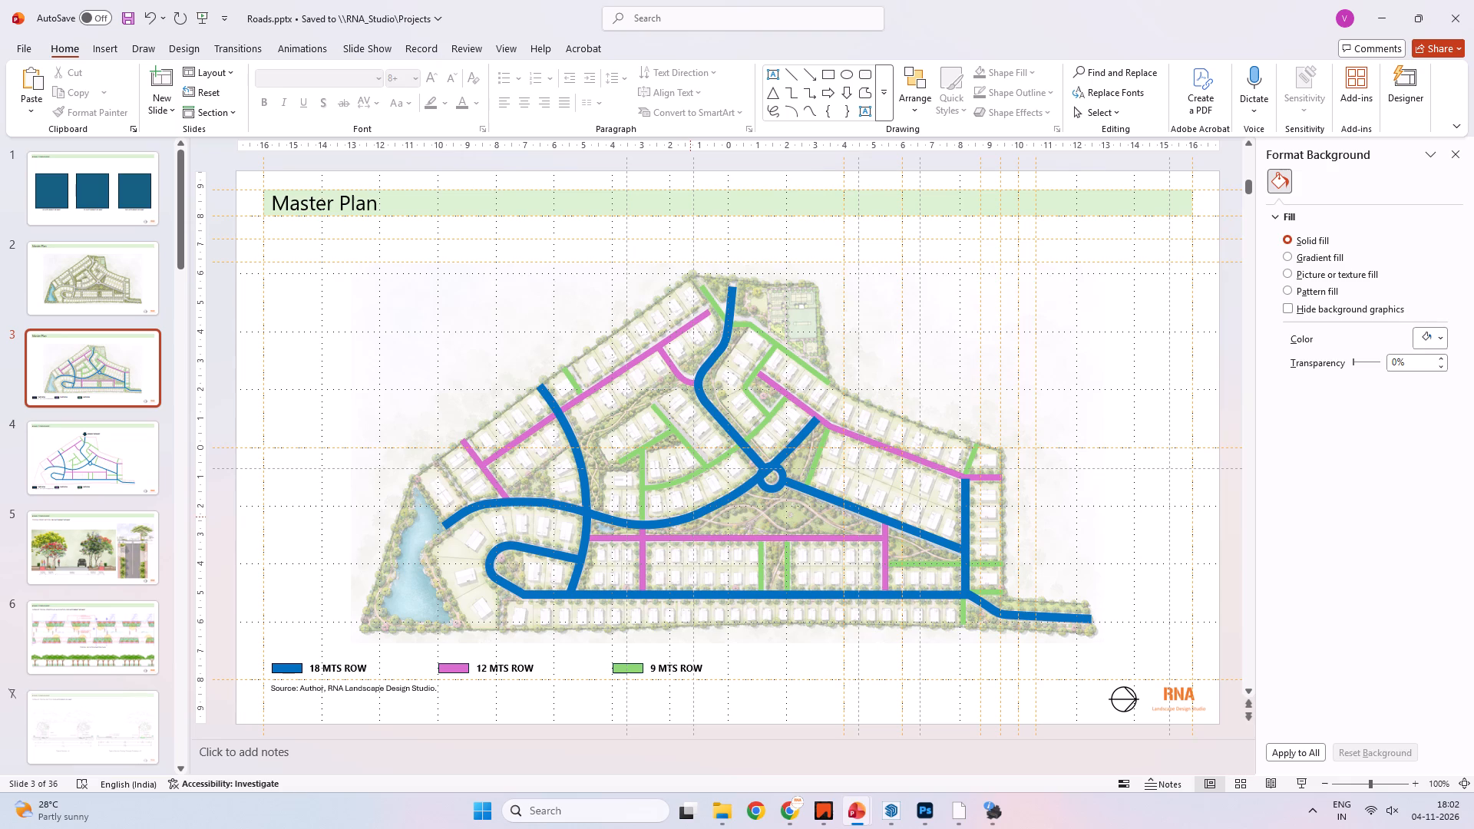
pyautogui.click(690, 517)
pyautogui.rightClick(690, 517)
pyautogui.click(765, 297)
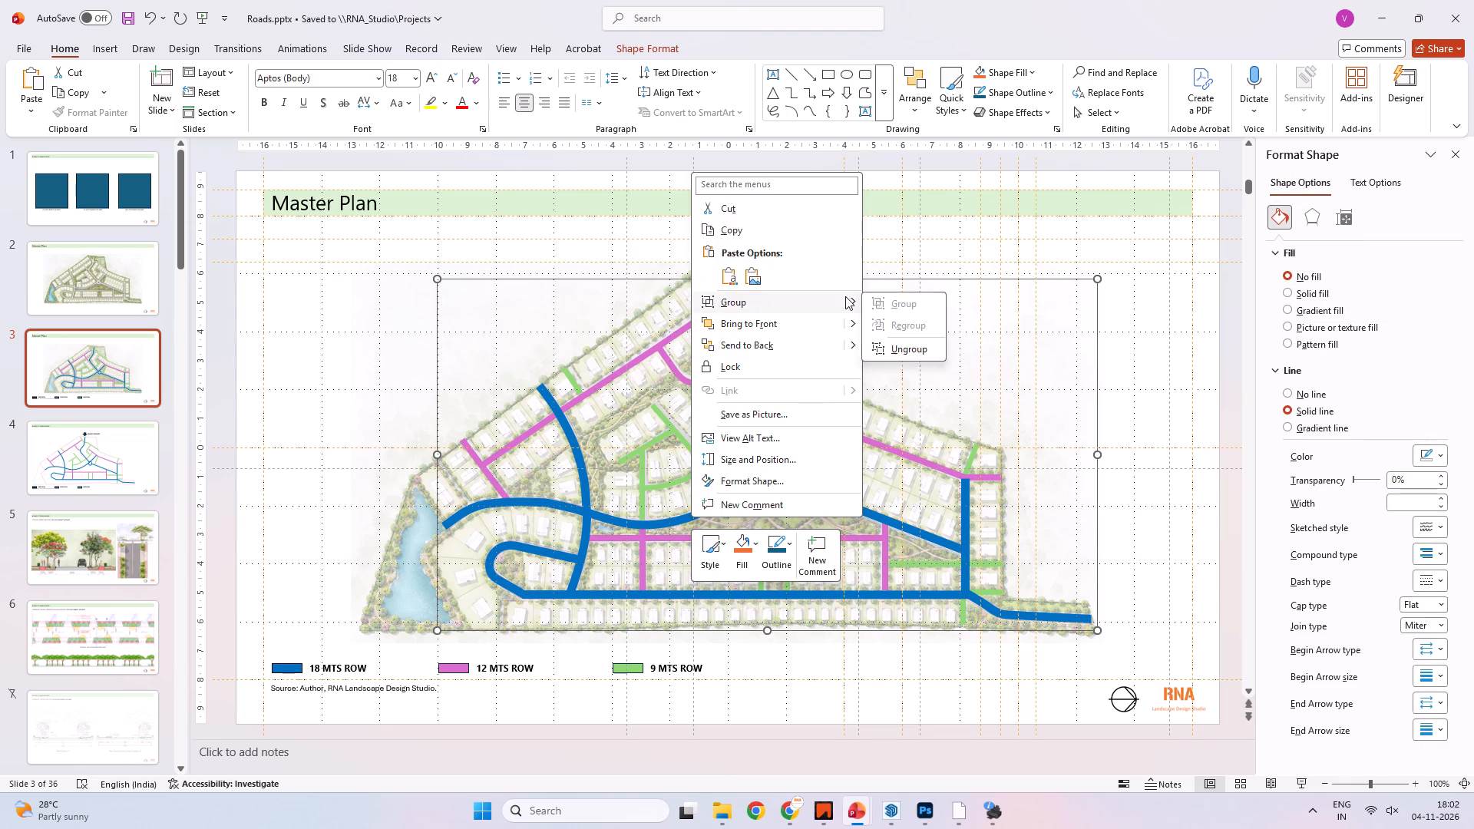
pyautogui.click(917, 353)
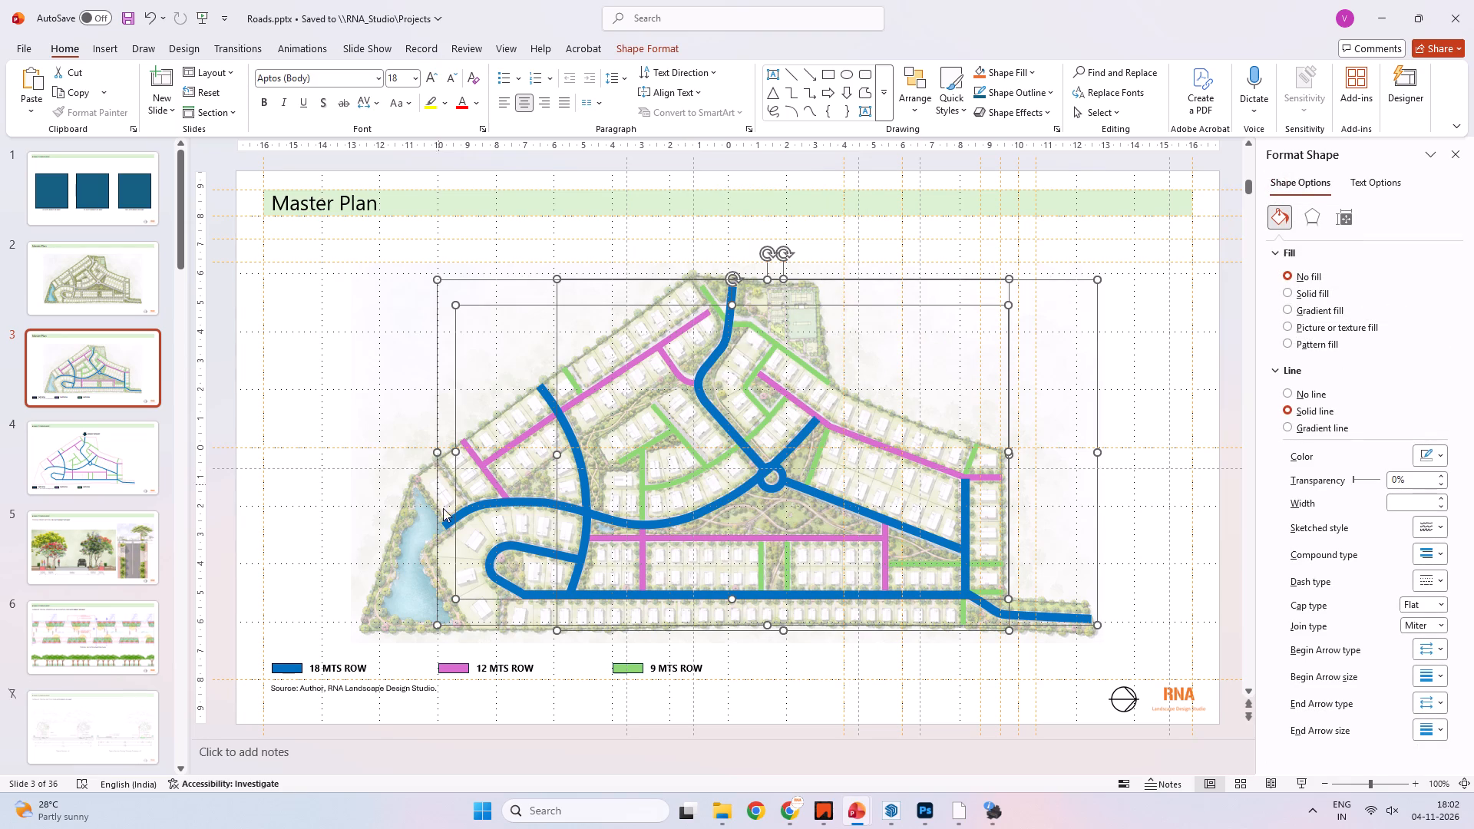
# Set the line width of the blue 18 MTS roads to 5 pt.
pyautogui.click(443, 519)
pyautogui.click(446, 521)
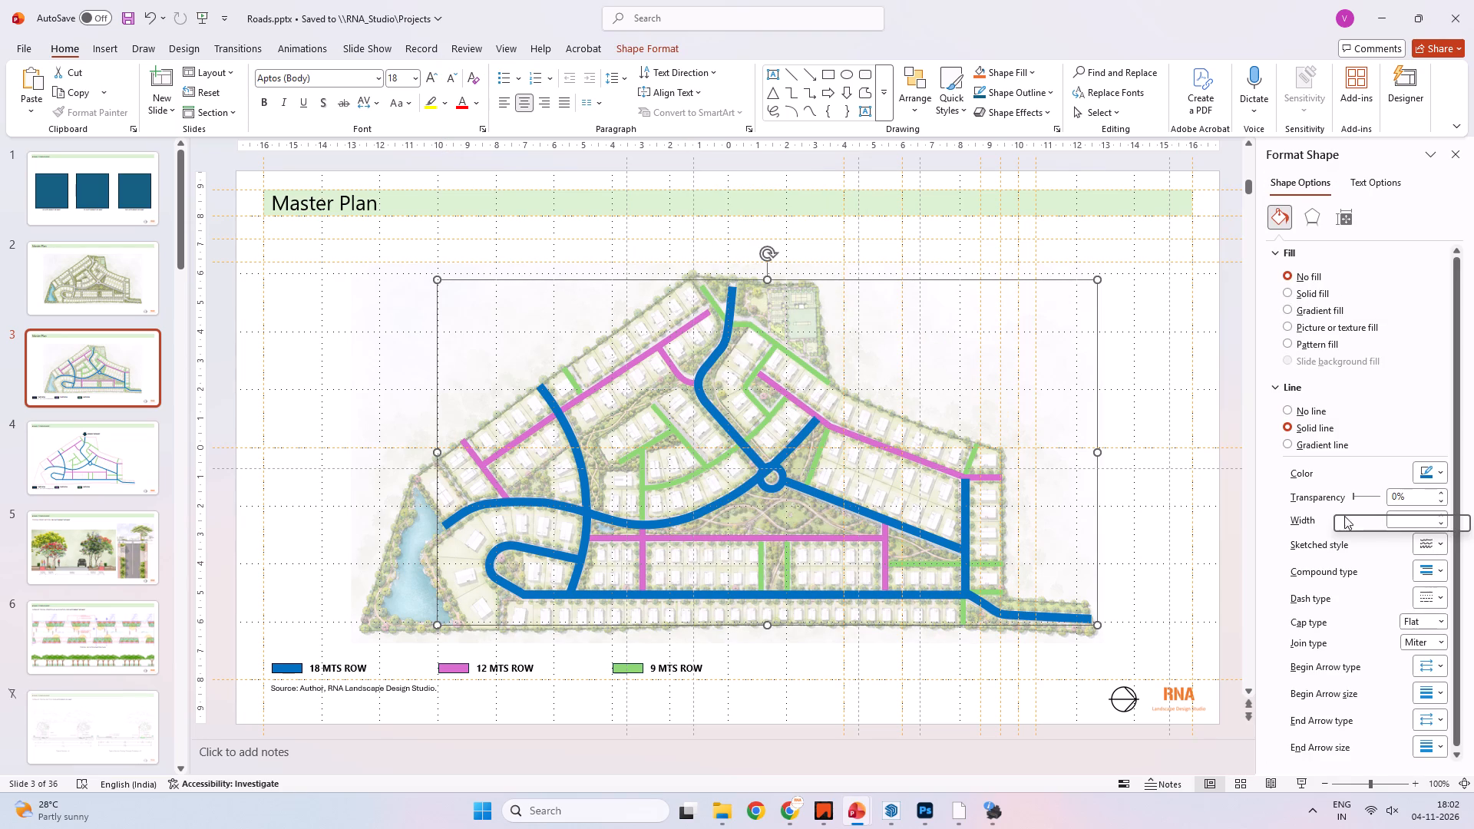
pyautogui.click(1444, 522)
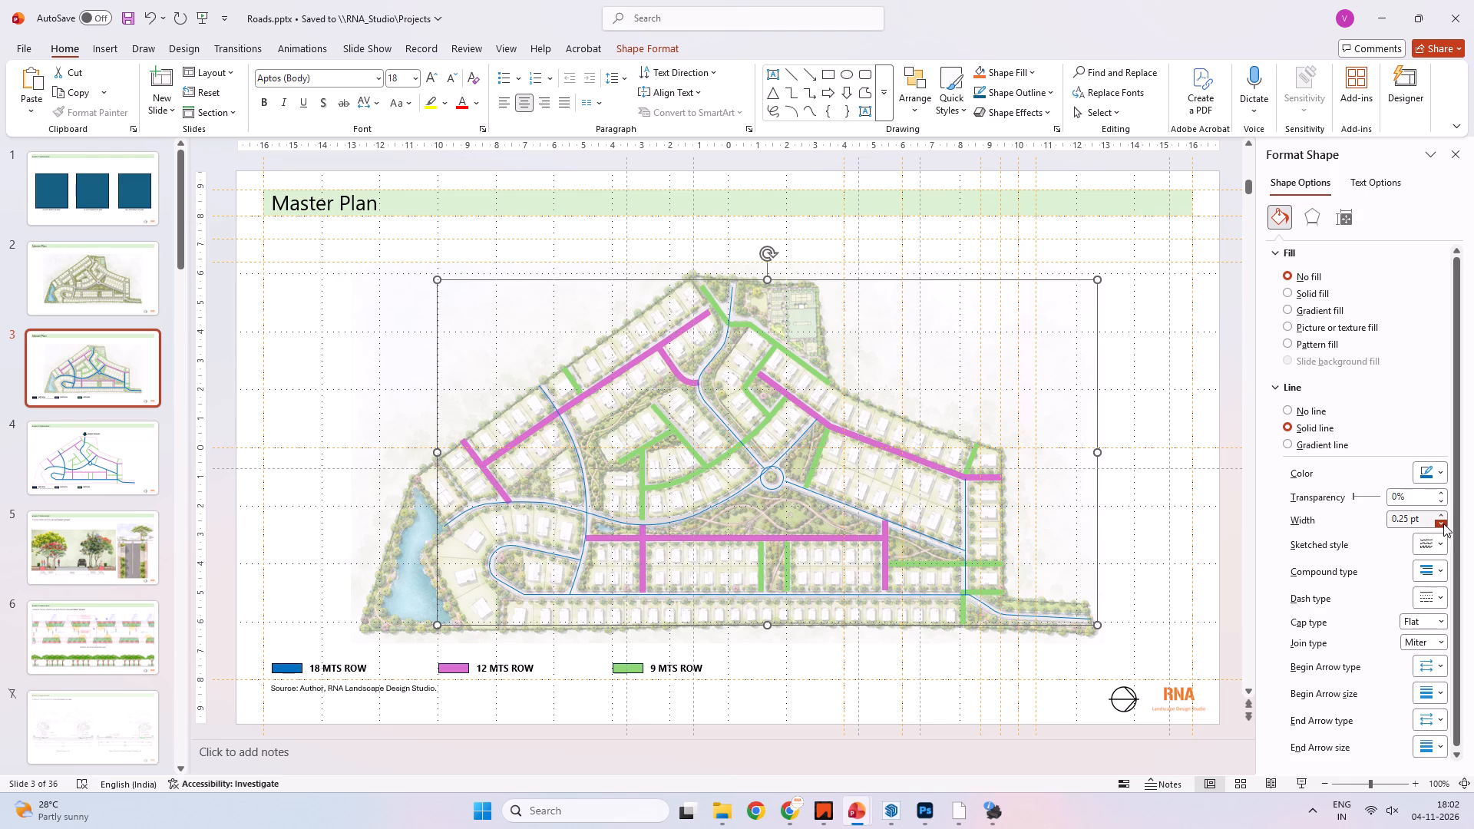
pyautogui.tripleClick(1441, 513)
pyautogui.tripleClick(1441, 513)
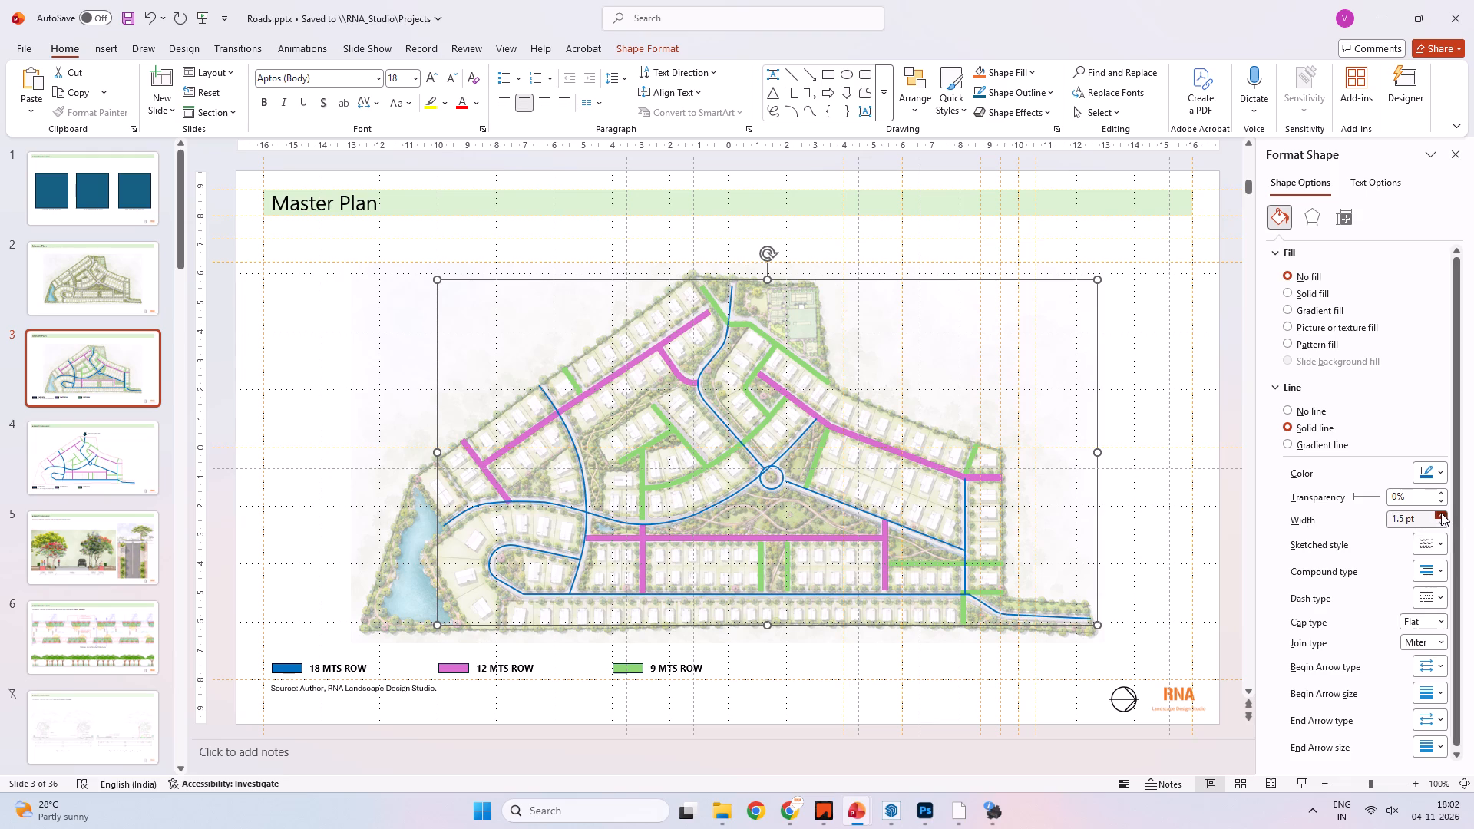
pyautogui.tripleClick(1441, 513)
pyautogui.doubleClick(1441, 513)
pyautogui.click(1441, 513)
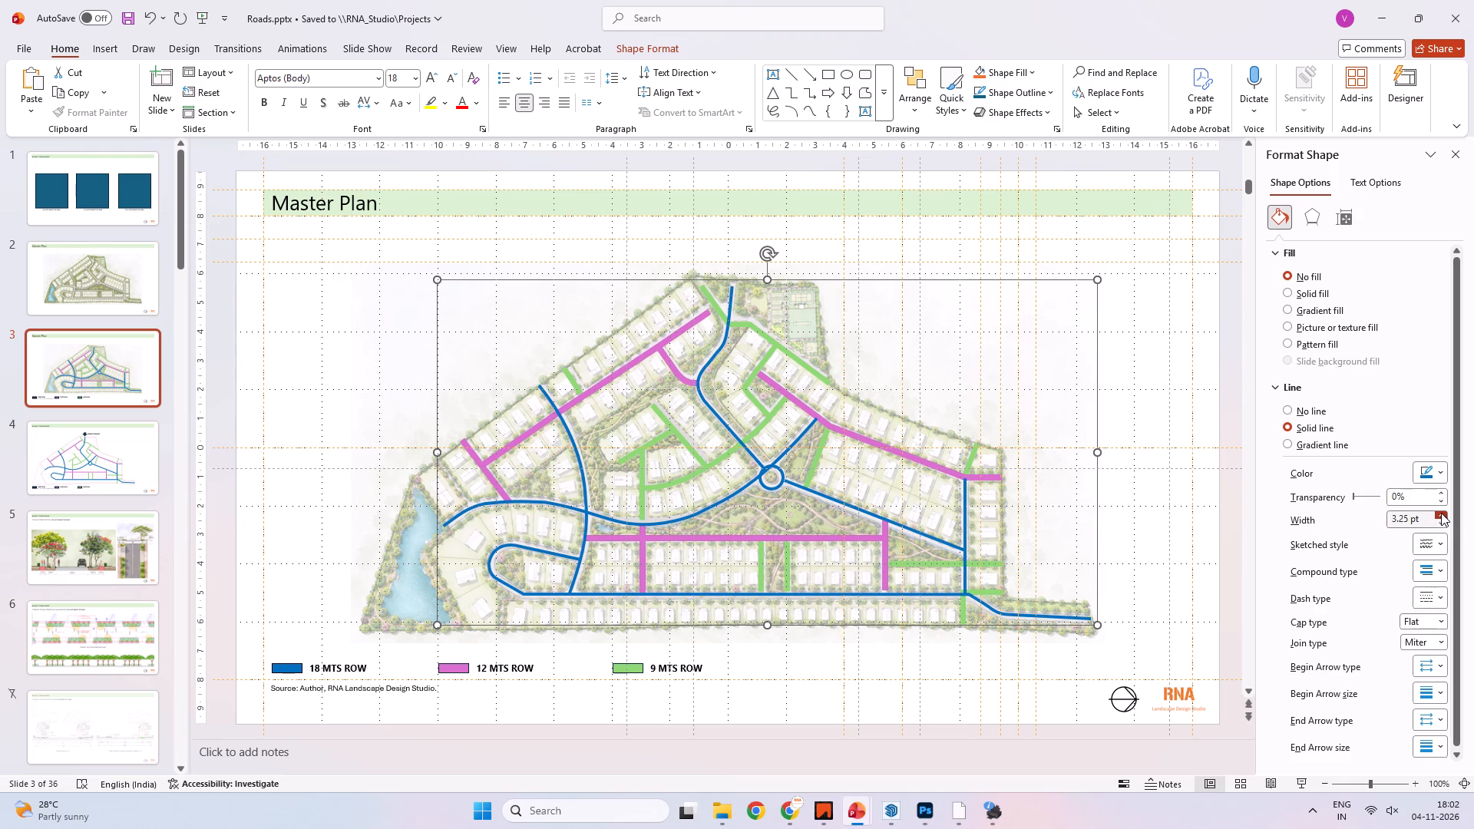
pyautogui.click(1441, 513)
pyautogui.click(1441, 513)
pyautogui.click(1441, 513)
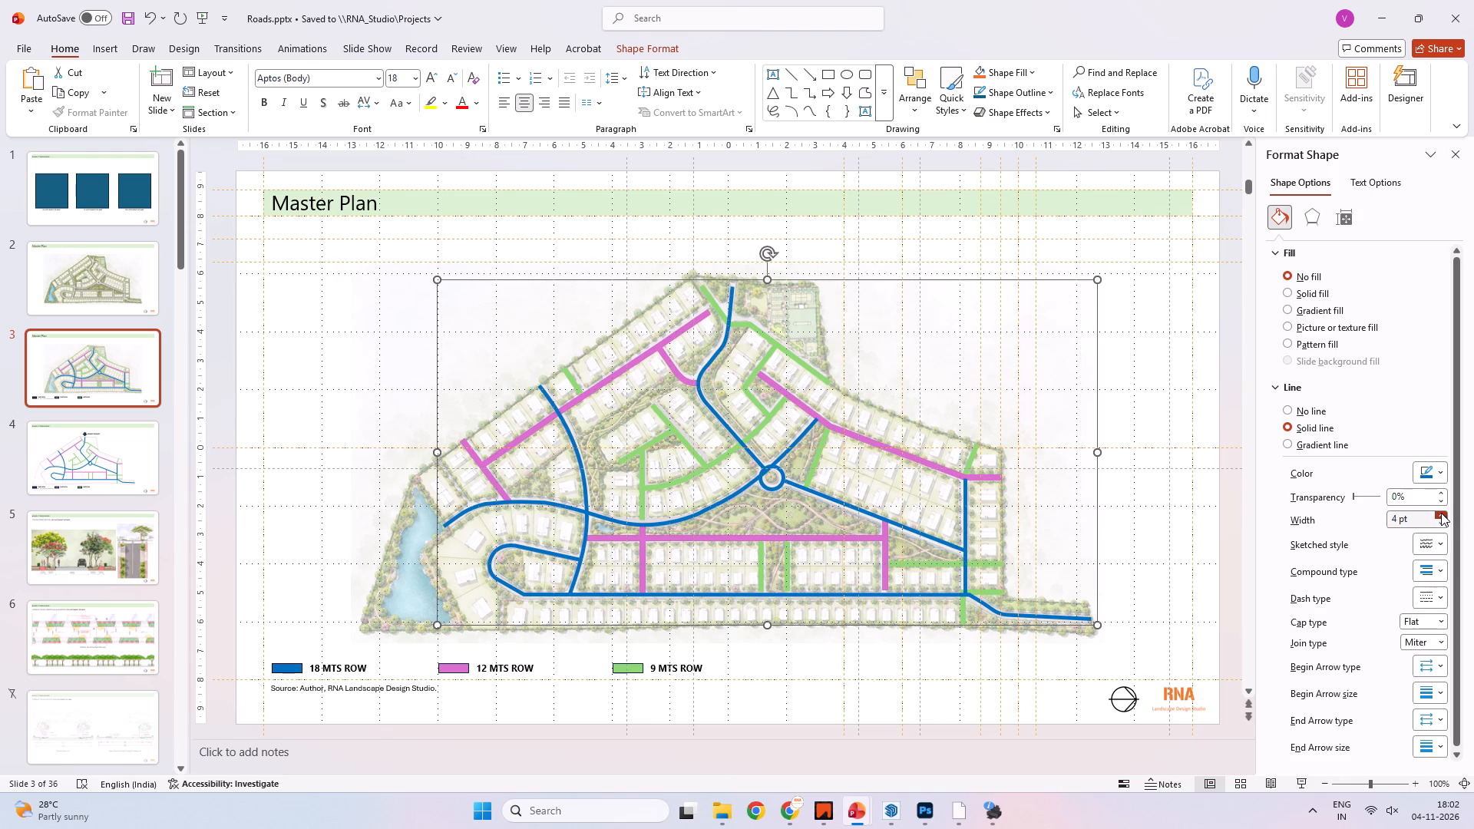
pyautogui.click(1441, 513)
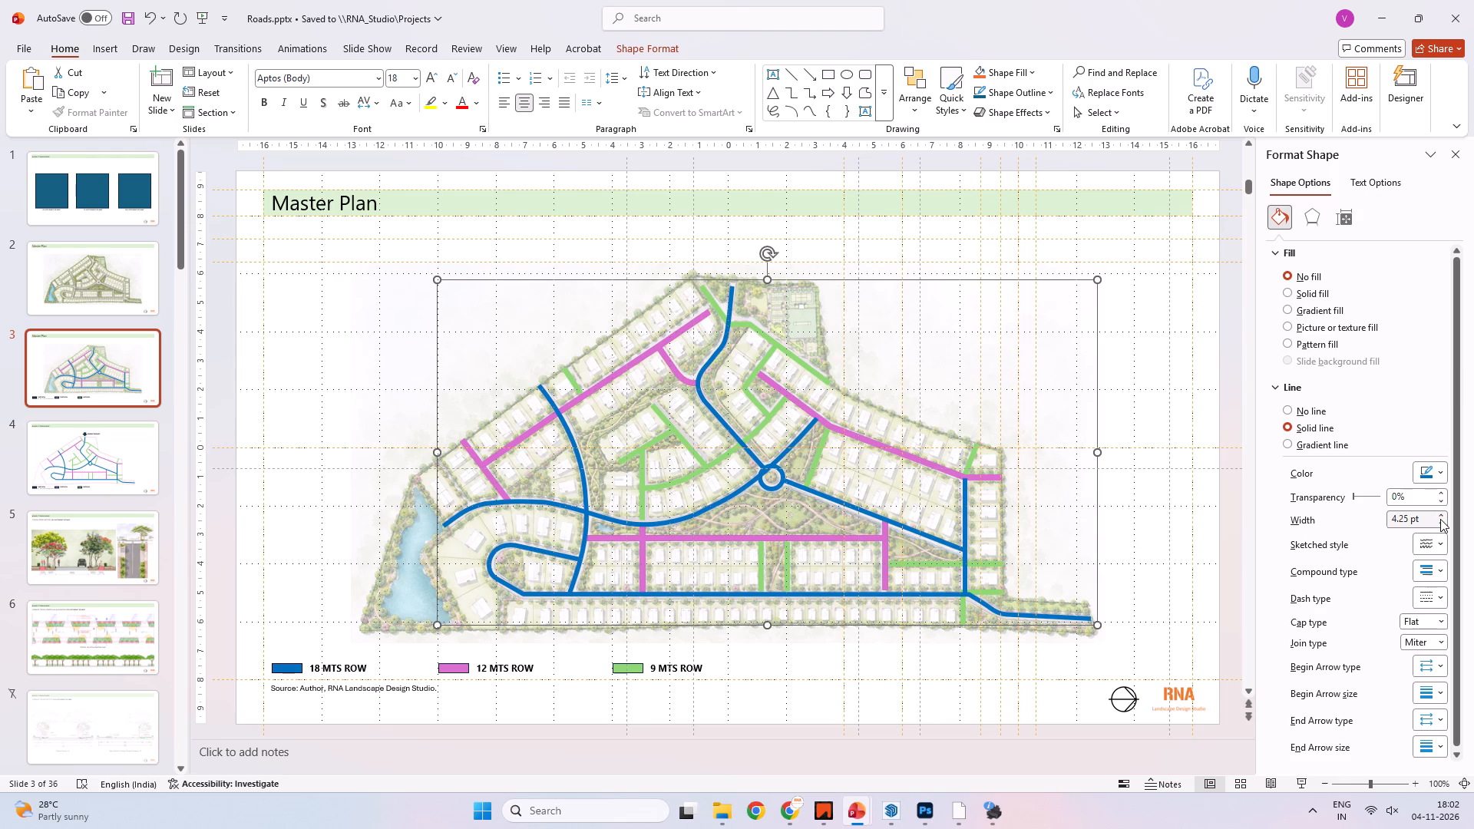
pyautogui.click(1440, 520)
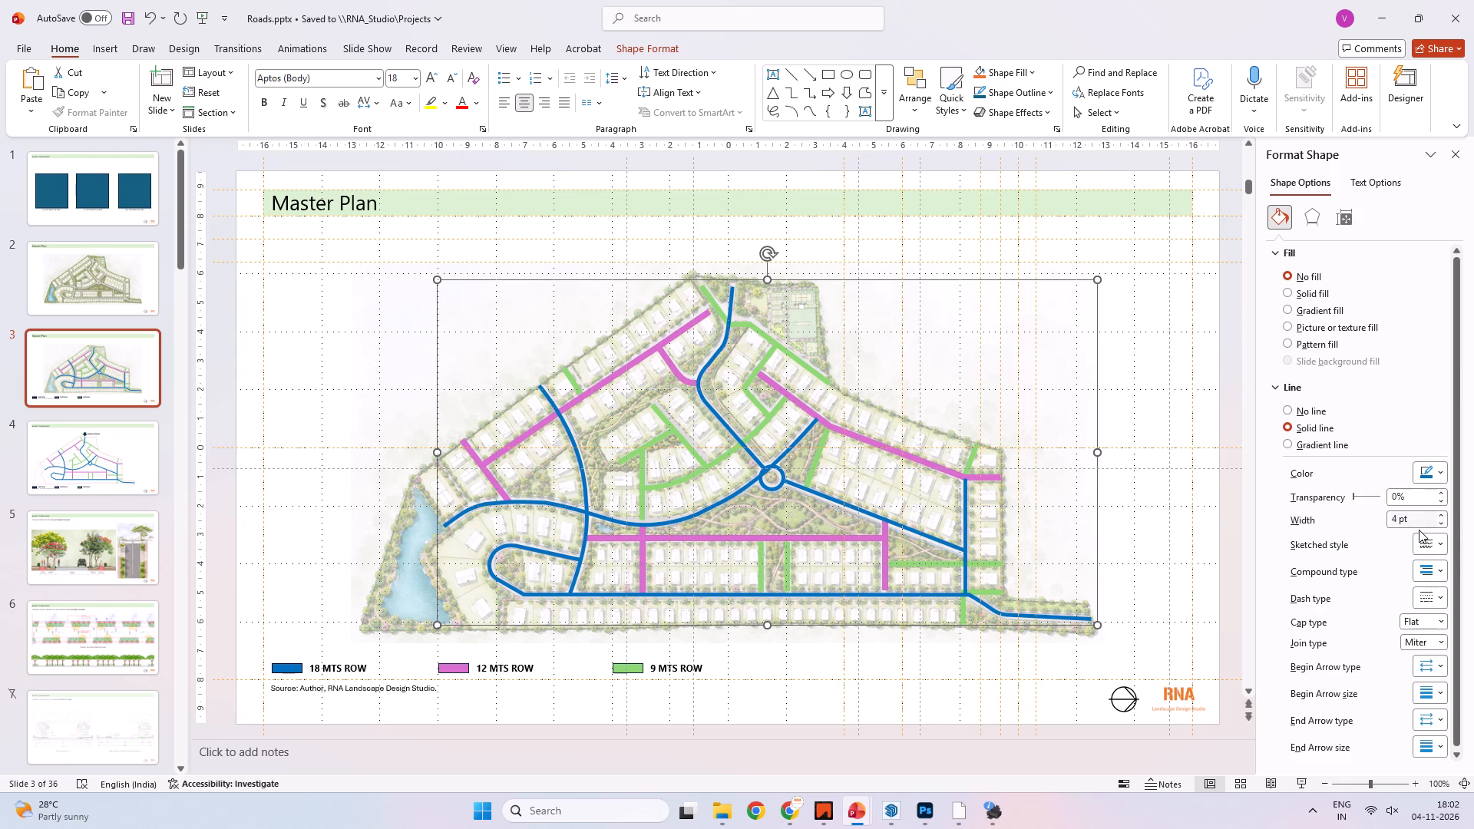
pyautogui.tripleClick(1443, 514)
pyautogui.click(1442, 514)
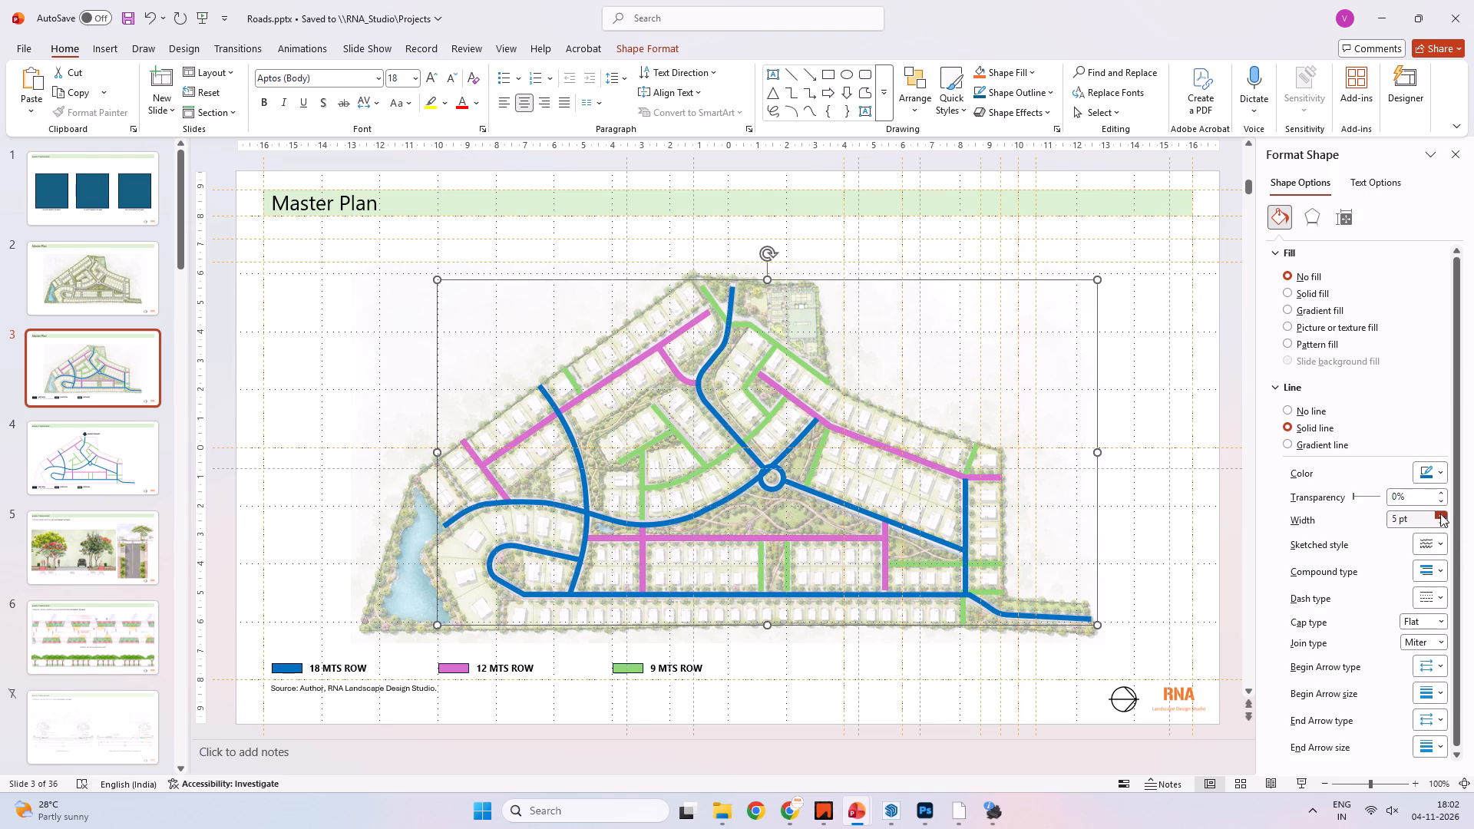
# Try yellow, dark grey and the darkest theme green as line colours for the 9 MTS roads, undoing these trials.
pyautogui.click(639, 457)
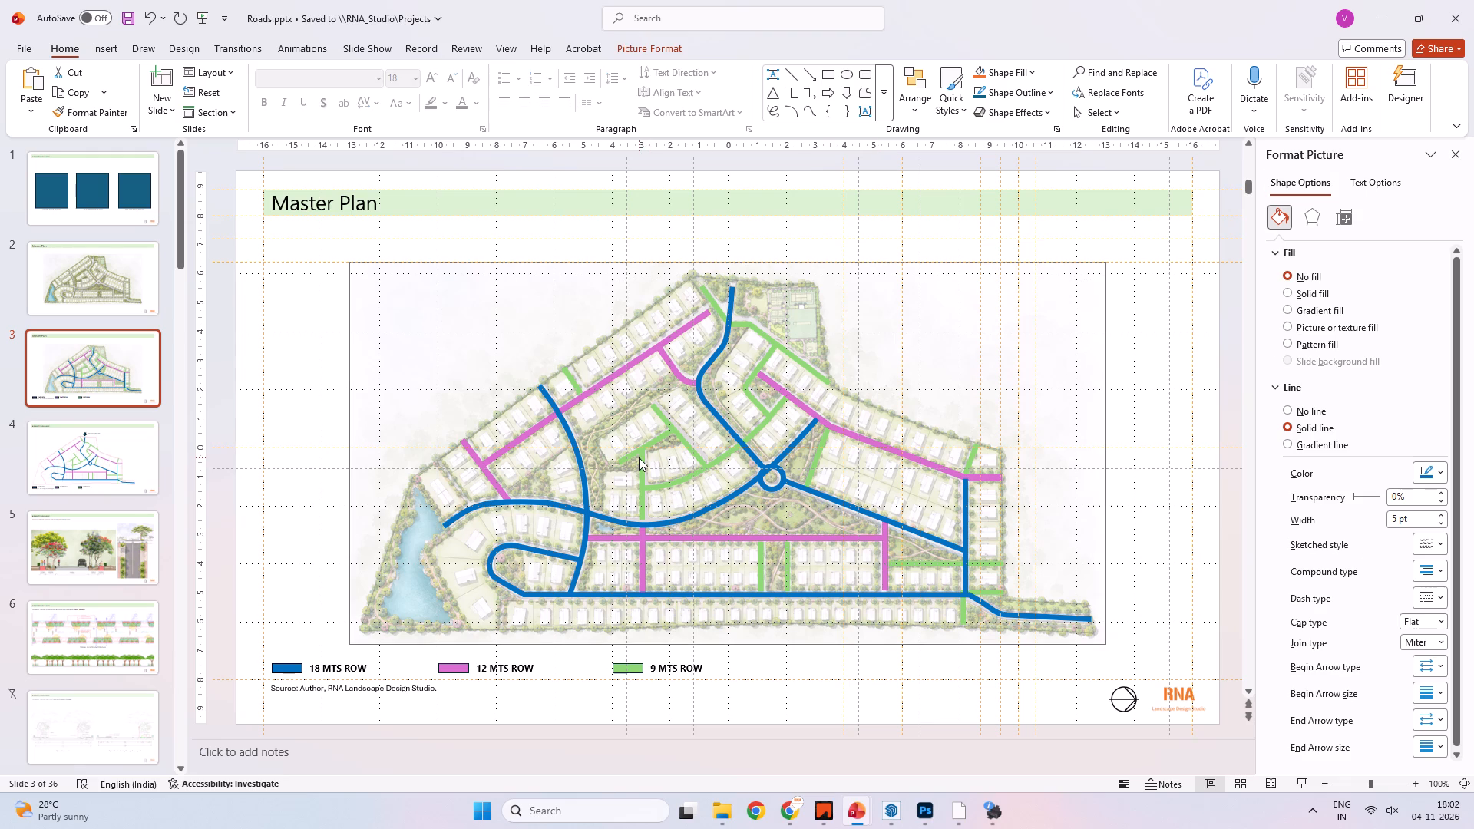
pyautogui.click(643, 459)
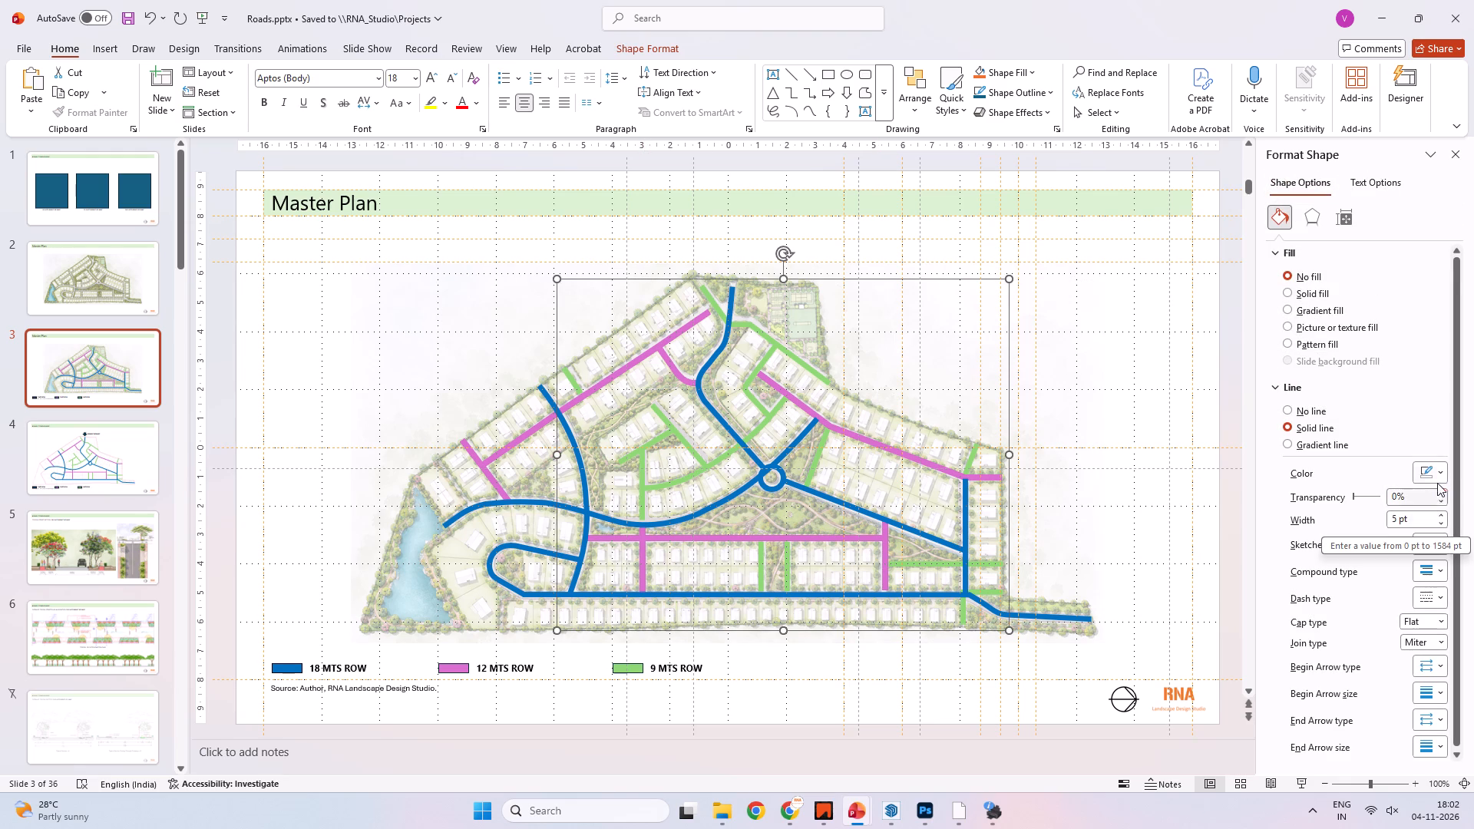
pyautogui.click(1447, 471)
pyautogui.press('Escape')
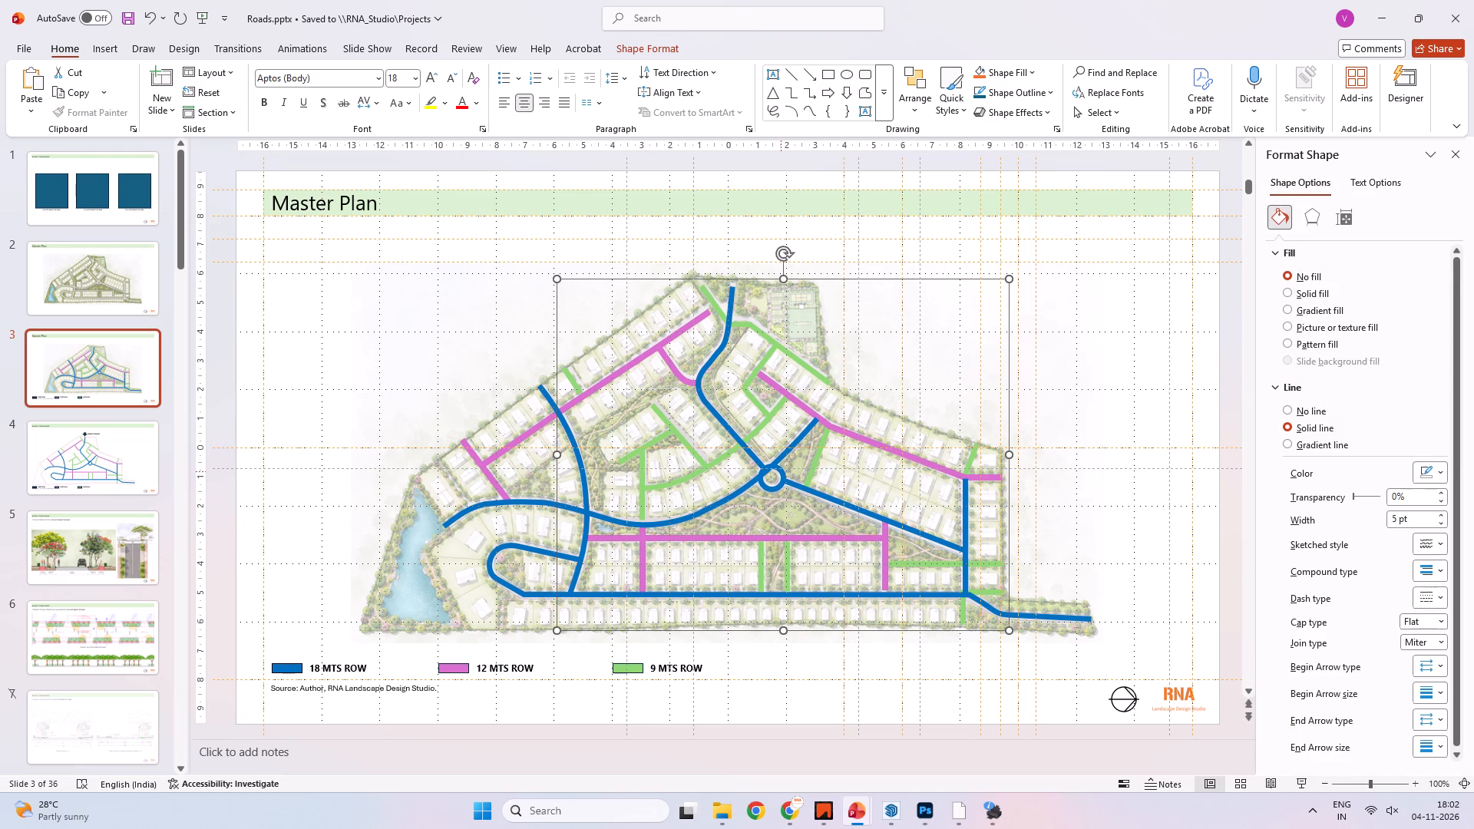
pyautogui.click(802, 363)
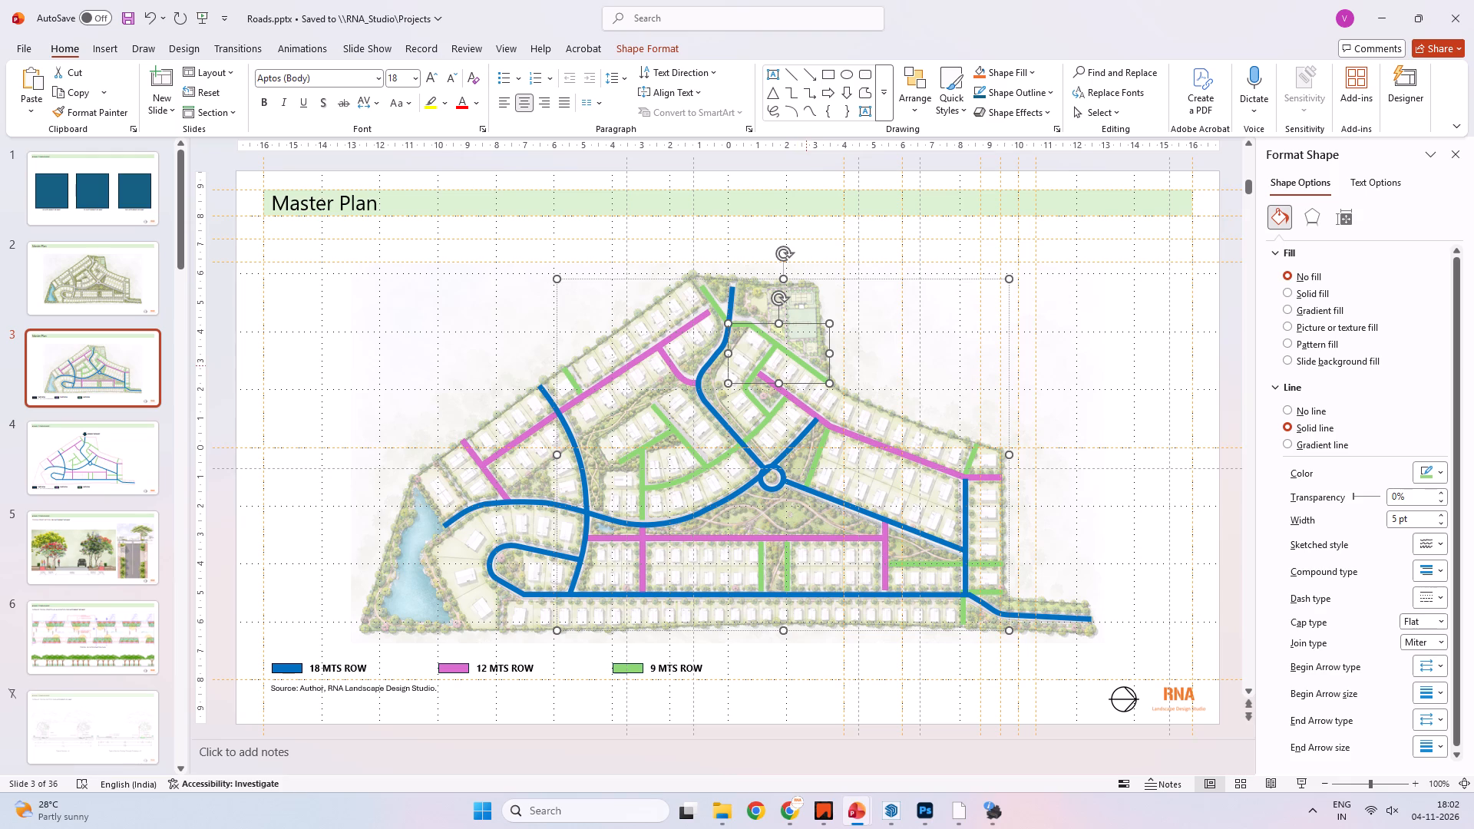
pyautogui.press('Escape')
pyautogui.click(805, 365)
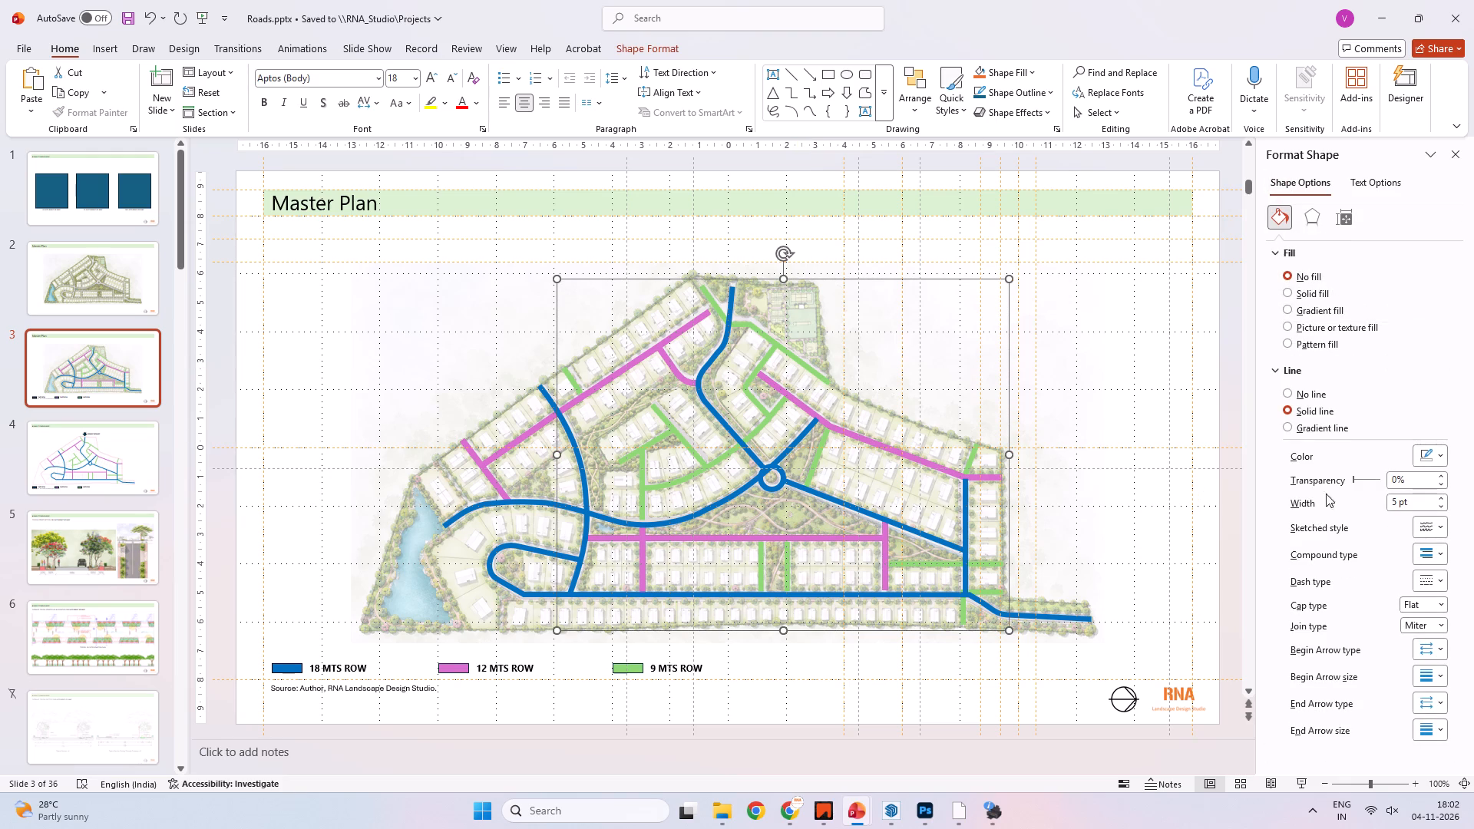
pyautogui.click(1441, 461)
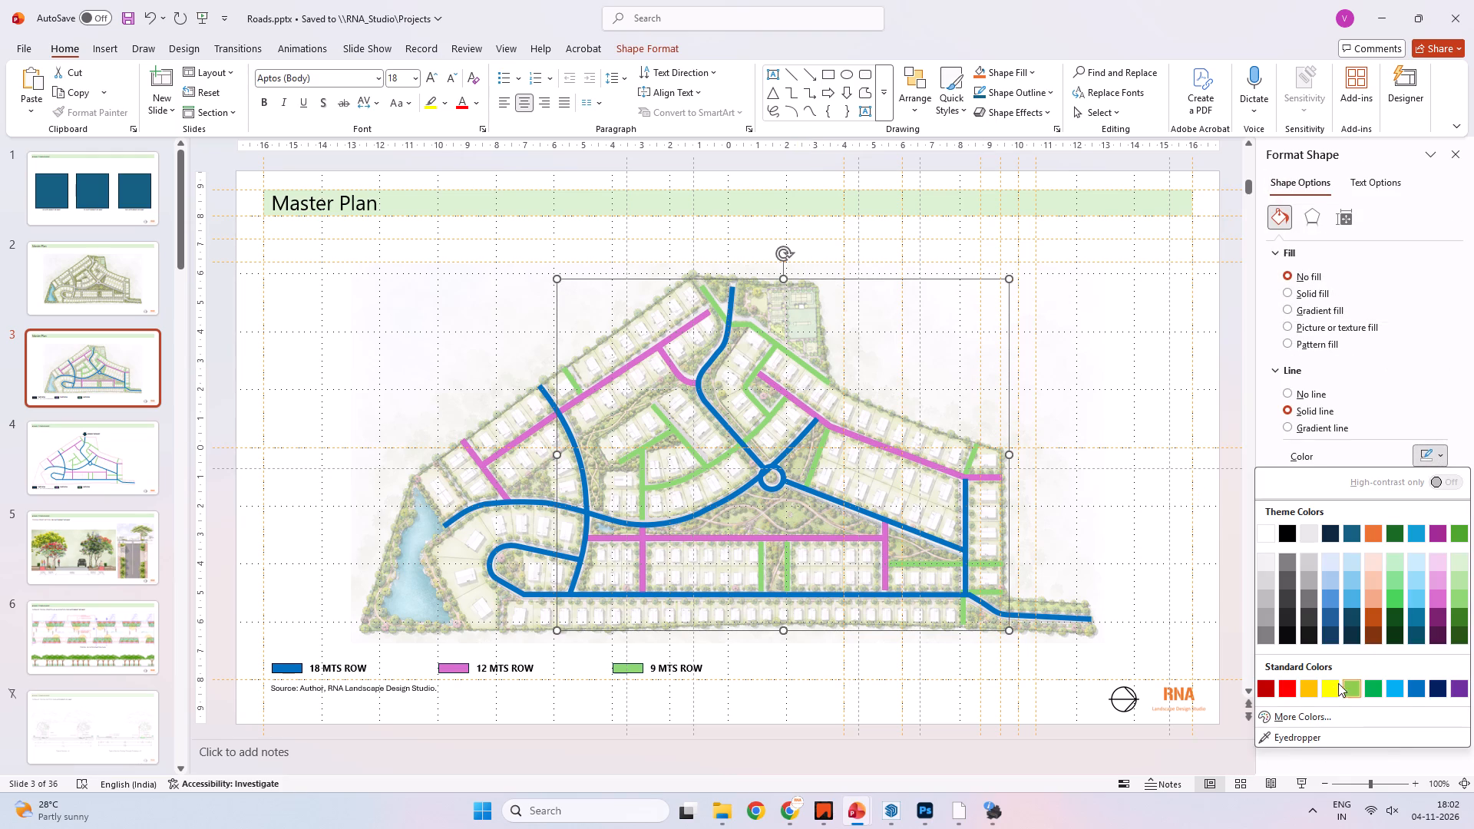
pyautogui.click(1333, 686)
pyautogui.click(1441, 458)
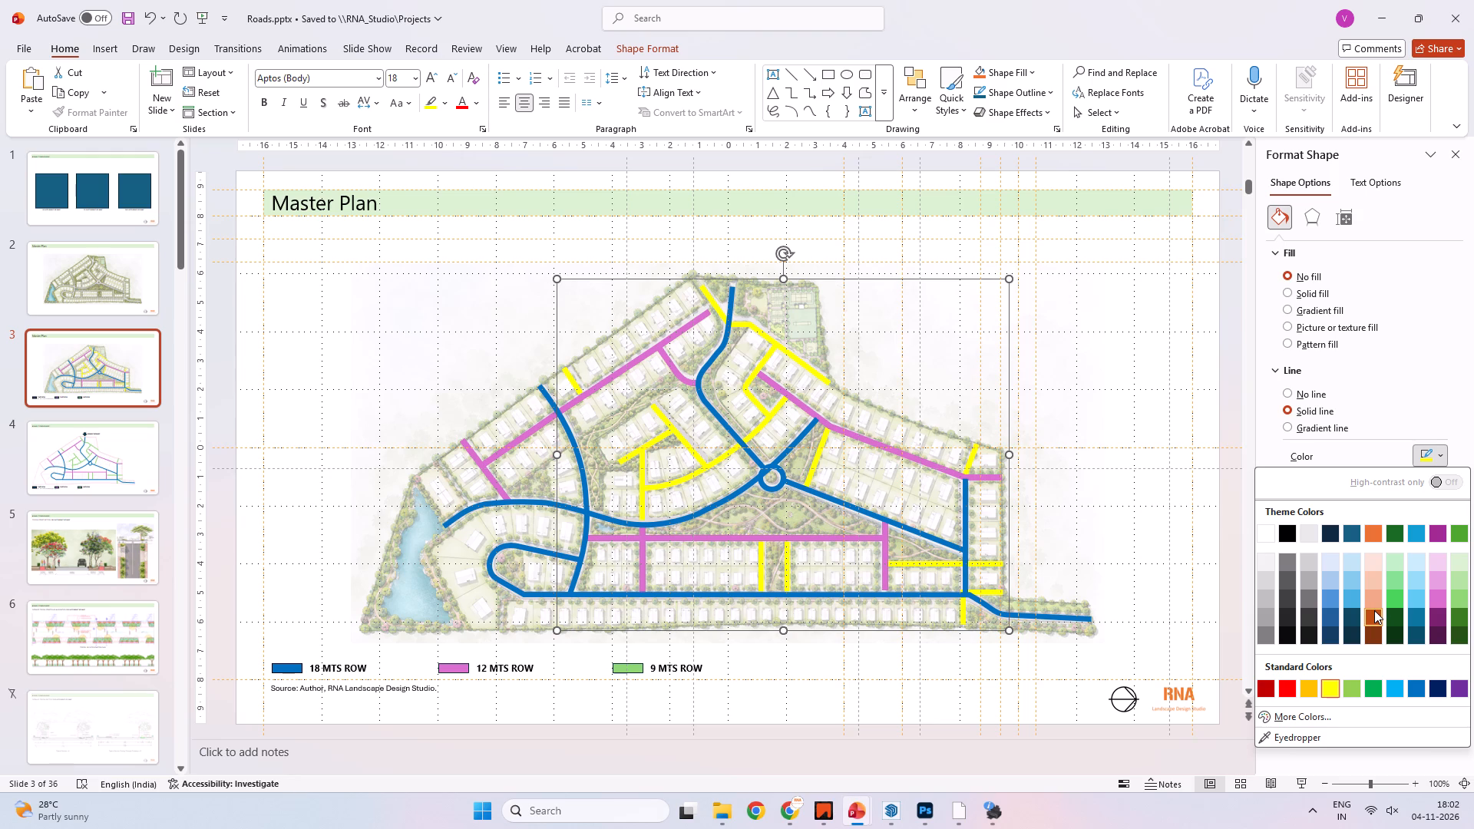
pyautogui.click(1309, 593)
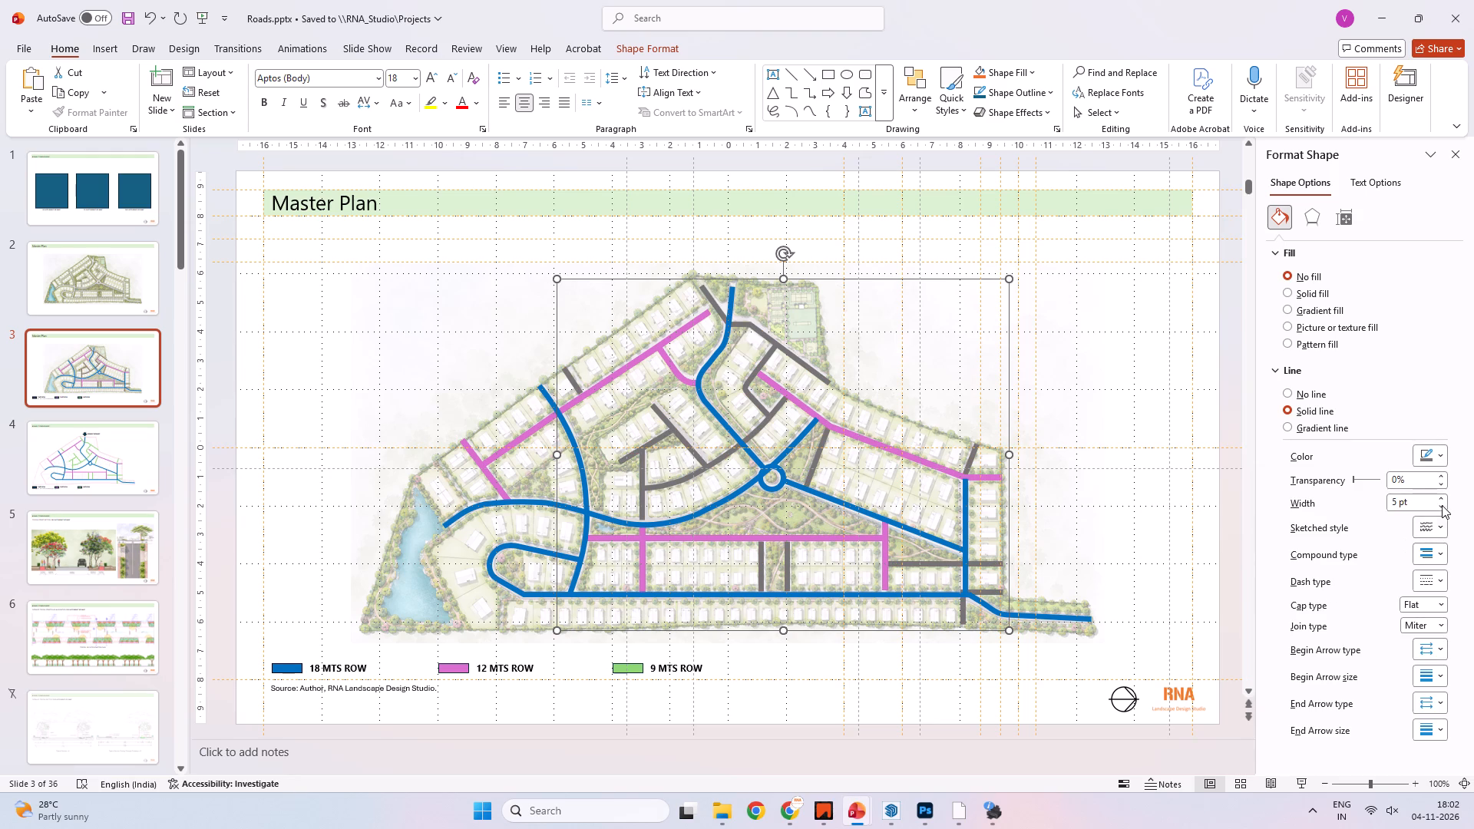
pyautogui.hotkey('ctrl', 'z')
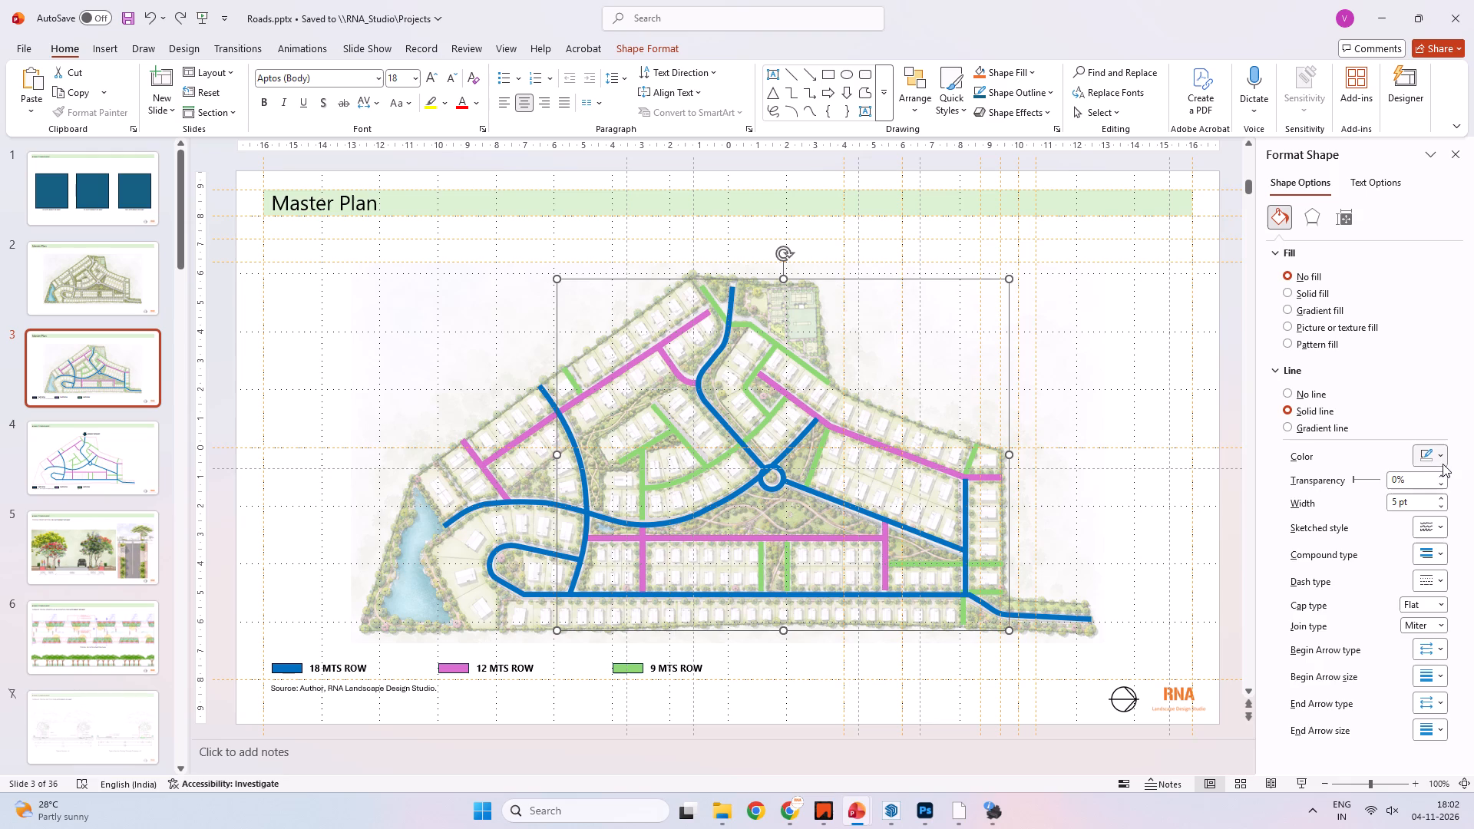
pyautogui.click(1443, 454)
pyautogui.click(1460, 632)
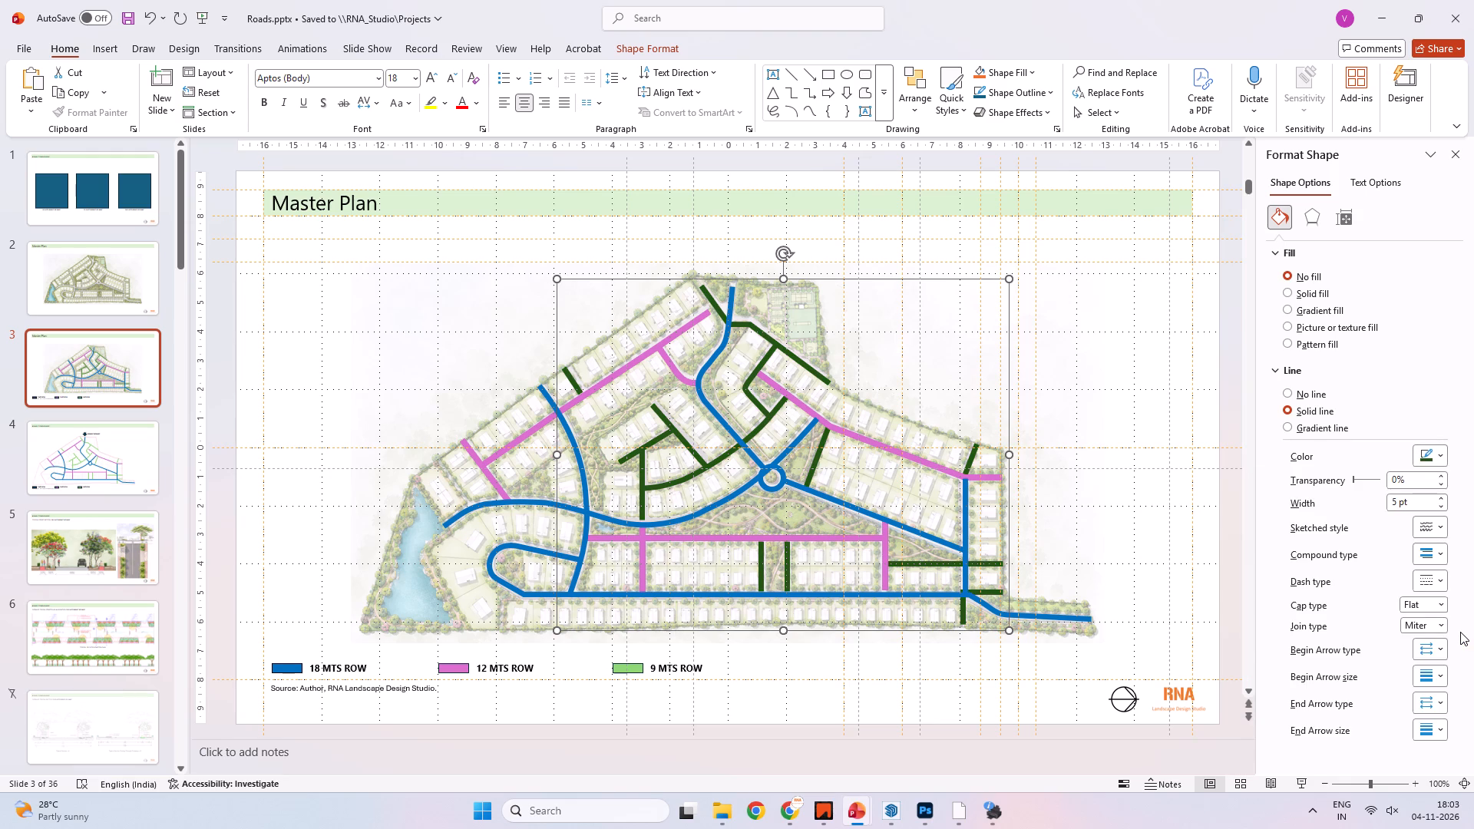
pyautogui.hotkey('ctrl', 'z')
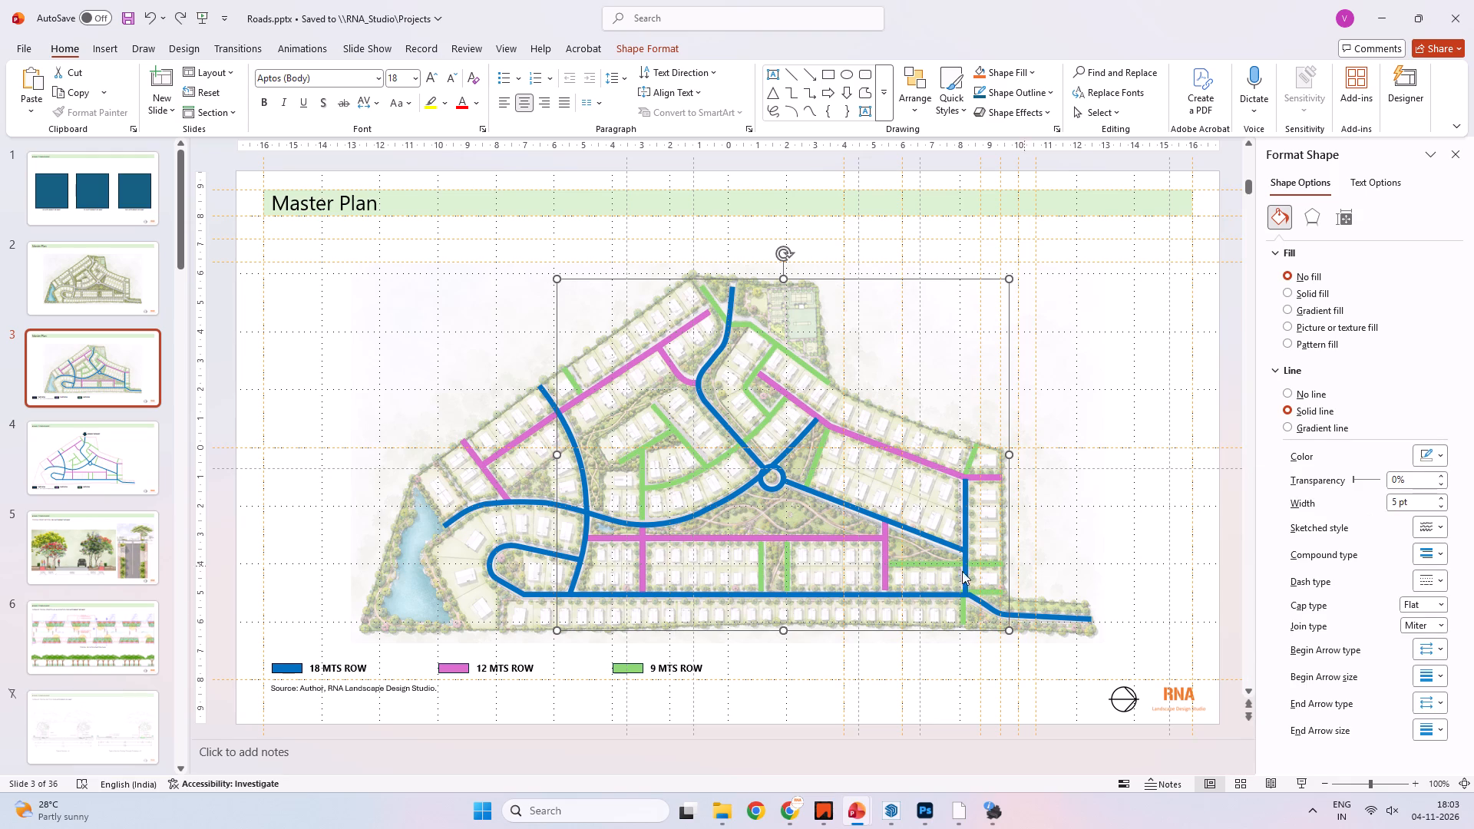
# Recolour the light green 9 MTS road lines with the second-darkest shade of the theme green.
pyautogui.click(768, 414)
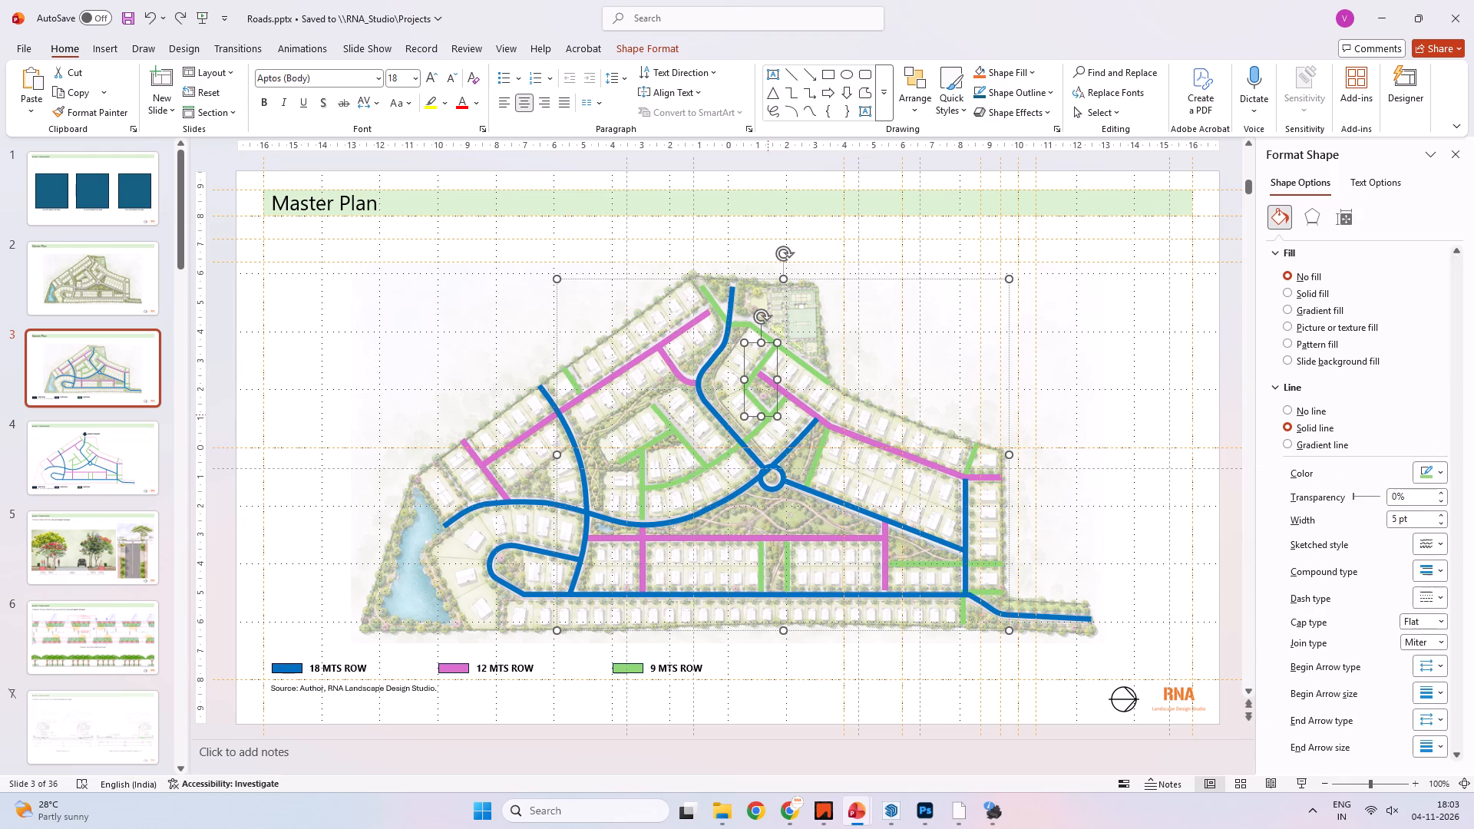
pyautogui.press('Escape')
pyautogui.click(767, 356)
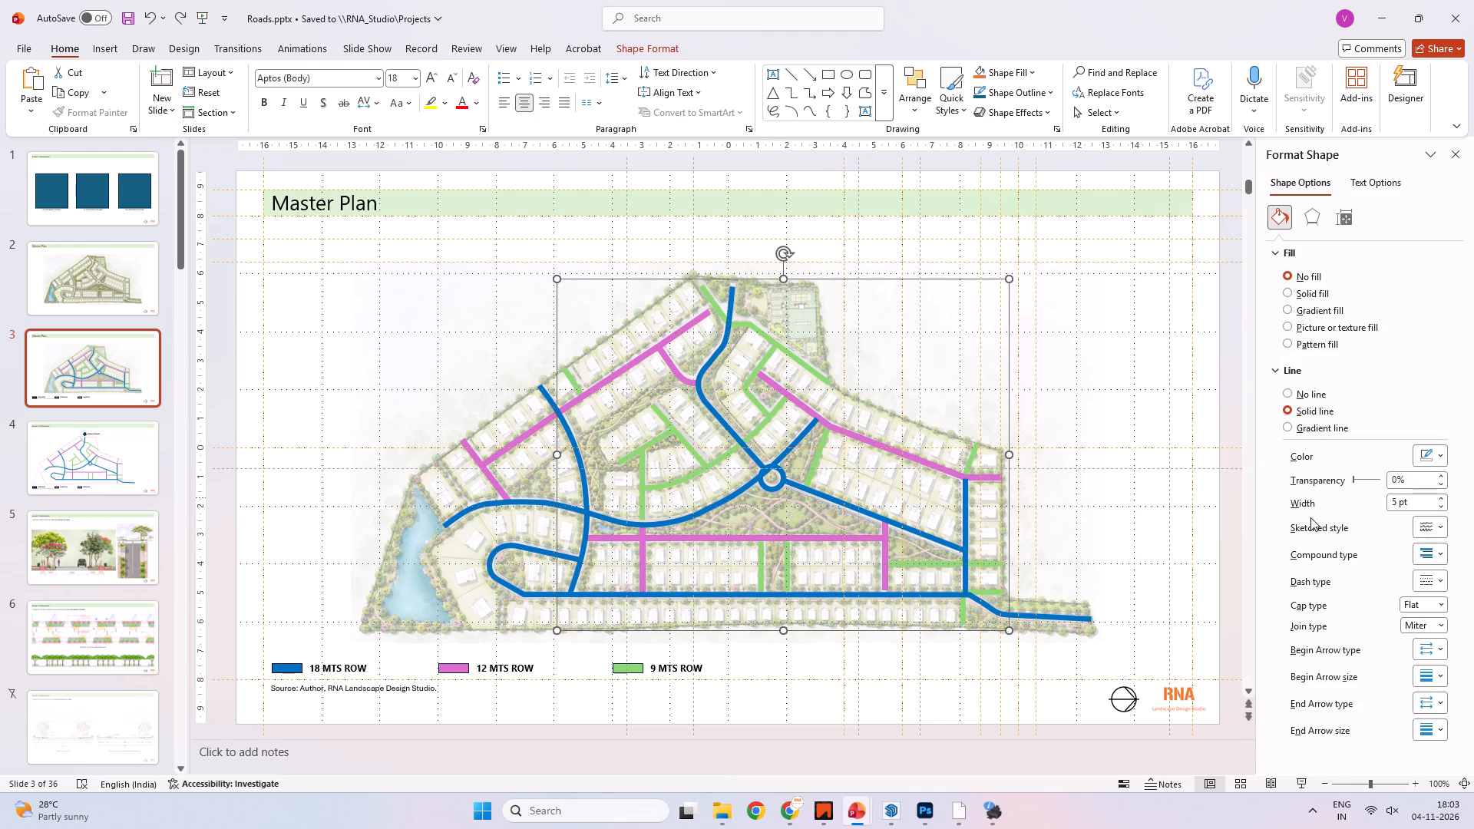
pyautogui.click(1448, 448)
pyautogui.click(1446, 456)
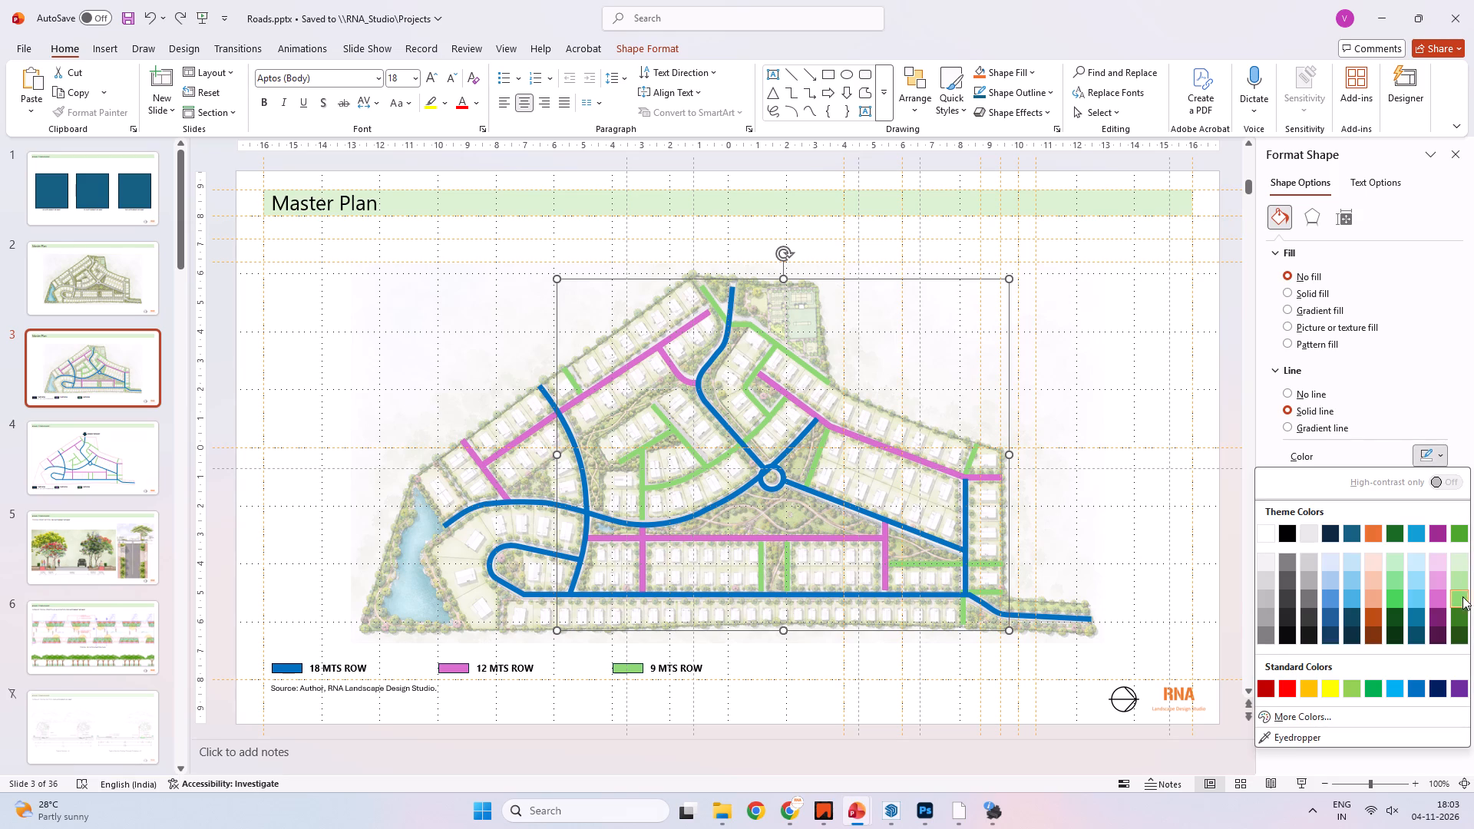
pyautogui.click(1459, 602)
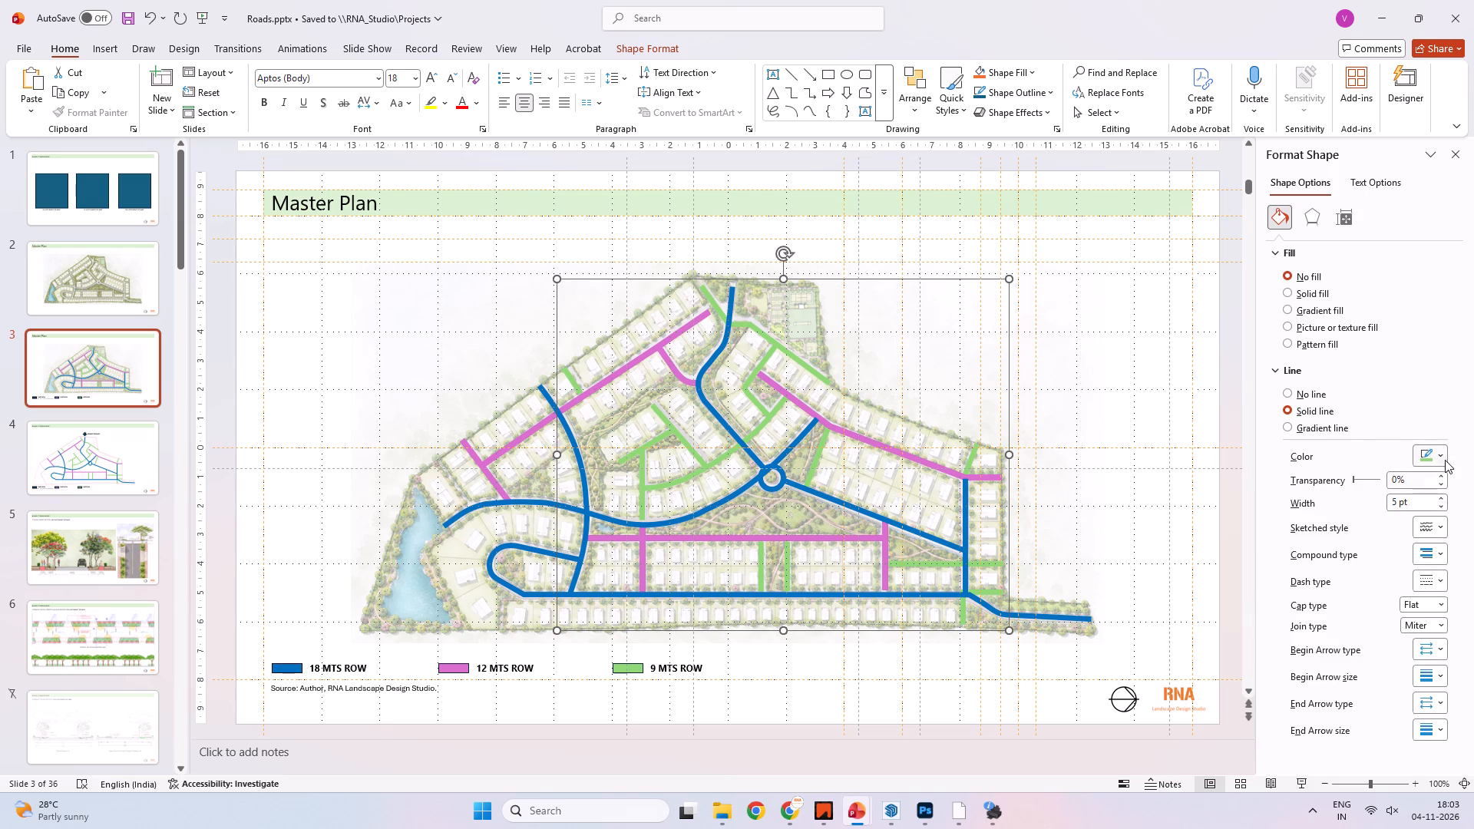
pyautogui.click(1445, 459)
pyautogui.click(1461, 616)
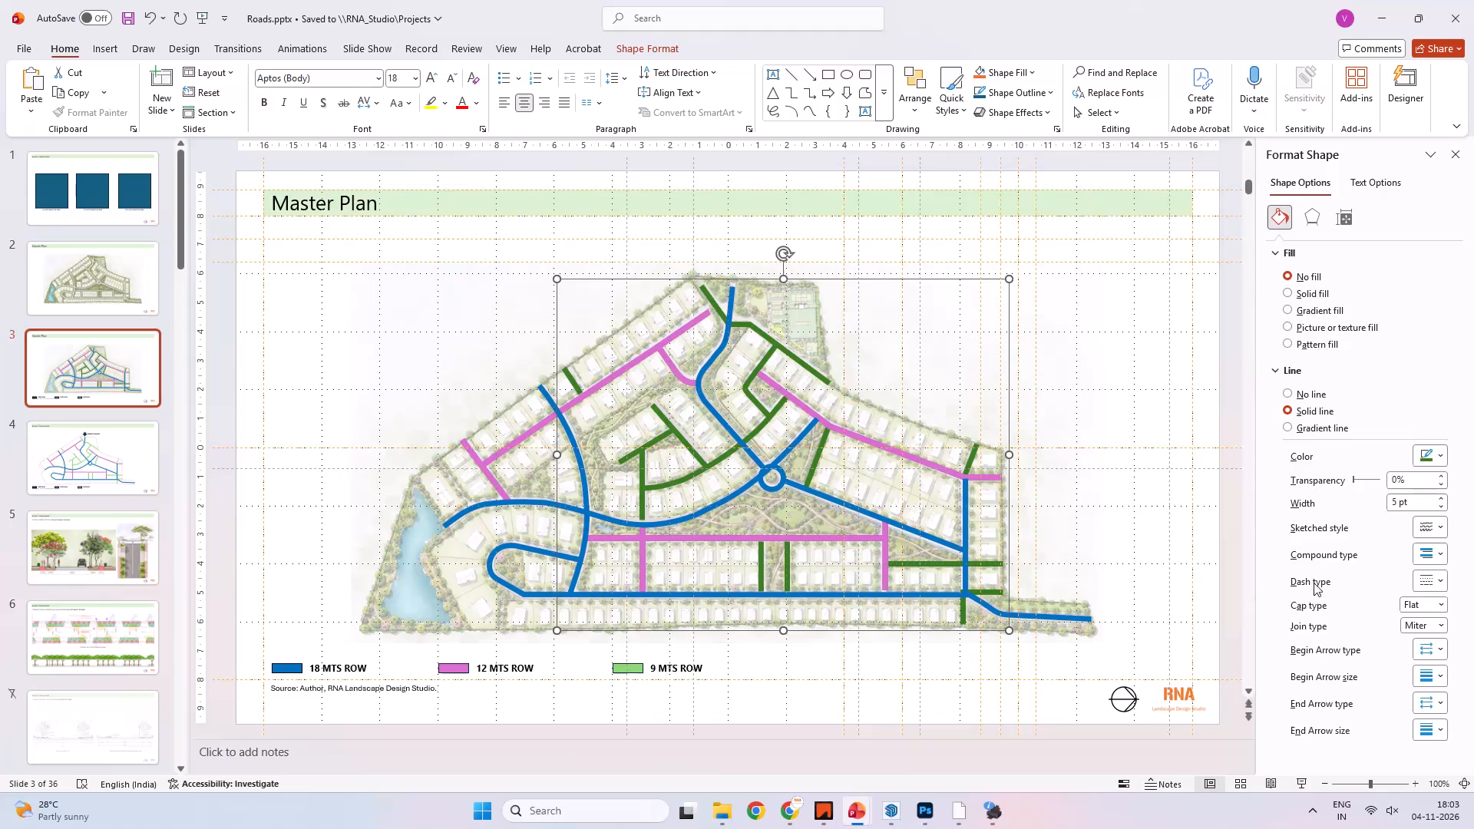
# Reduce the line width of the dark green 9 MTS roads to 3 pt.
pyautogui.tripleClick(1439, 507)
pyautogui.doubleClick(1439, 507)
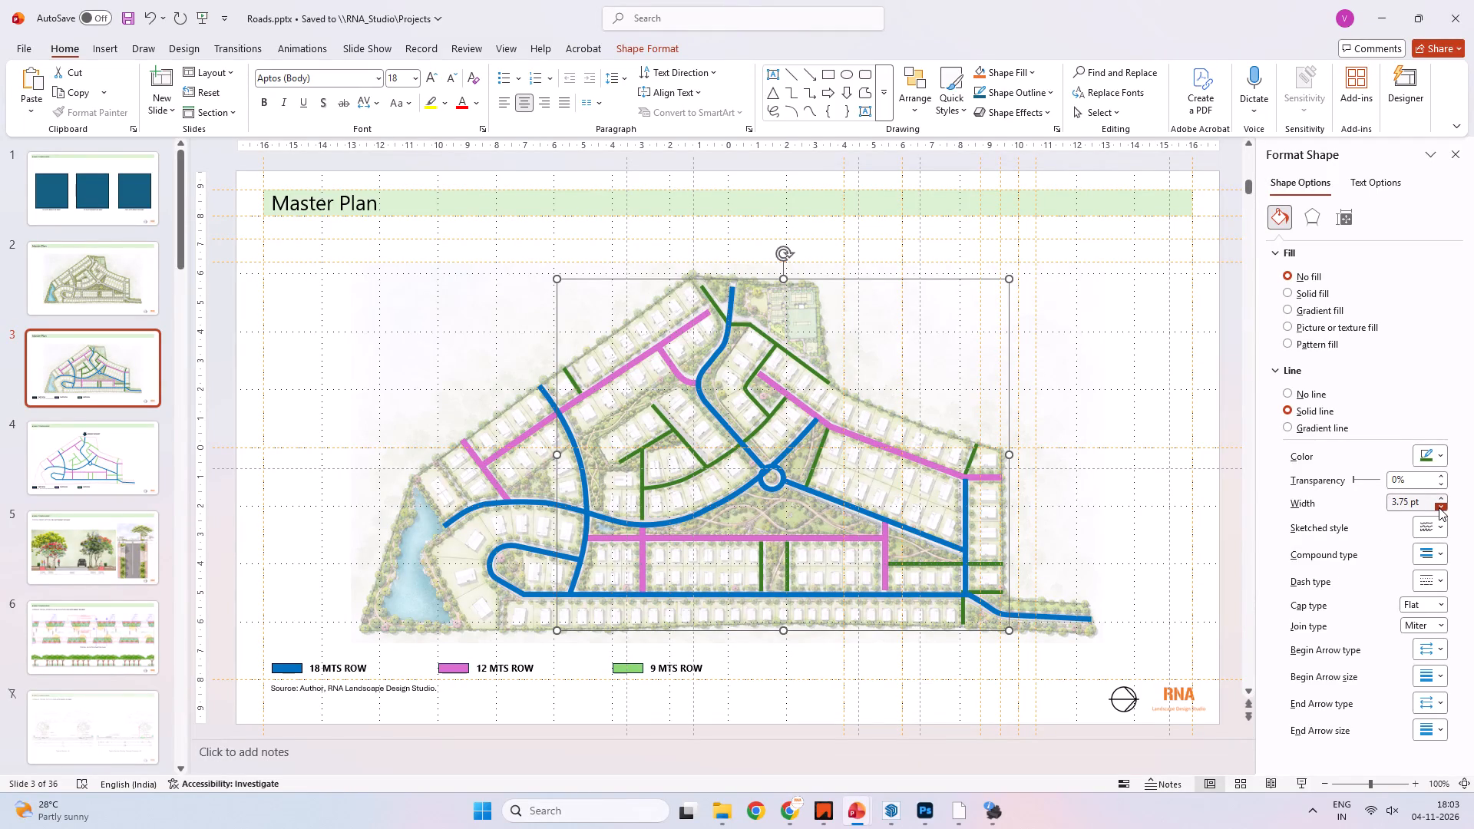
pyautogui.tripleClick(1439, 507)
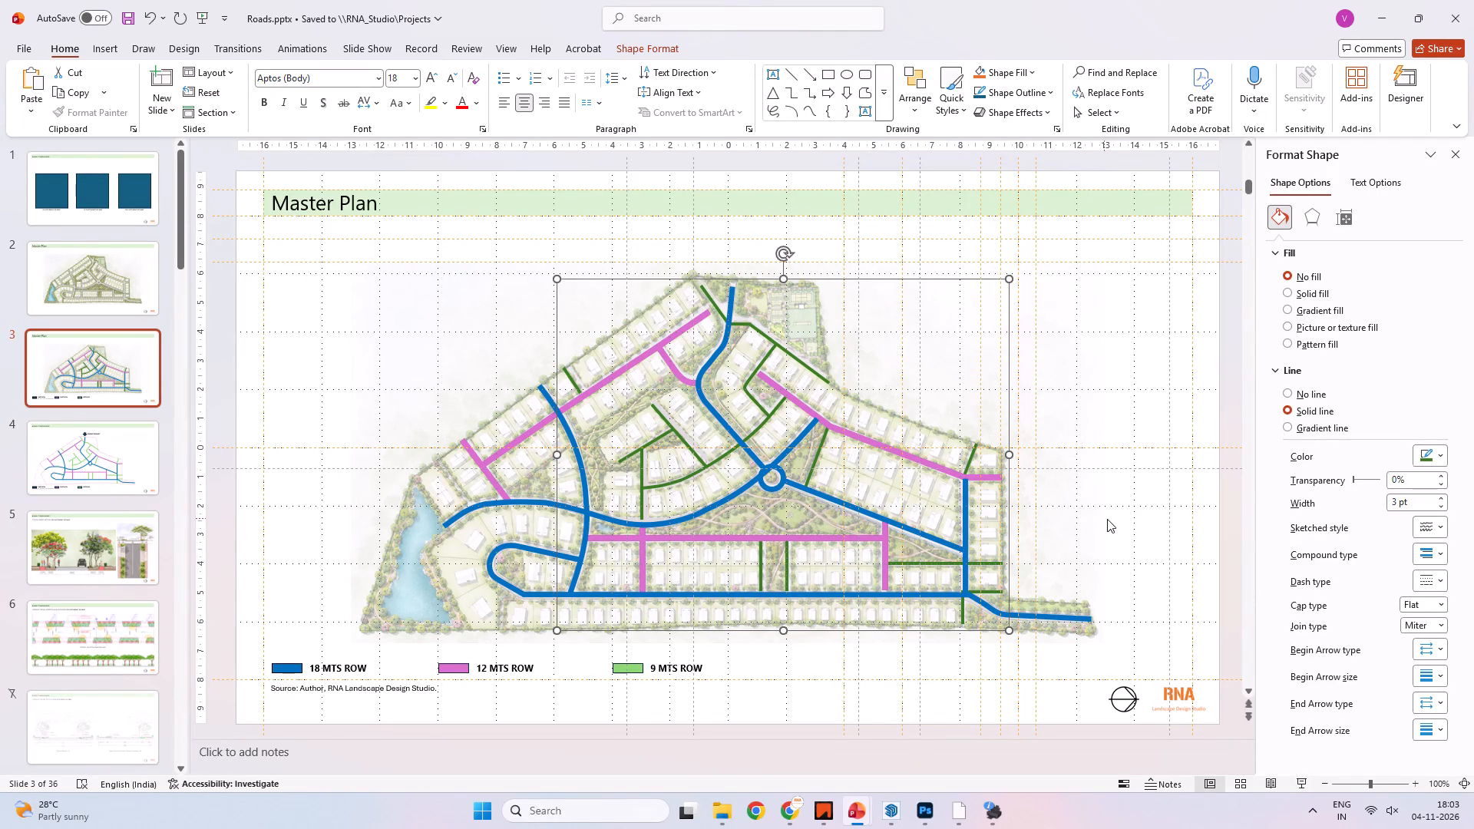
pyautogui.click(1132, 519)
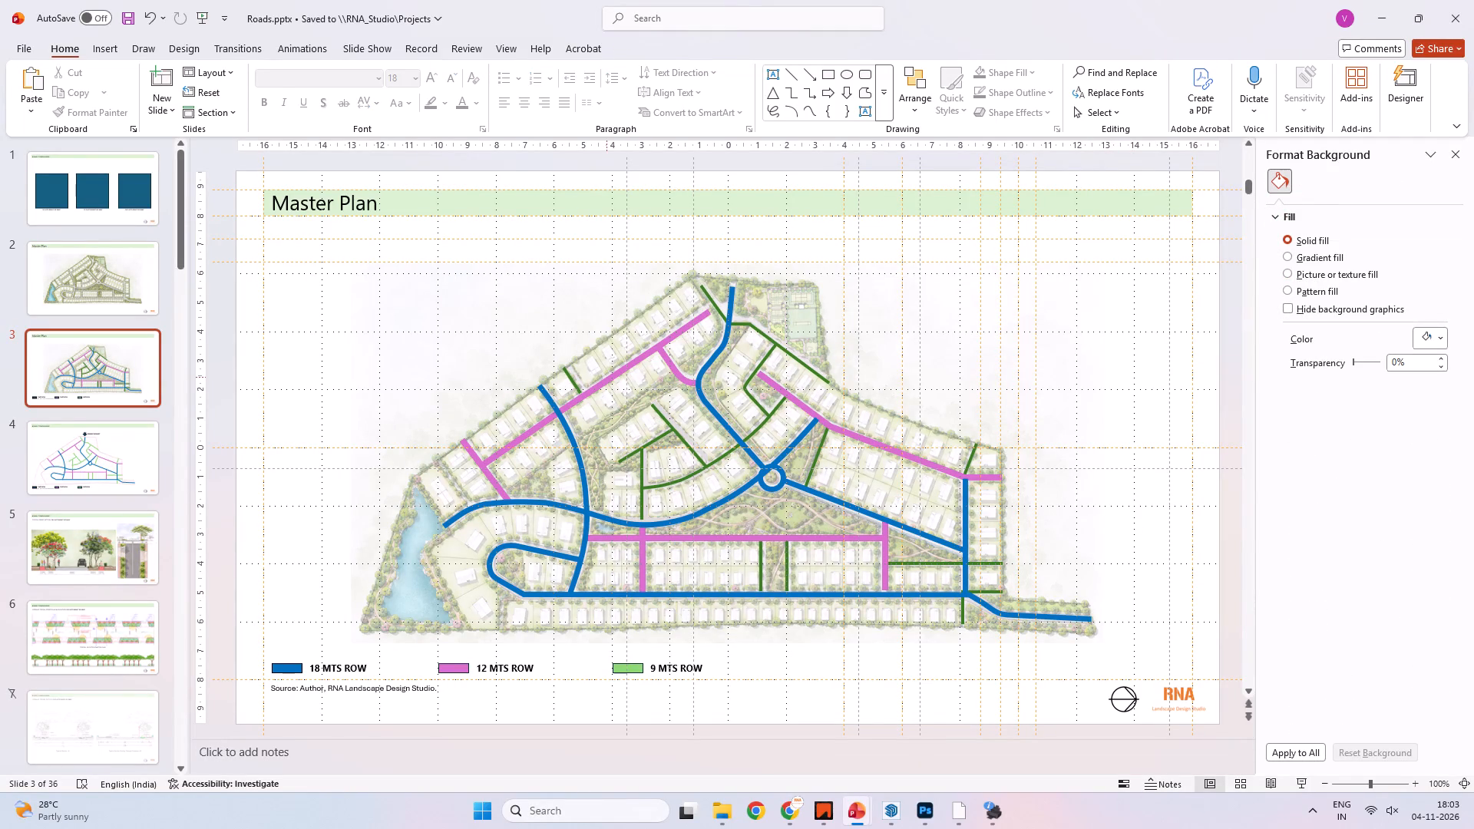
# Reduce the line width of the pink 12 MTS roads to about 4 pt.
pyautogui.click(606, 377)
pyautogui.click(616, 375)
pyautogui.press('Escape')
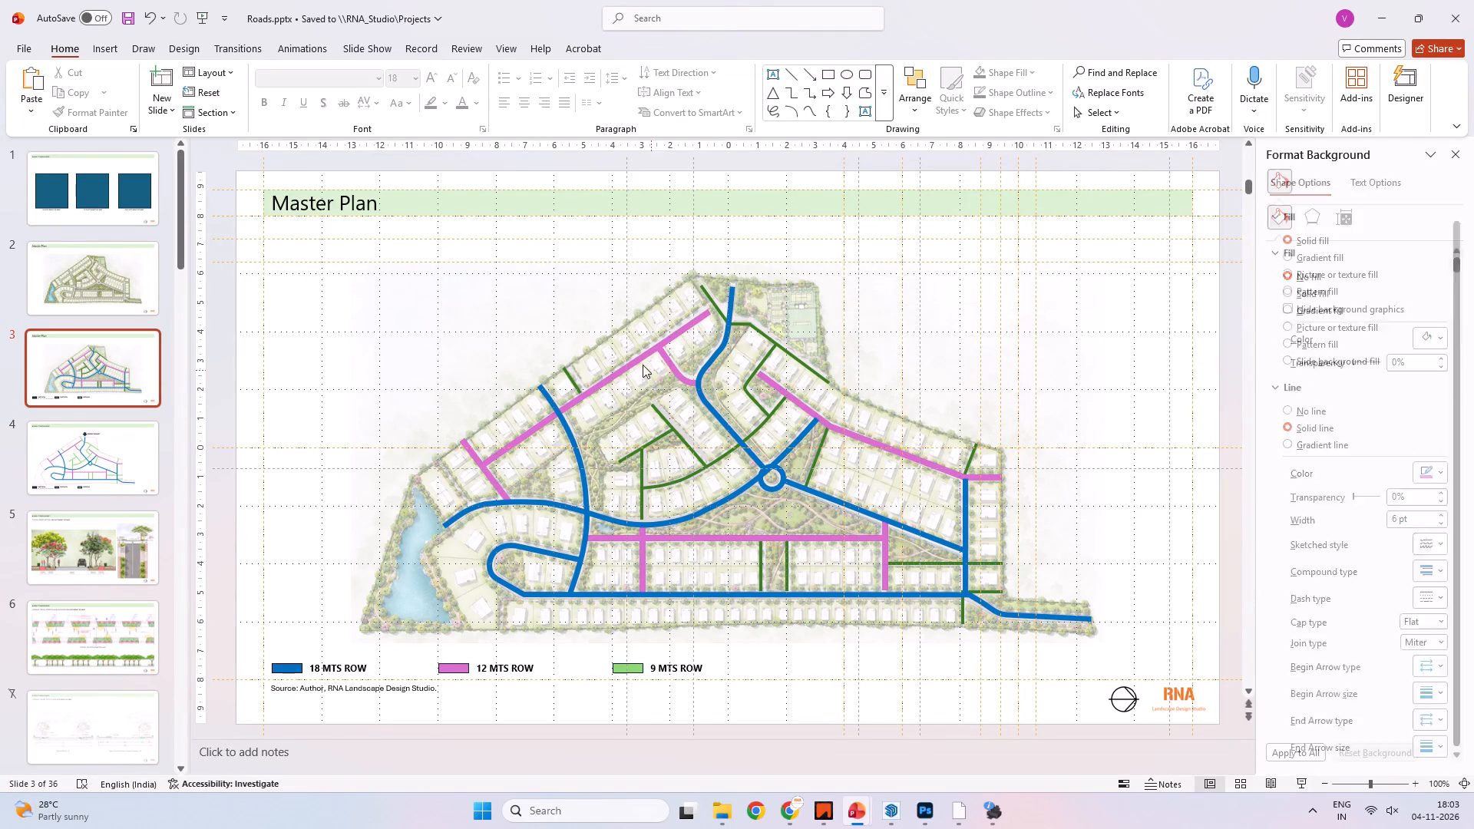
pyautogui.click(639, 362)
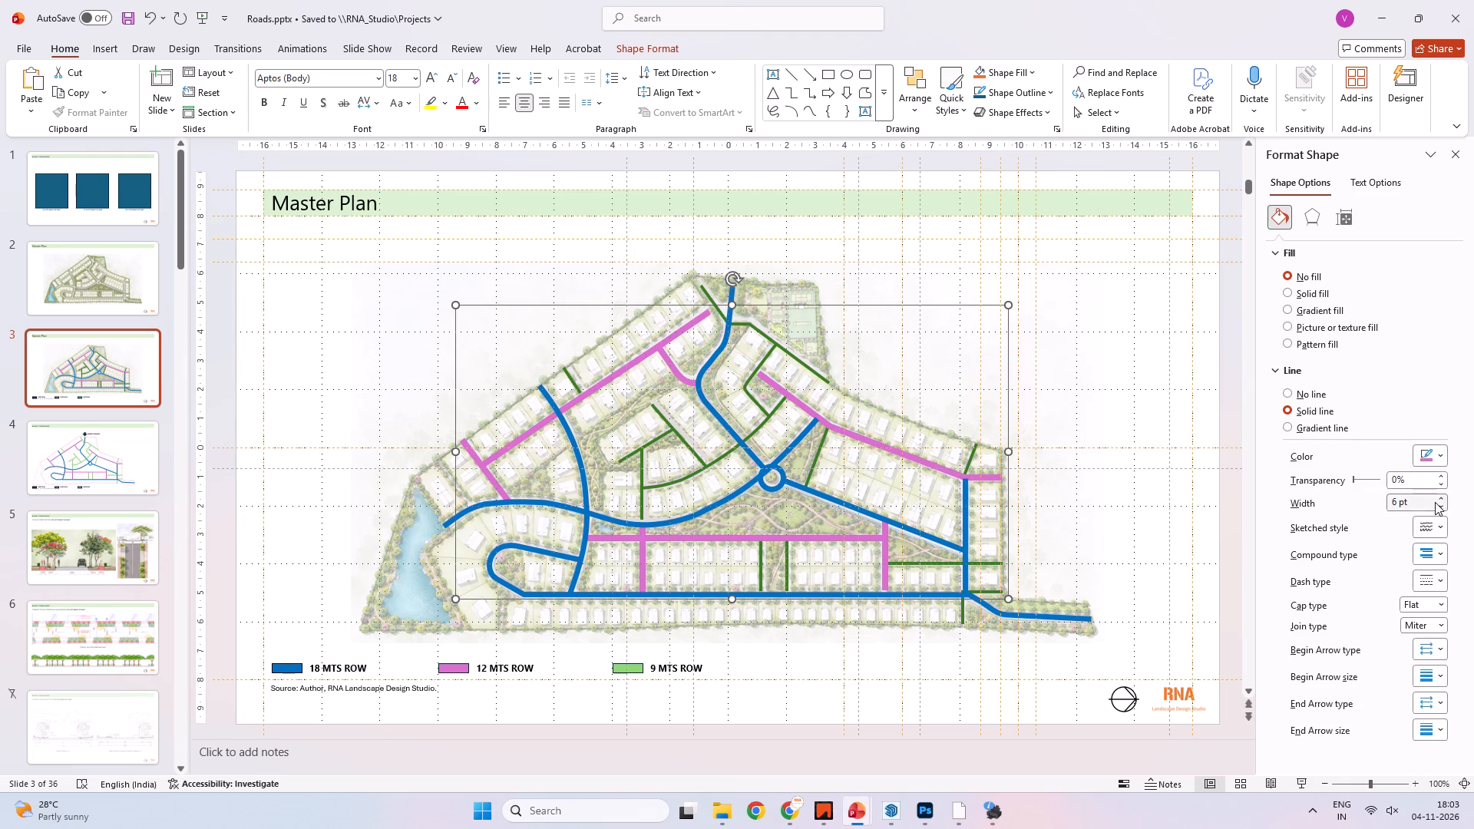
pyautogui.tripleClick(1439, 503)
pyautogui.tripleClick(1439, 503)
pyautogui.doubleClick(1439, 503)
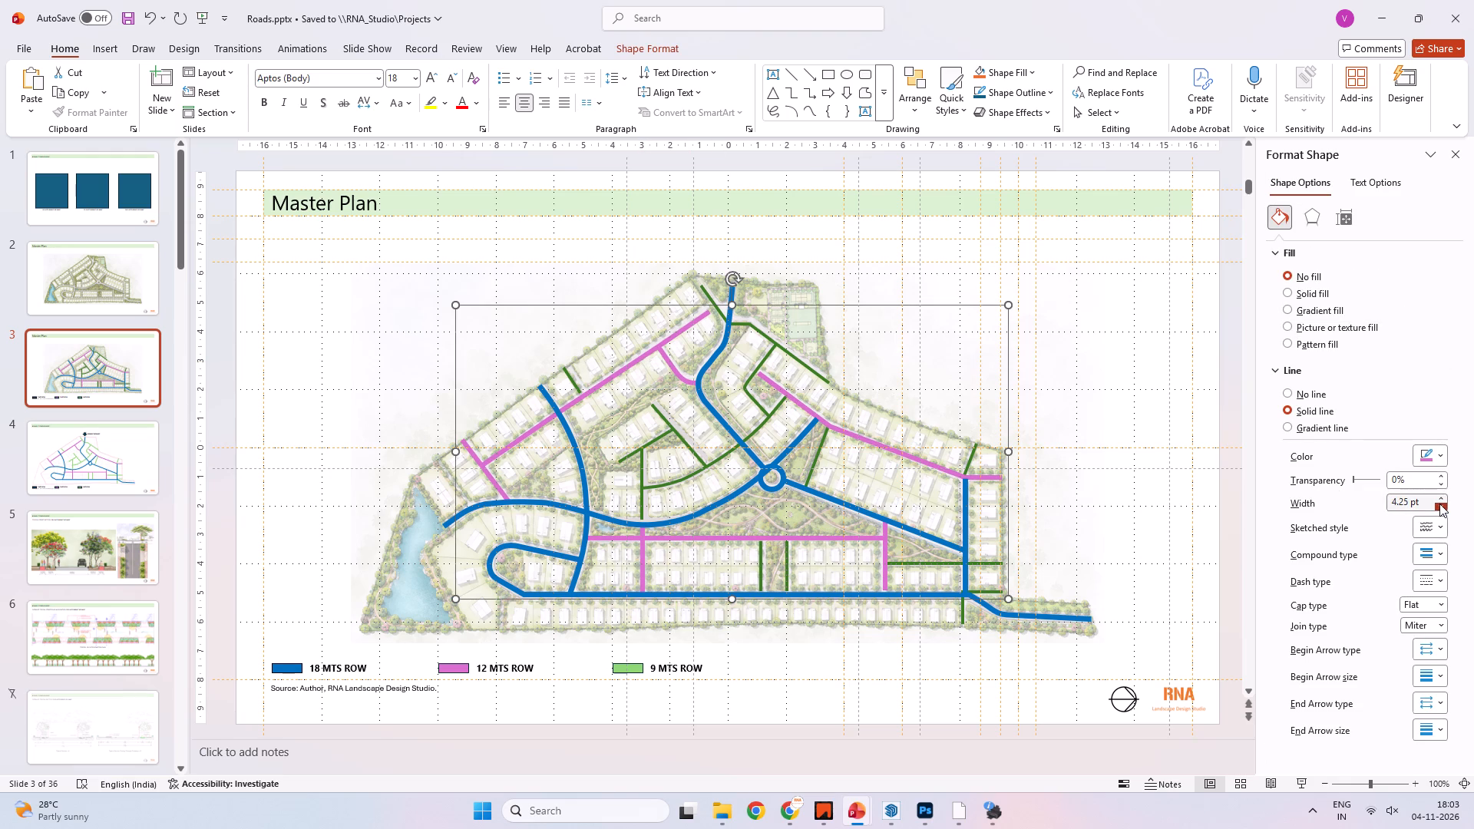
pyautogui.click(1122, 476)
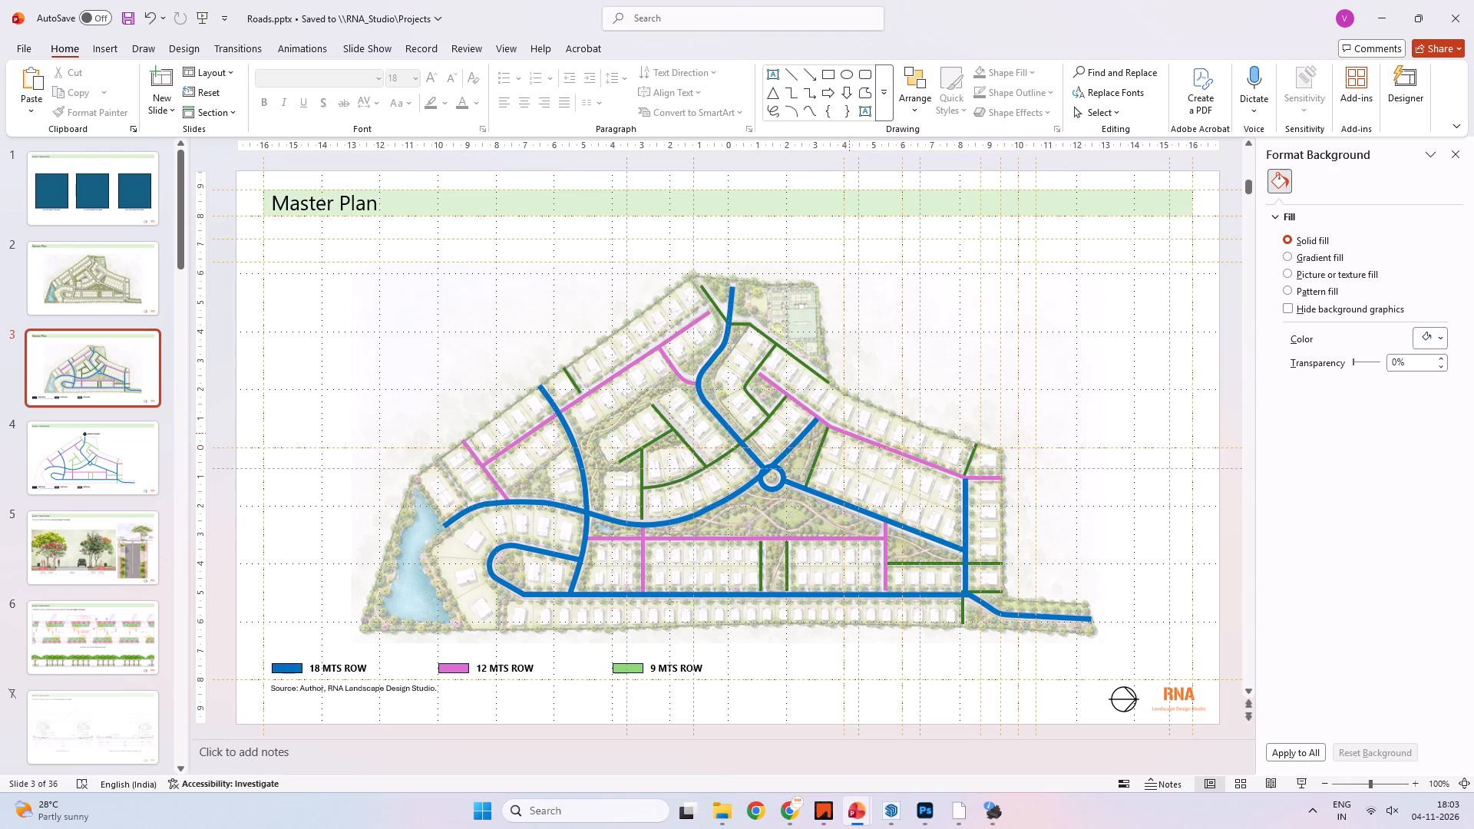
# Save the Roads presentation.
pyautogui.hotkey('ctrl', 's')
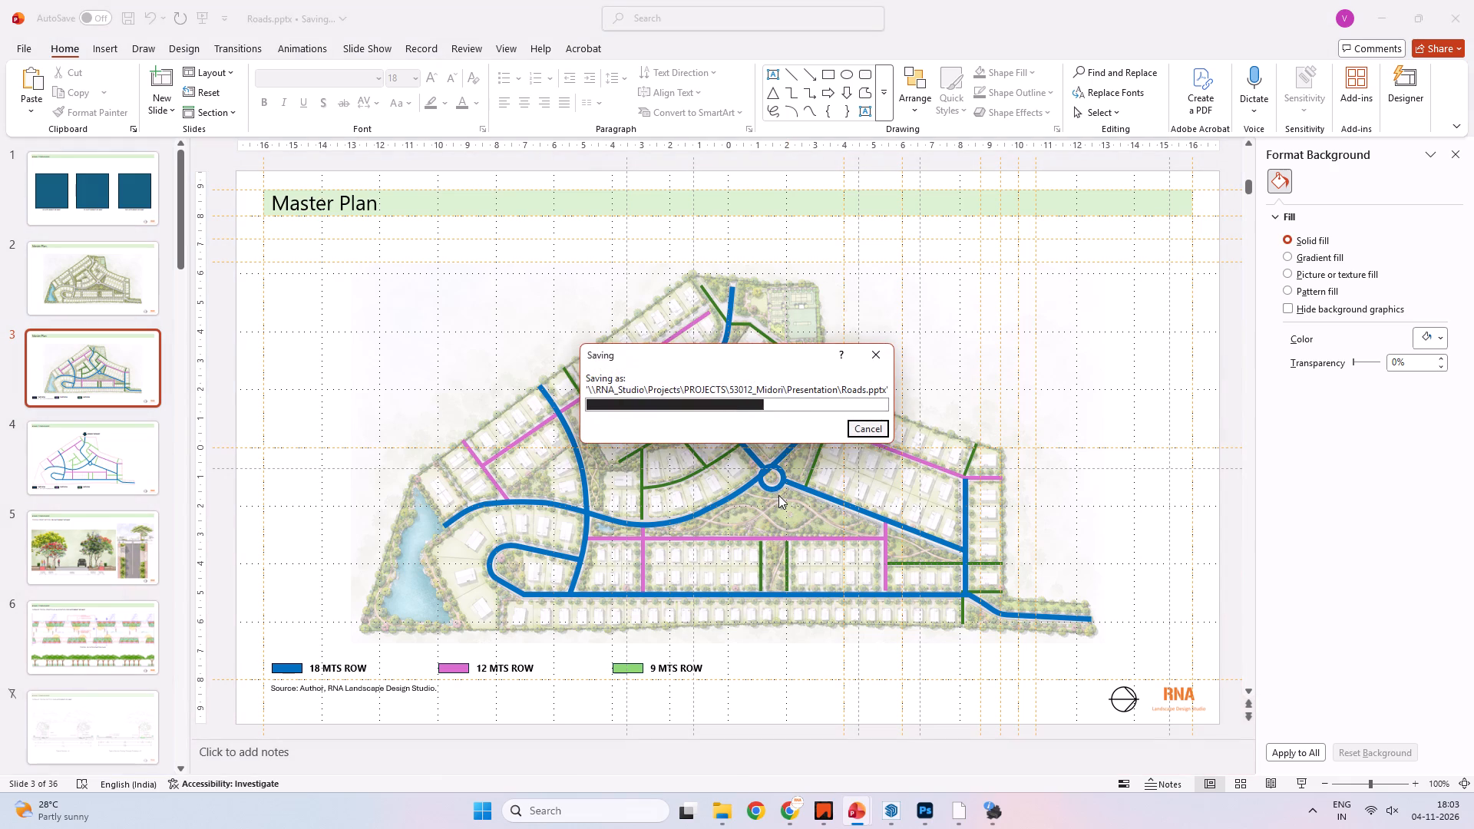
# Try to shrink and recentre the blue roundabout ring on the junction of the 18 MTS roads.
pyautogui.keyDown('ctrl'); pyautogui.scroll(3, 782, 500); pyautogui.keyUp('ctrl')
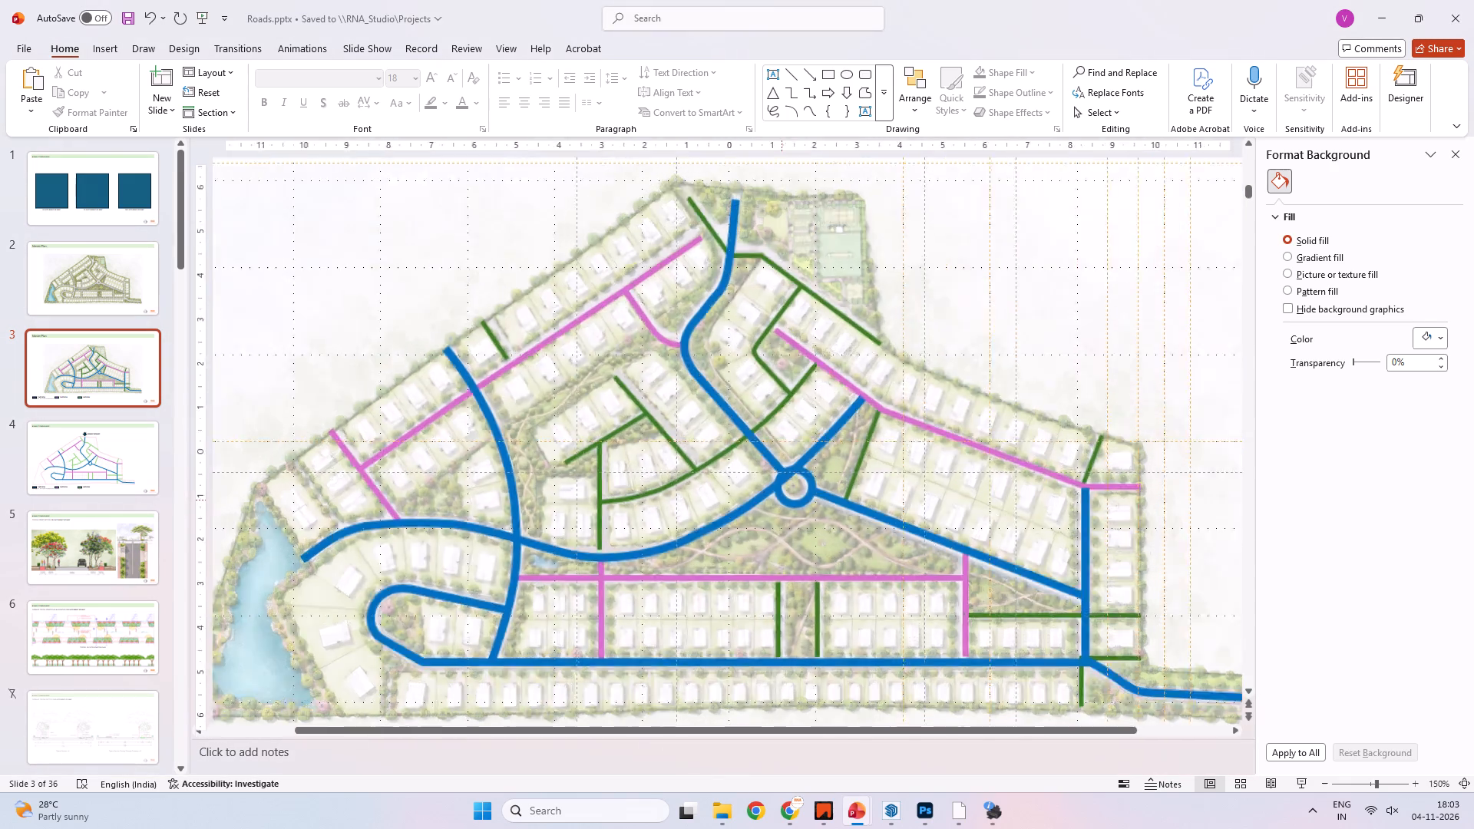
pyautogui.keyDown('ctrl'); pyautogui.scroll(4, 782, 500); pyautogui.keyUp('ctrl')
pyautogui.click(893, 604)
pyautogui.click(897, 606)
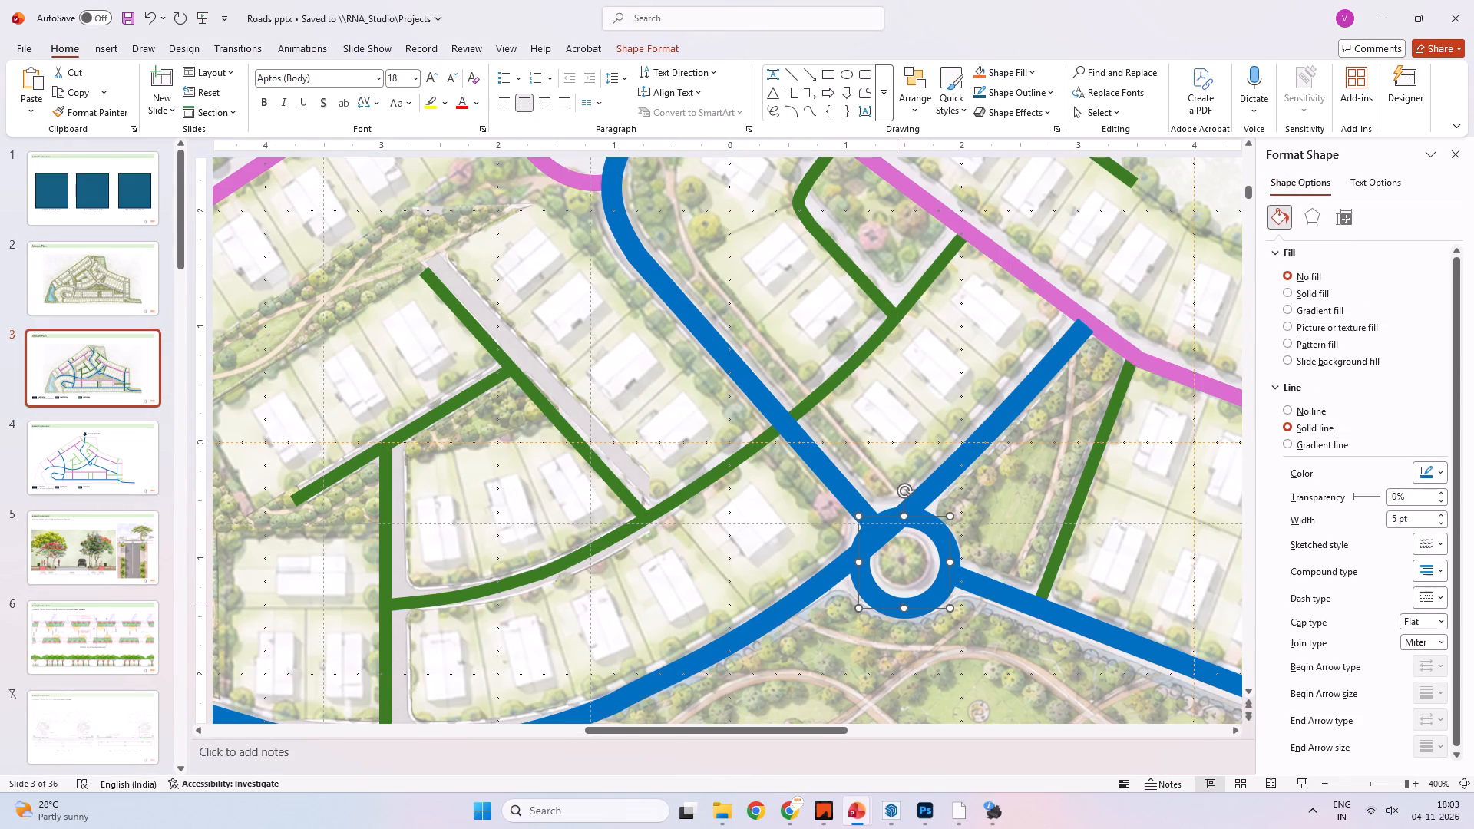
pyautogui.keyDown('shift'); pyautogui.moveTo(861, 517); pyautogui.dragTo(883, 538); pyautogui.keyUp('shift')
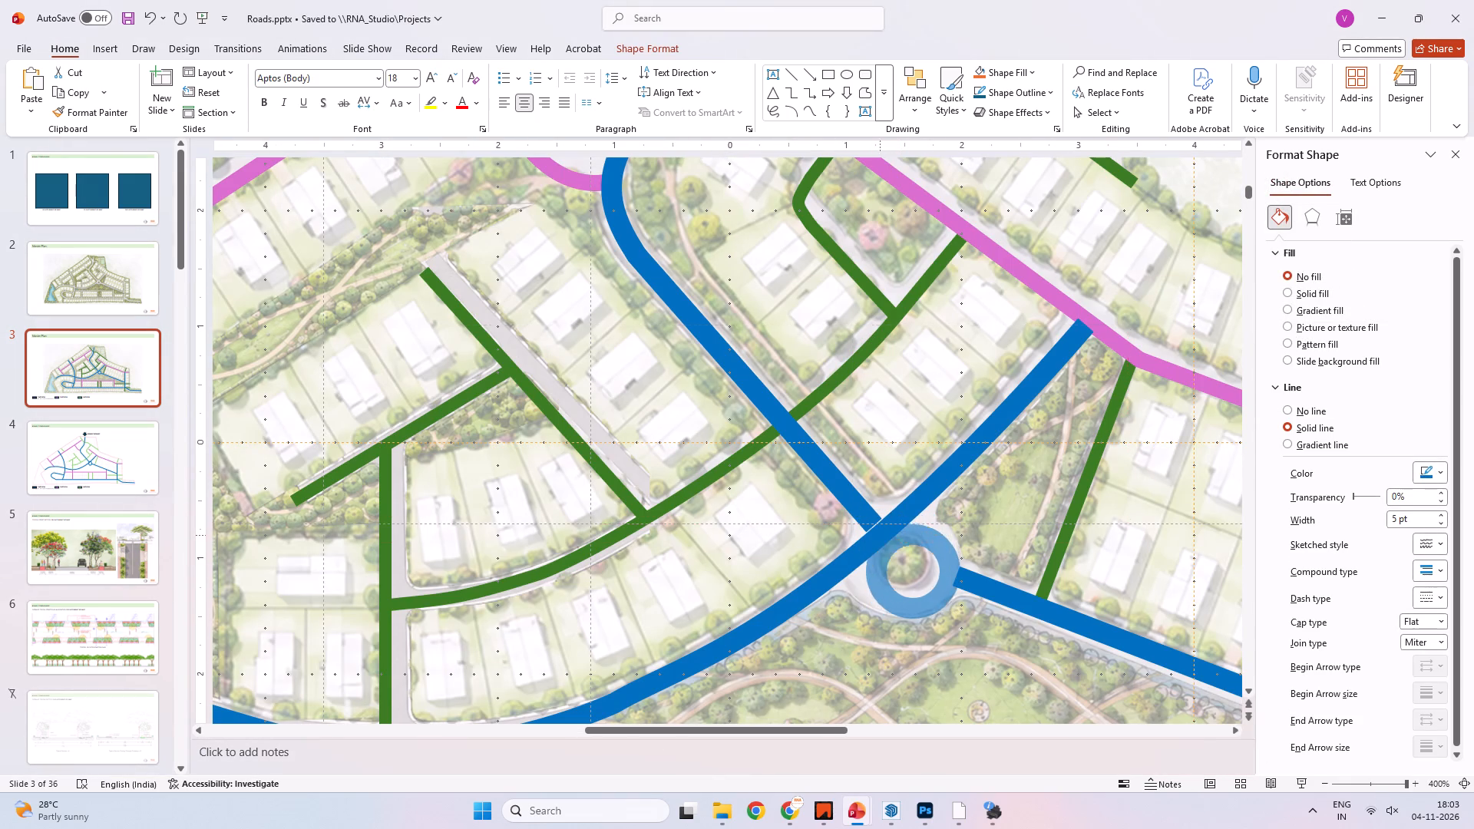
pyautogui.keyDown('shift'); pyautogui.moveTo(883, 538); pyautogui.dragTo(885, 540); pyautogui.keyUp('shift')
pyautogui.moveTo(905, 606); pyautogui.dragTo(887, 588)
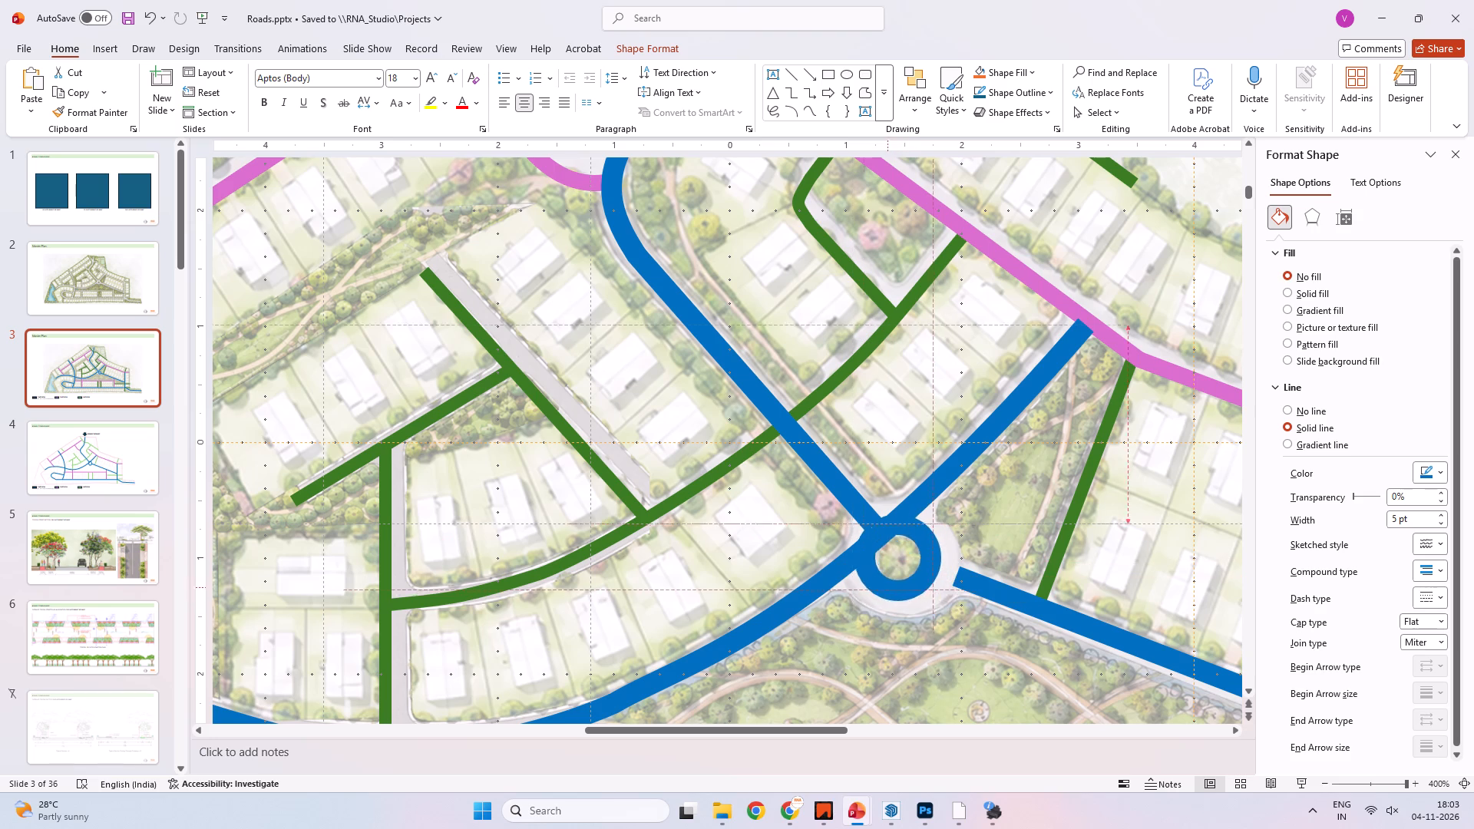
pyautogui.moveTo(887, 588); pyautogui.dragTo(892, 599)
# Delete the blue roundabout ring from the central 18 MTS junction on the faded Master Plan slide.
pyautogui.press('Delete')
pyautogui.click(973, 584)
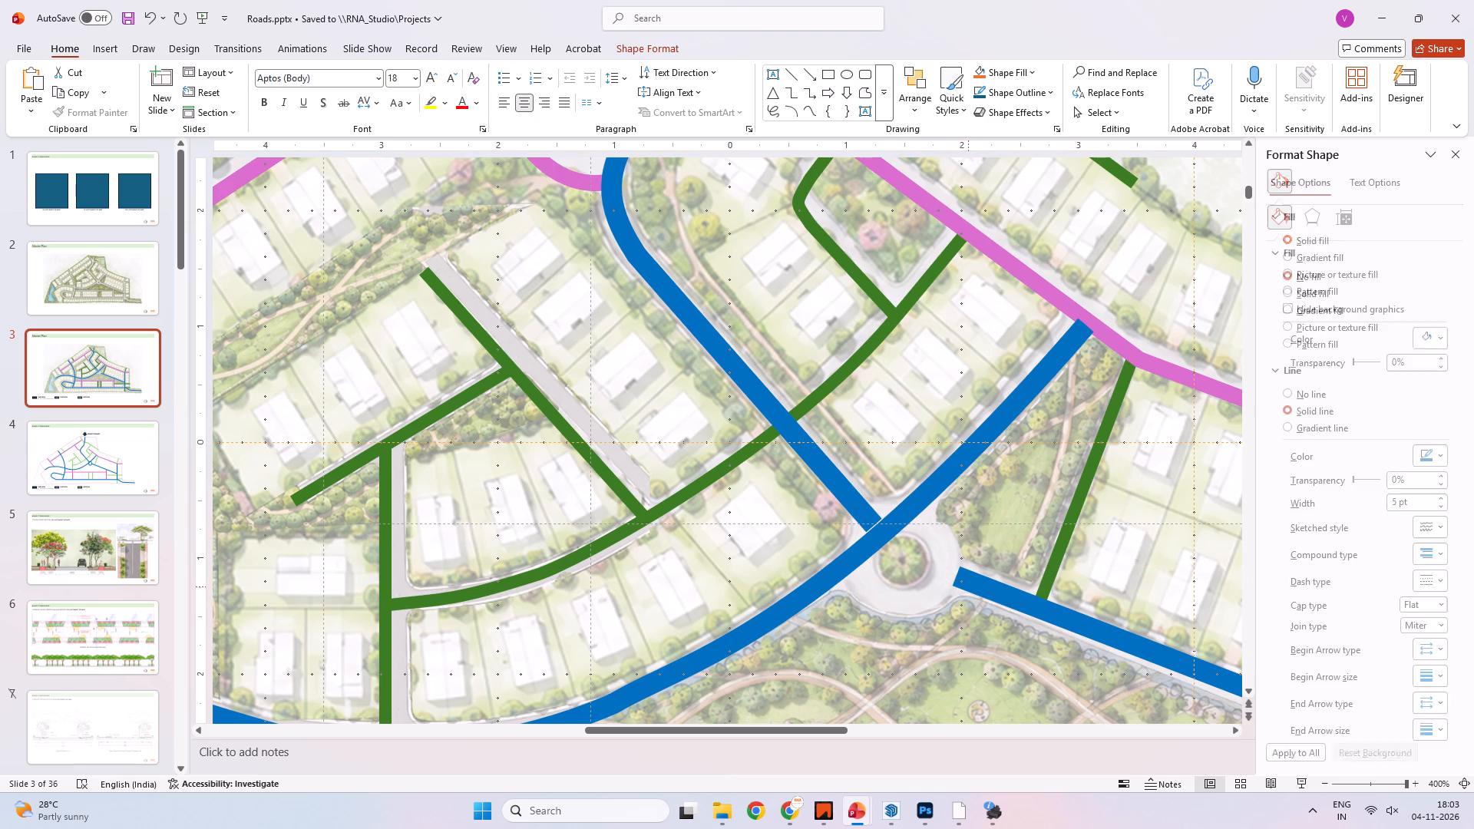
pyautogui.press('Escape')
# Edit the points of the northern blue 18 MTS road, extending its lower end to meet the curved 18 MTS road at the roundabout.
pyautogui.click(859, 513)
pyautogui.click(862, 513)
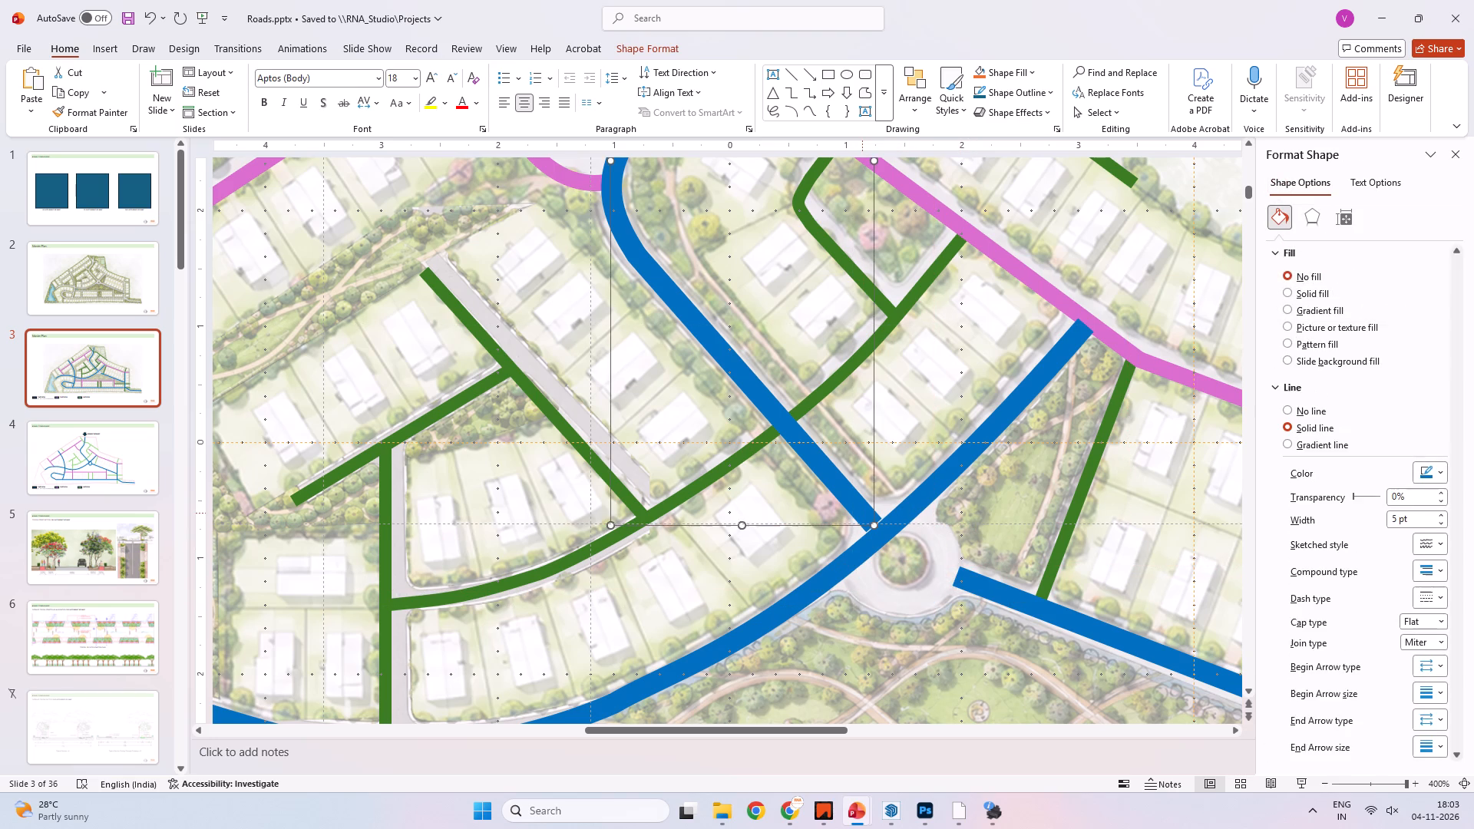
pyautogui.press('Escape')
pyautogui.click(862, 513)
pyautogui.click(839, 487)
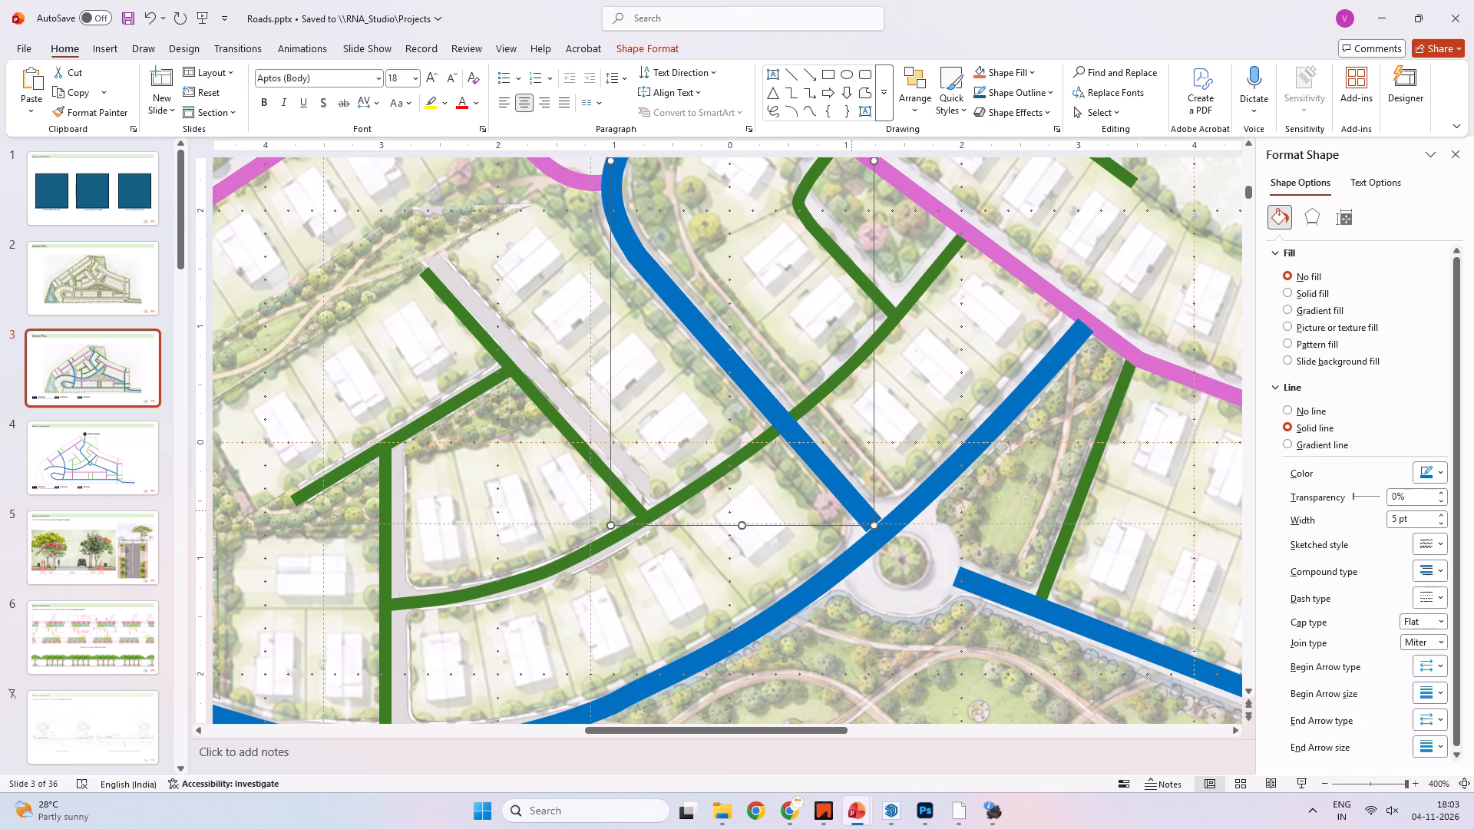
pyautogui.click(629, 58)
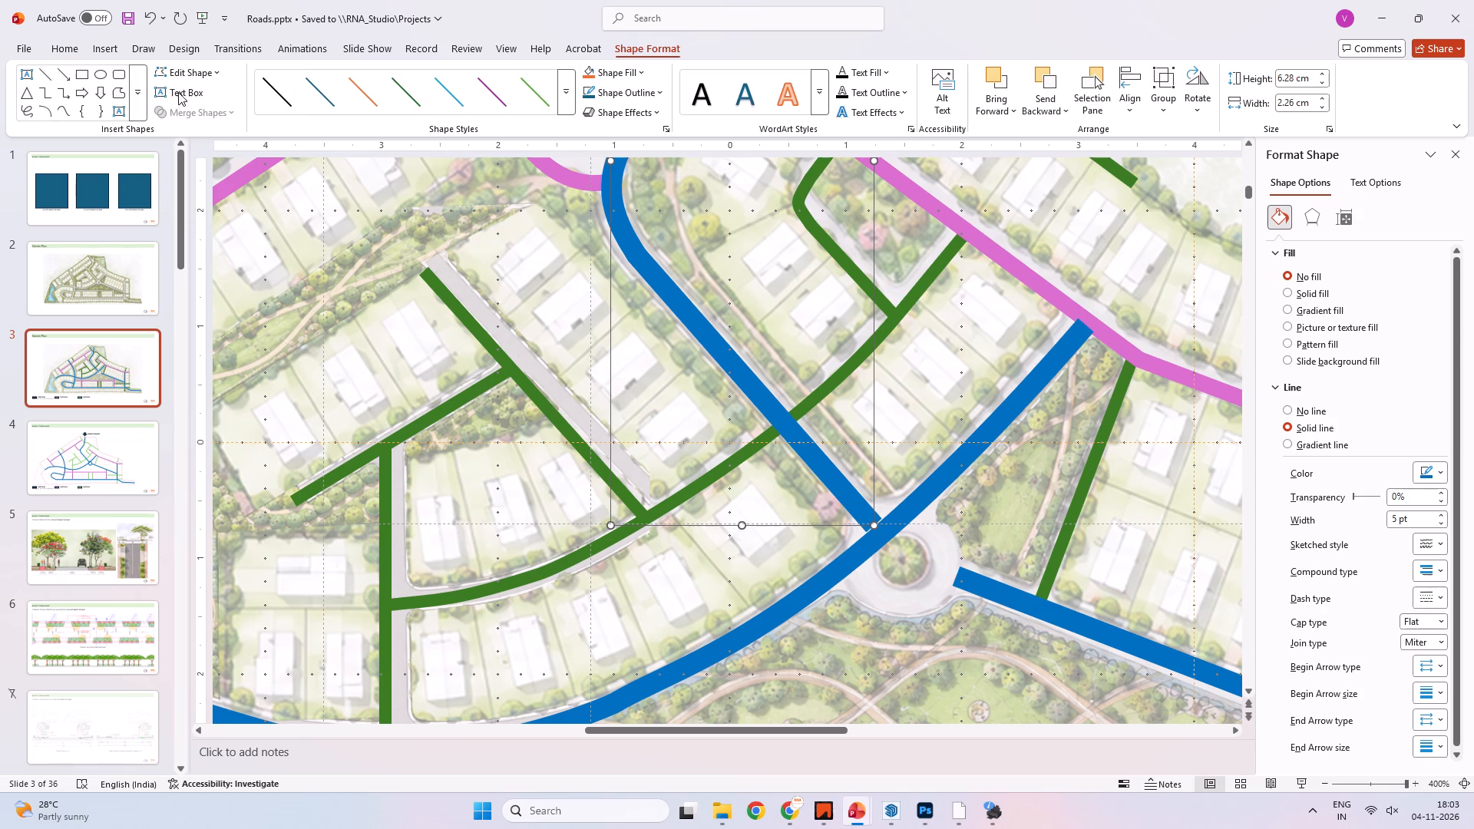
pyautogui.click(212, 76)
pyautogui.click(219, 115)
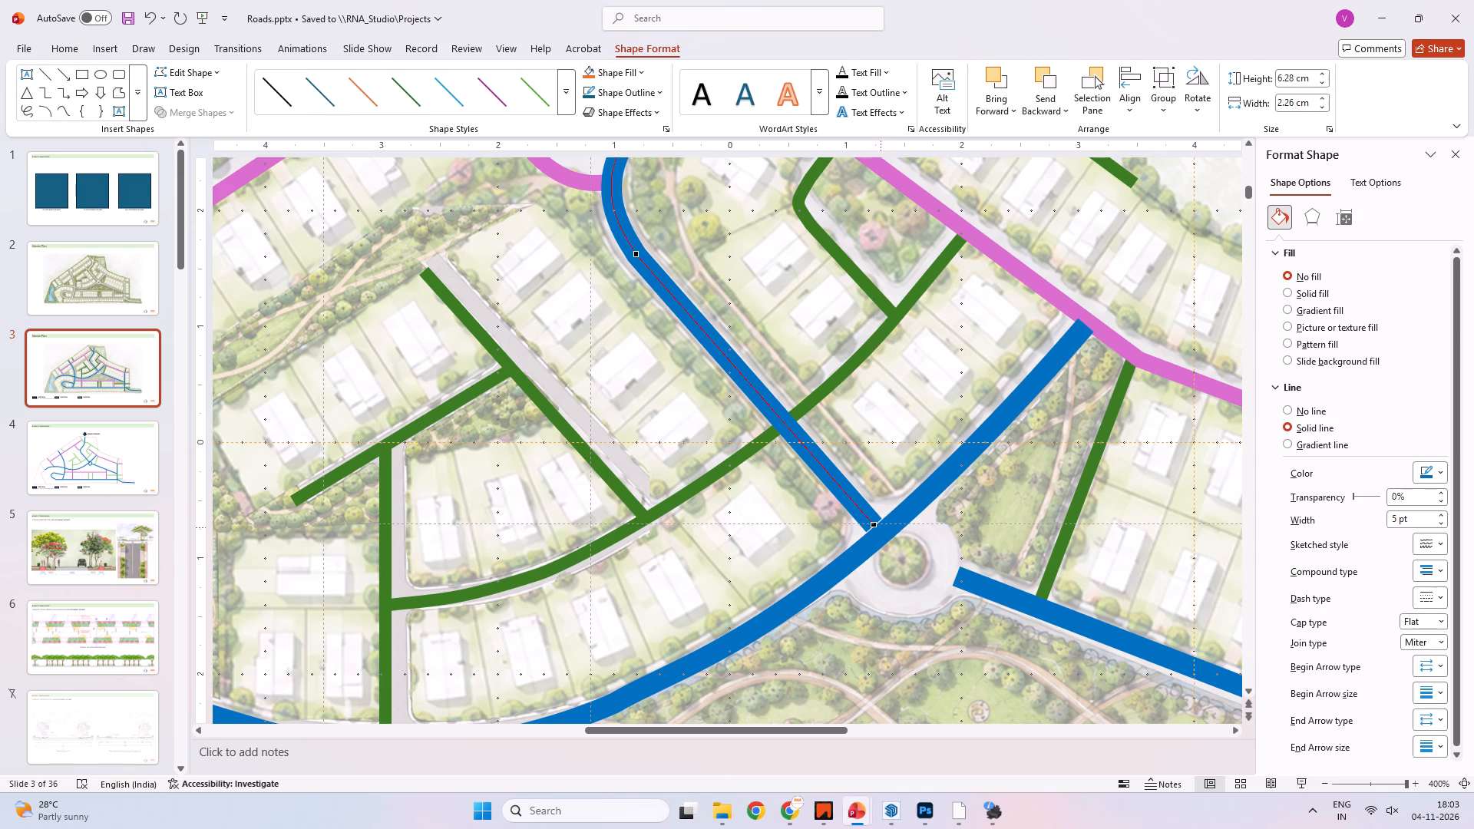
pyautogui.moveTo(873, 527); pyautogui.dragTo(904, 562)
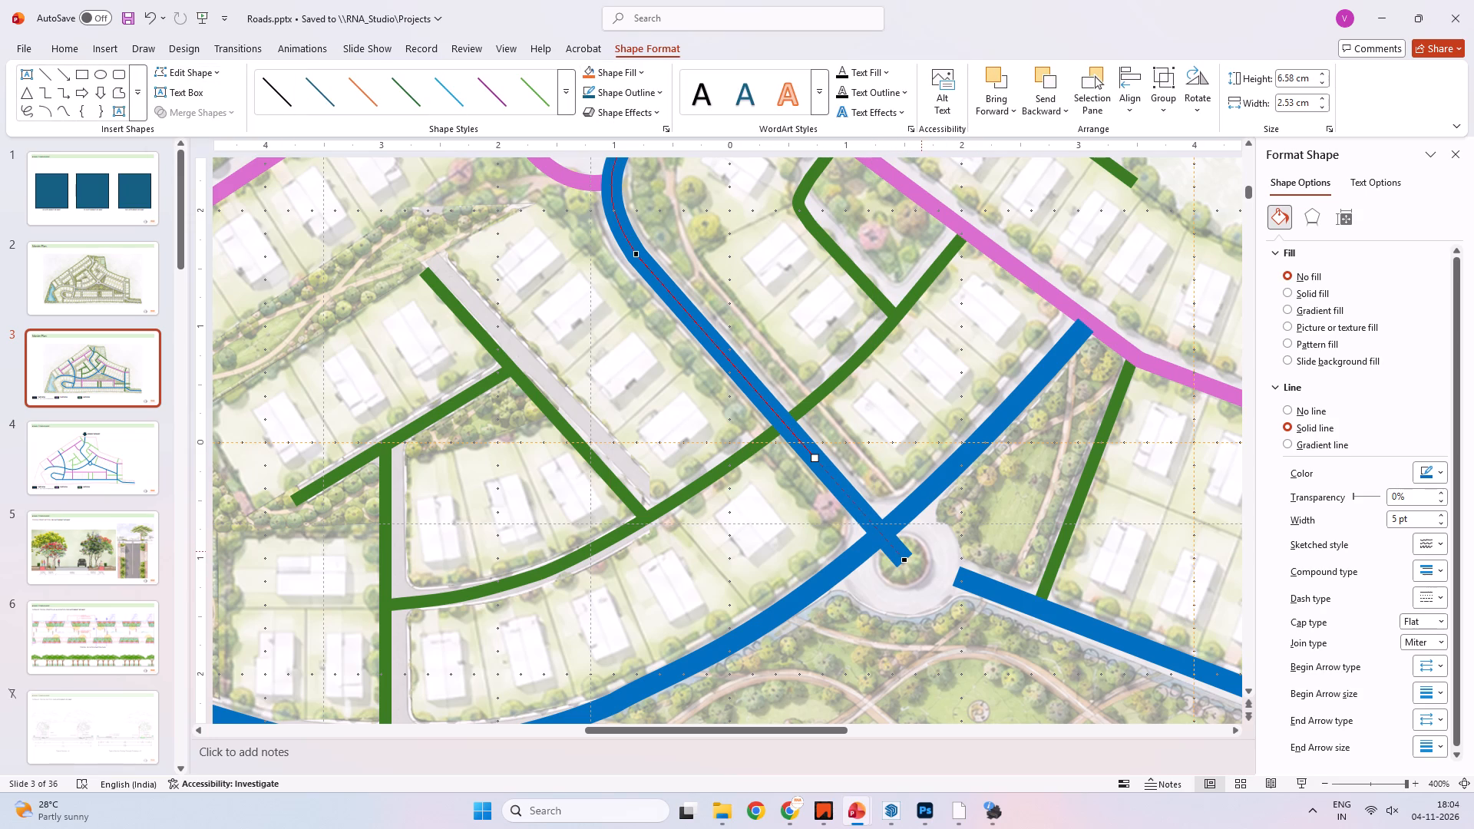
pyautogui.hotkey('ctrl', 'z')
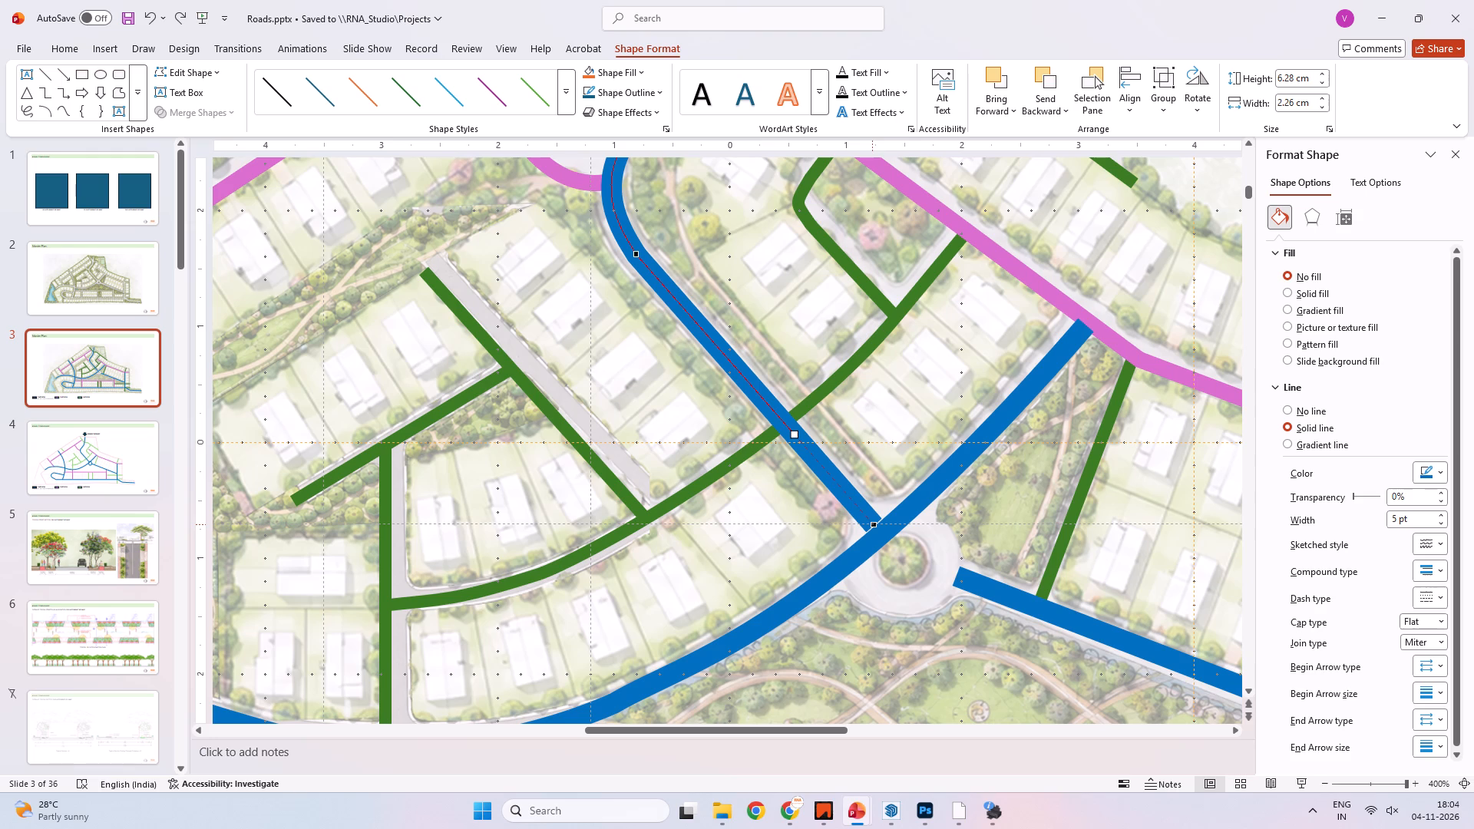
pyautogui.moveTo(874, 523); pyautogui.dragTo(884, 535)
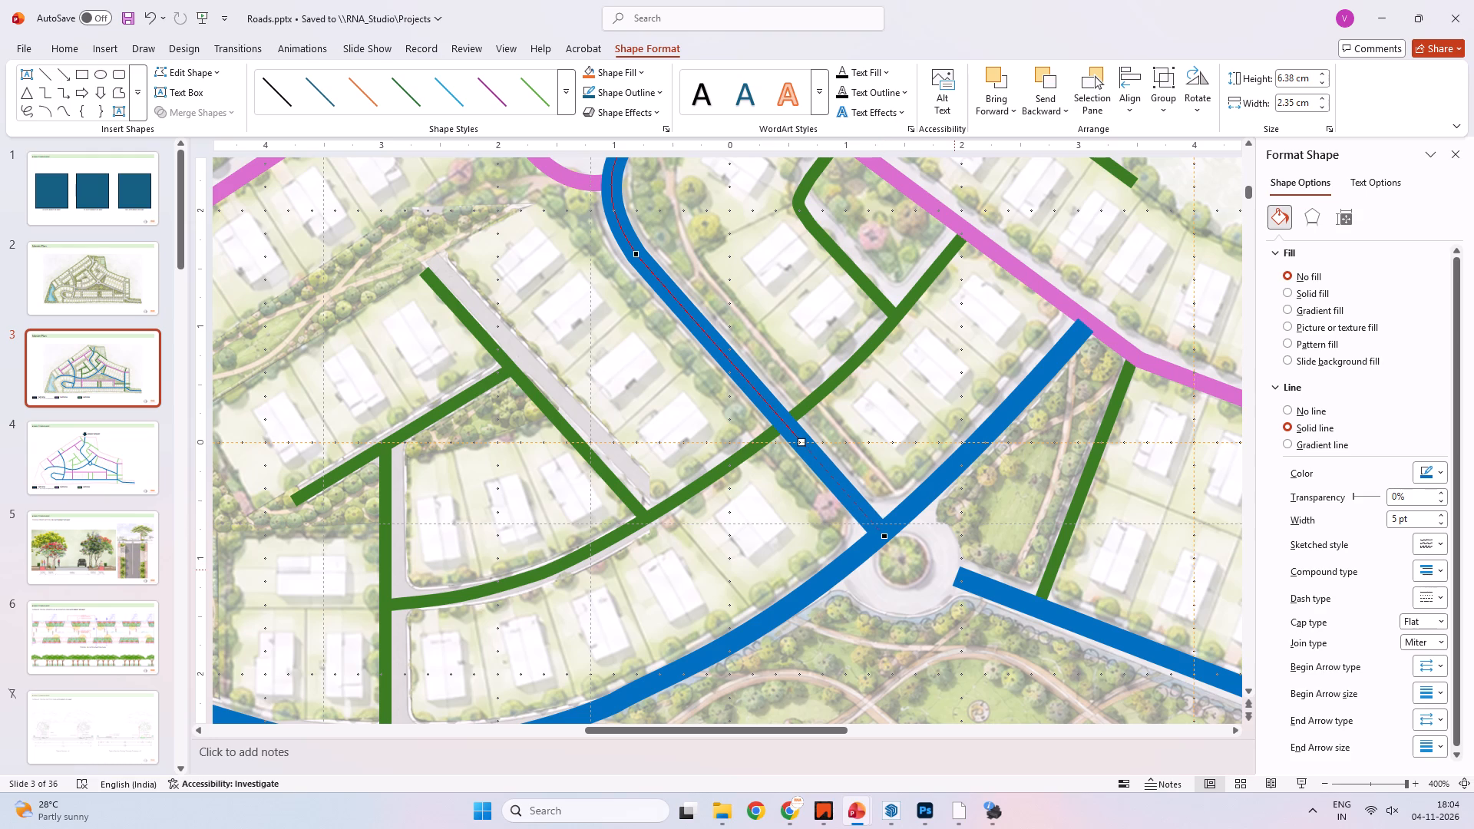
# Edit the points of the south-eastern blue 18 MTS road, extending its near end to the central junction and adjusting its curve to follow the road.
pyautogui.click(957, 574)
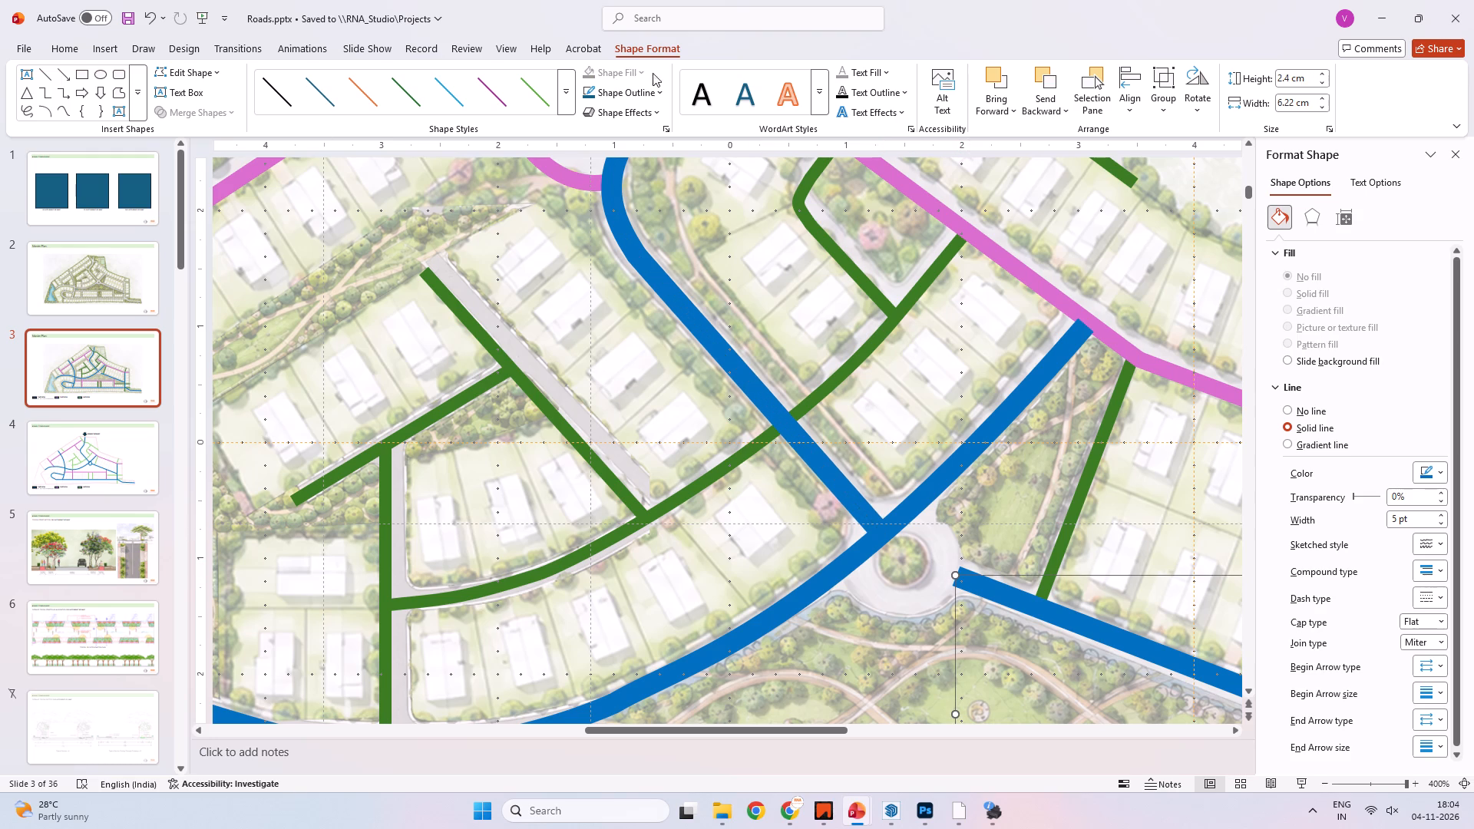
pyautogui.click(669, 52)
pyautogui.click(217, 77)
pyautogui.click(224, 123)
pyautogui.moveTo(955, 575); pyautogui.dragTo(882, 536)
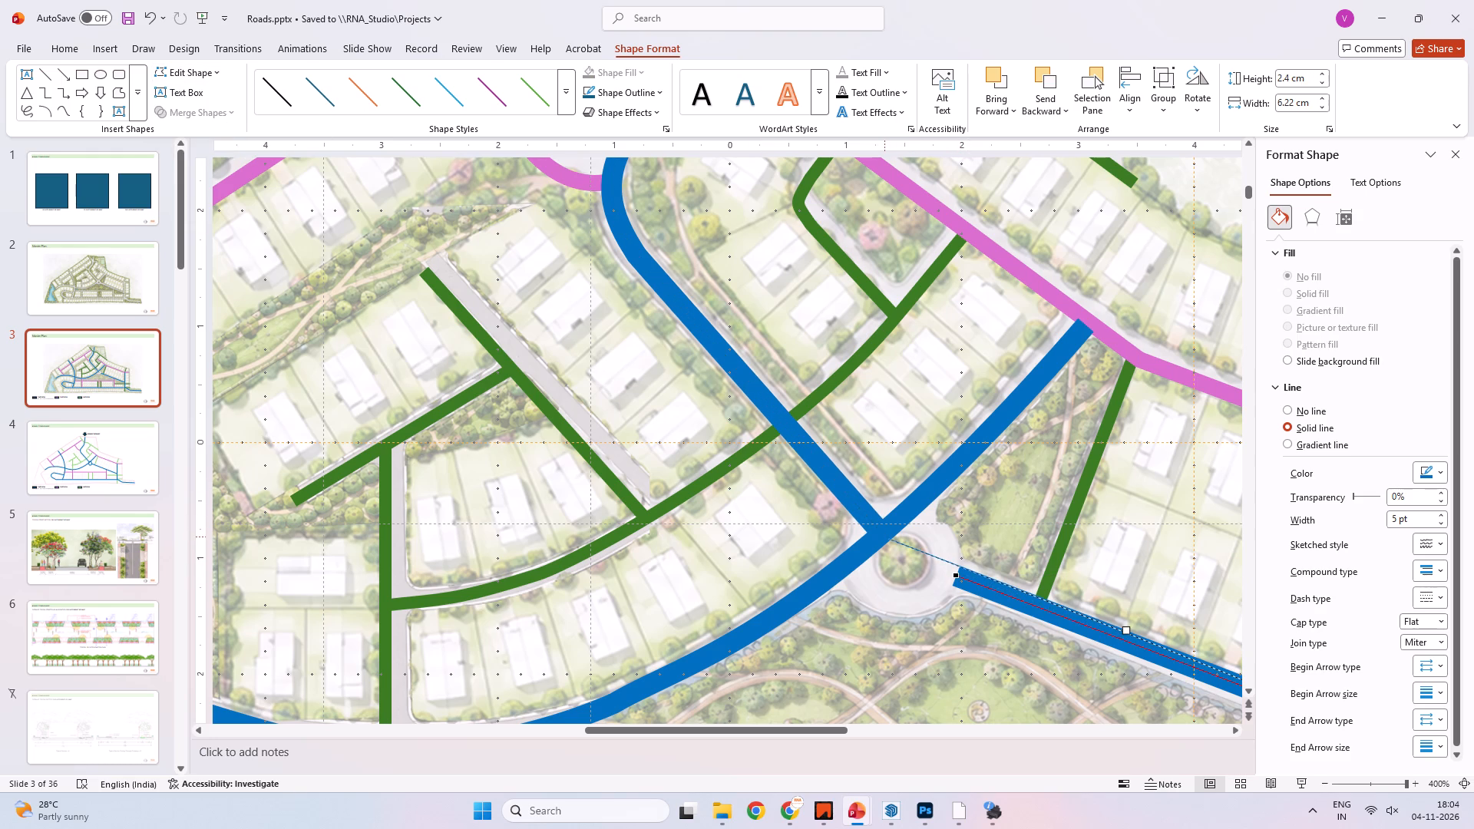
pyautogui.moveTo(882, 536); pyautogui.dragTo(878, 533)
pyautogui.moveTo(1120, 624); pyautogui.dragTo(1062, 619)
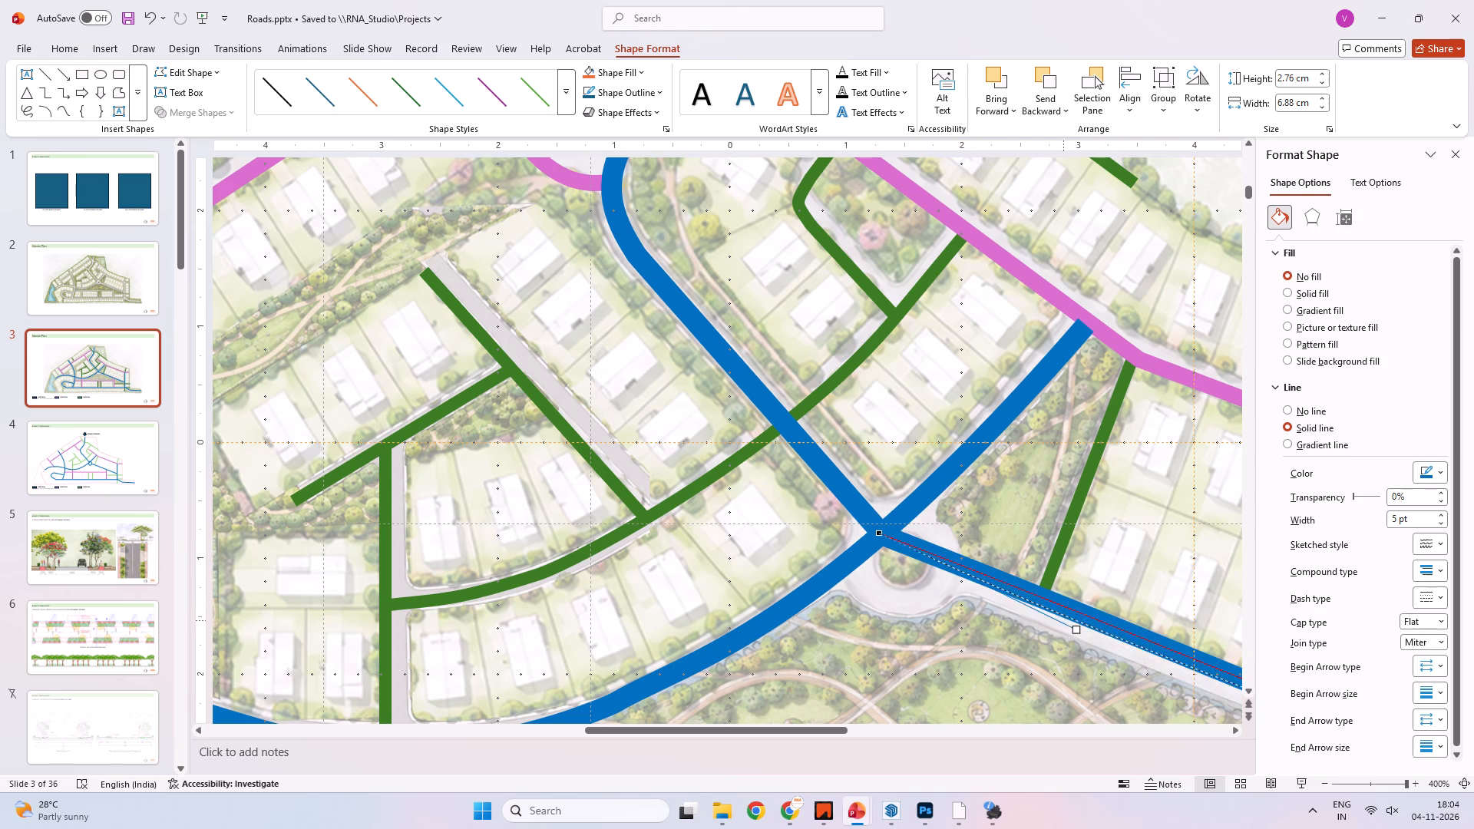
pyautogui.moveTo(1062, 619); pyautogui.dragTo(961, 586)
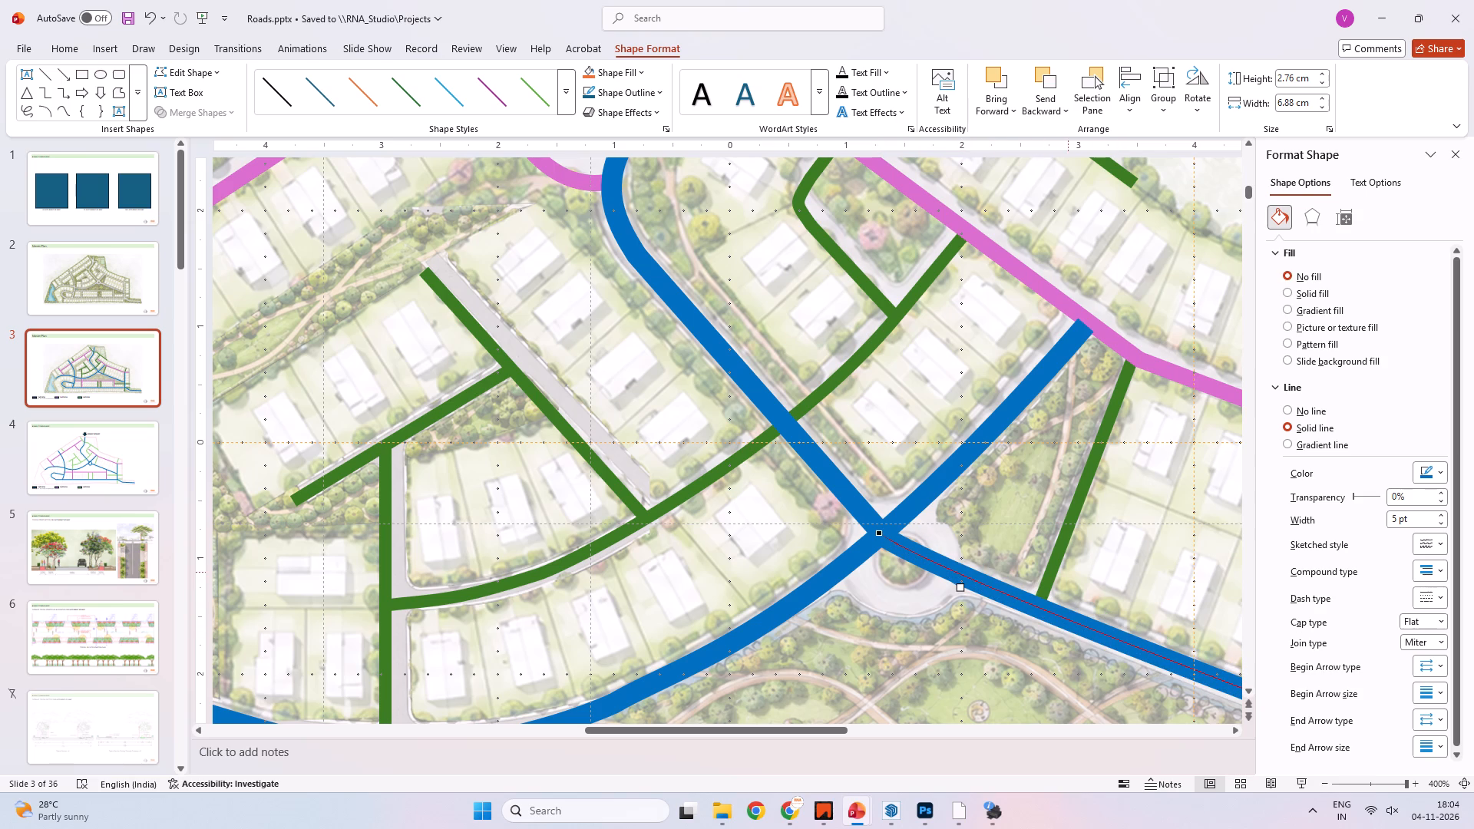
pyautogui.click(949, 526)
# Save the Roads presentation.
pyautogui.keyDown('alt'); pyautogui.scroll(-6, 948, 526); pyautogui.keyUp('alt')
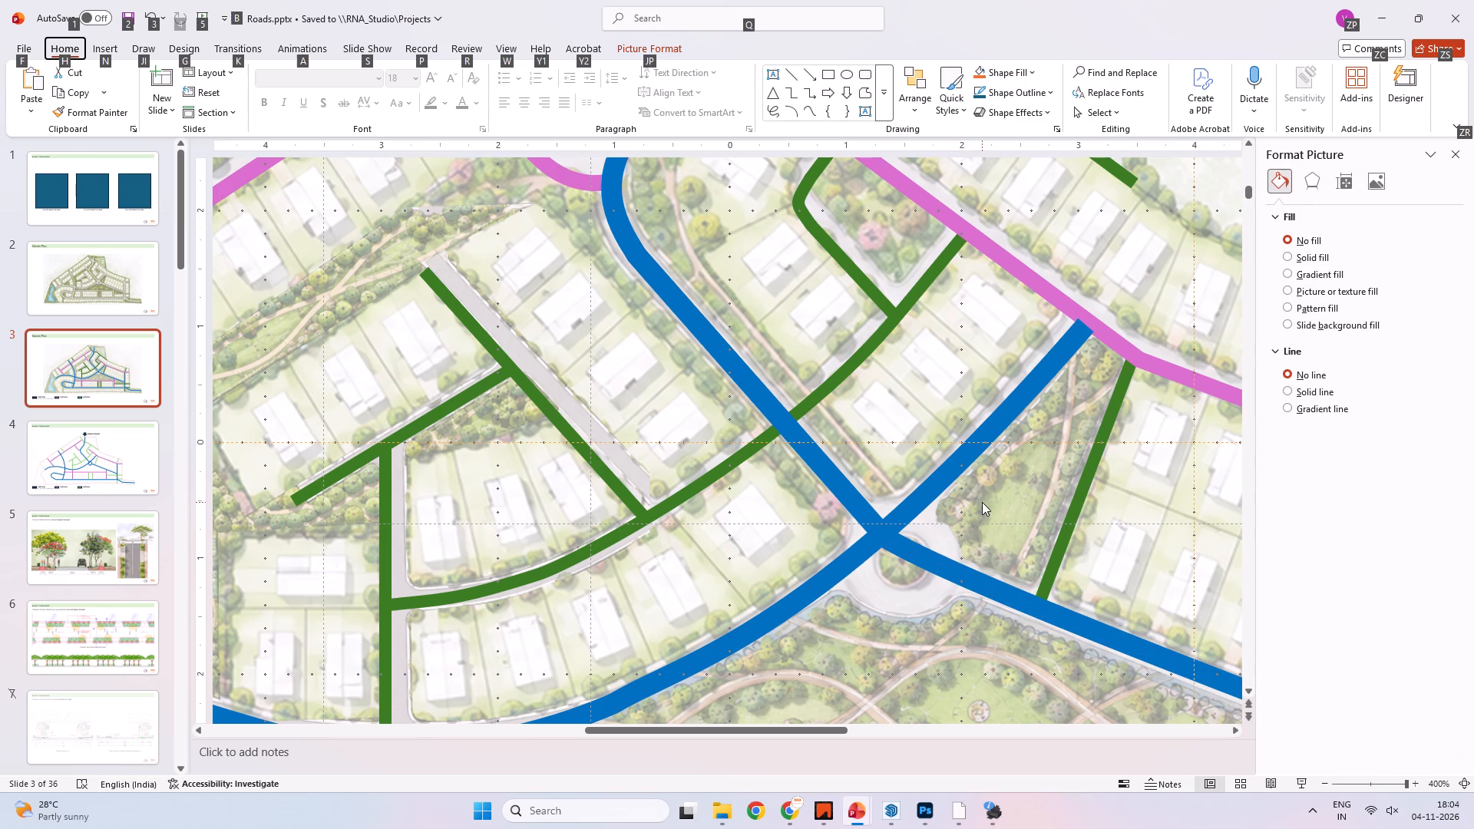
pyautogui.keyDown('ctrl'); pyautogui.scroll(-5, 982, 502); pyautogui.keyUp('ctrl')
pyautogui.click(966, 285)
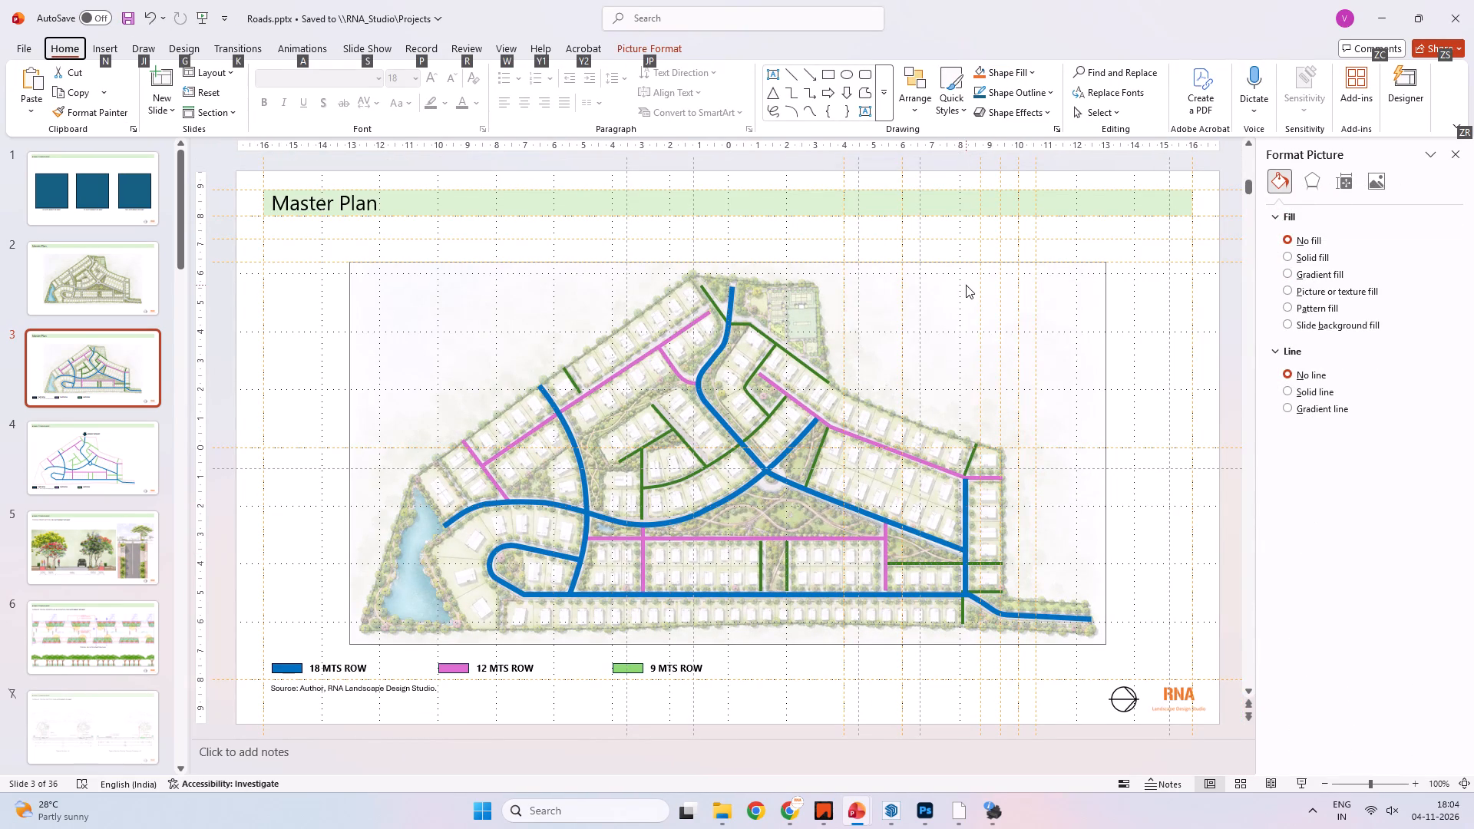
pyautogui.hotkey('ctrl', 's')
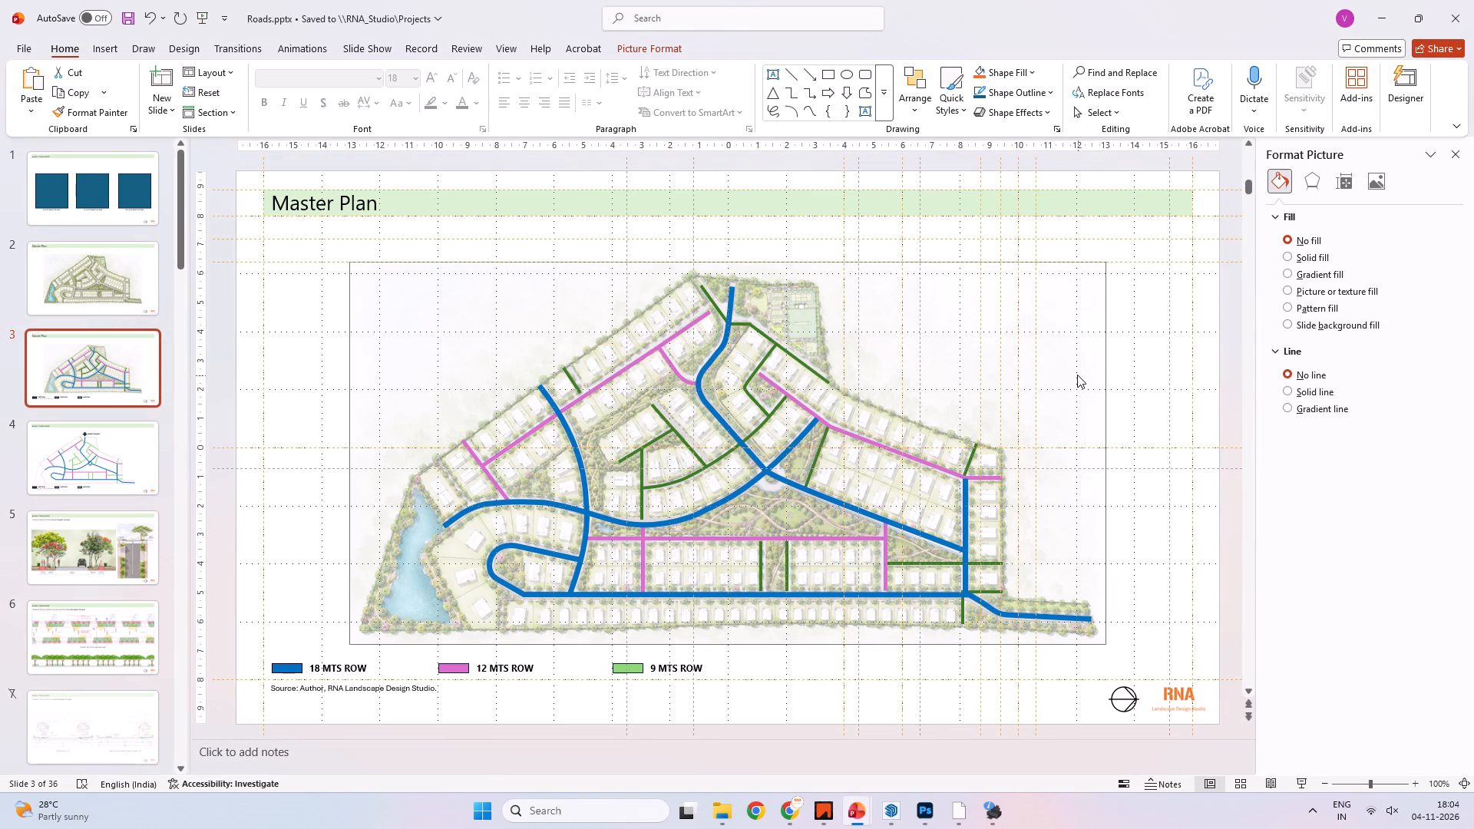
# Select all the road lines over the plan and regroup them into one object.
pyautogui.click(1189, 387)
pyautogui.click(626, 437)
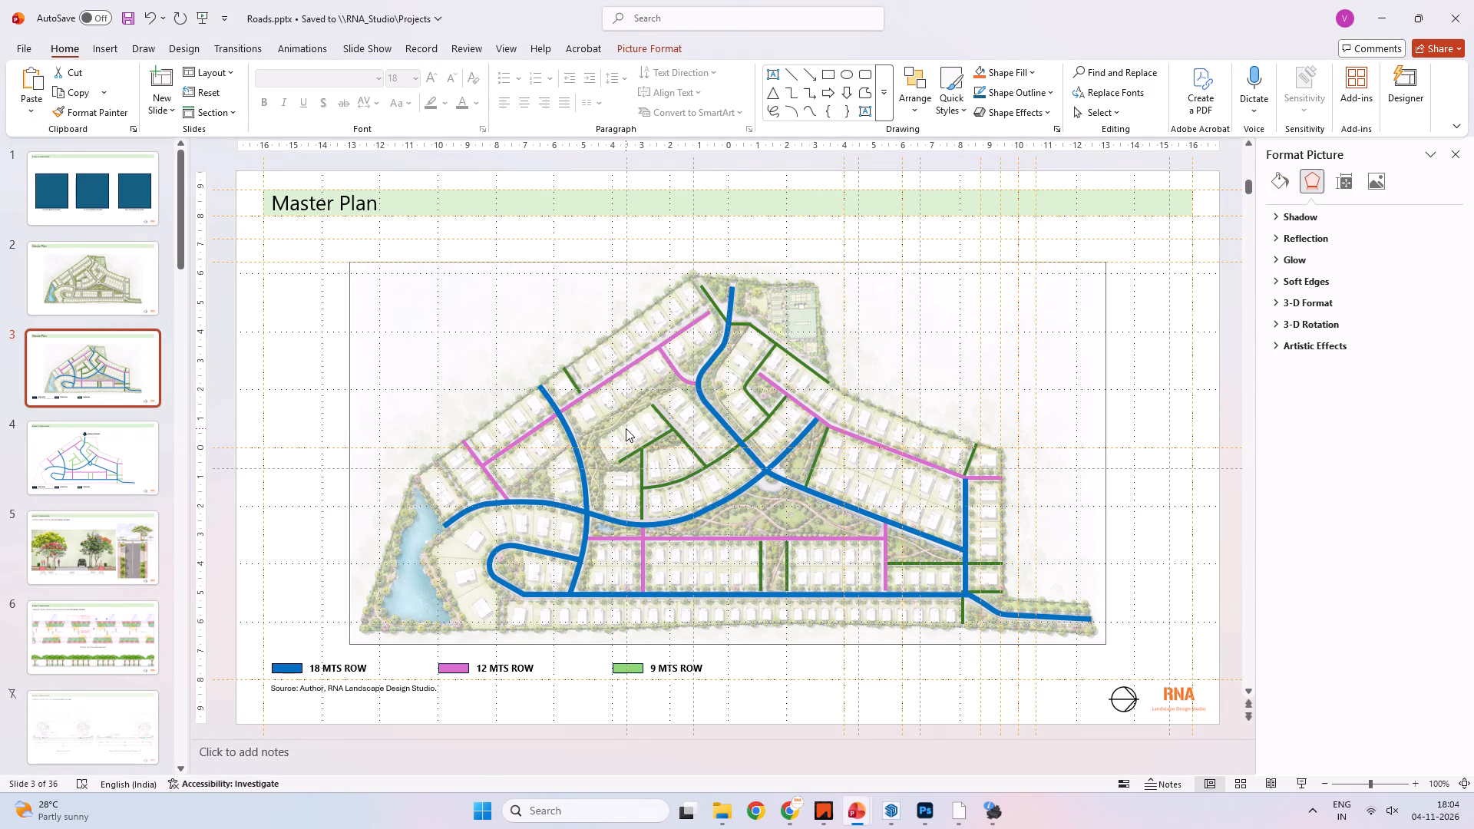
pyautogui.click(272, 272)
pyautogui.moveTo(221, 234); pyautogui.dragTo(1194, 652)
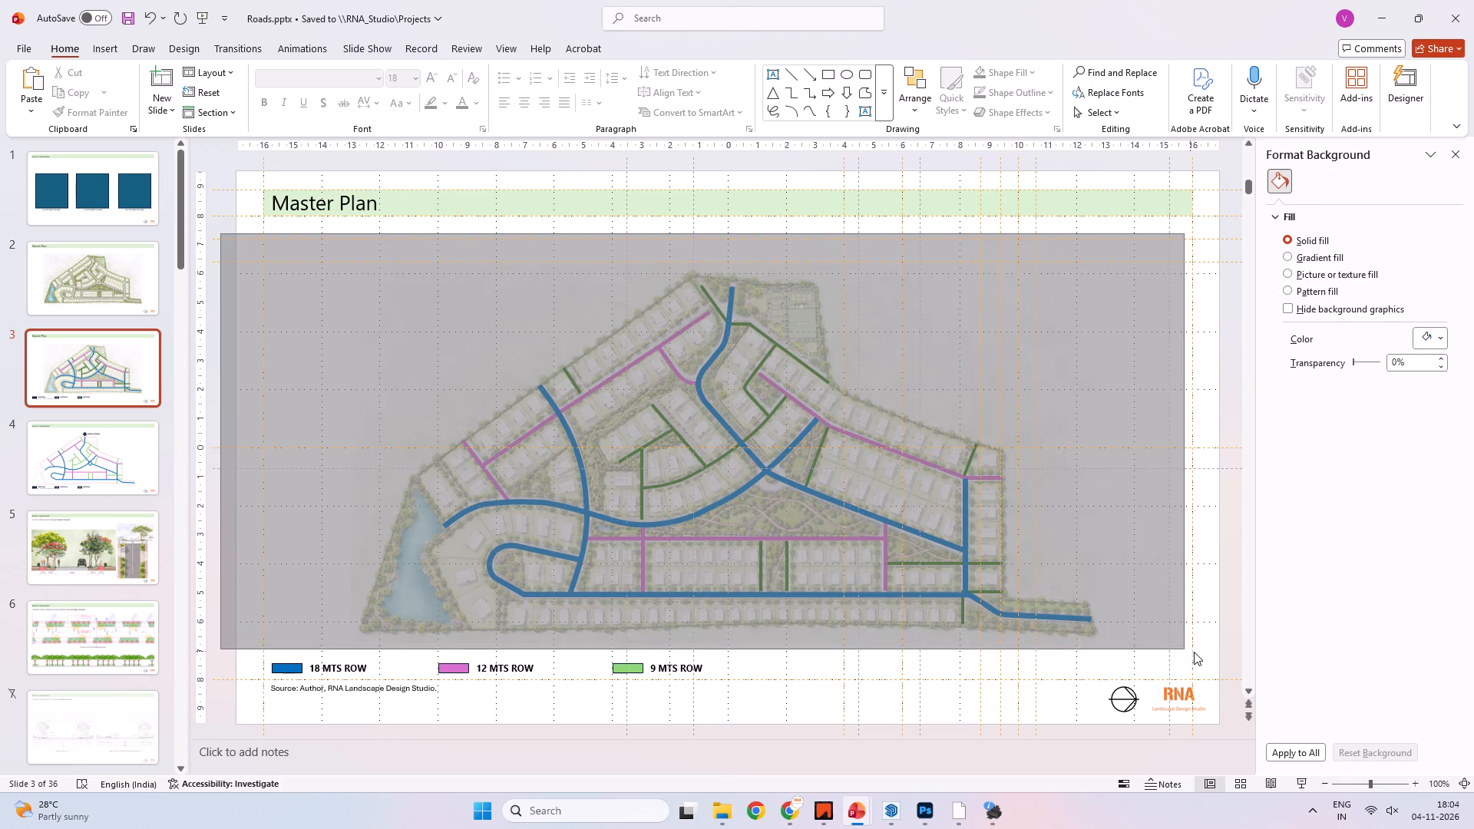
pyautogui.moveTo(1194, 652); pyautogui.dragTo(1198, 652)
pyautogui.rightClick(970, 429)
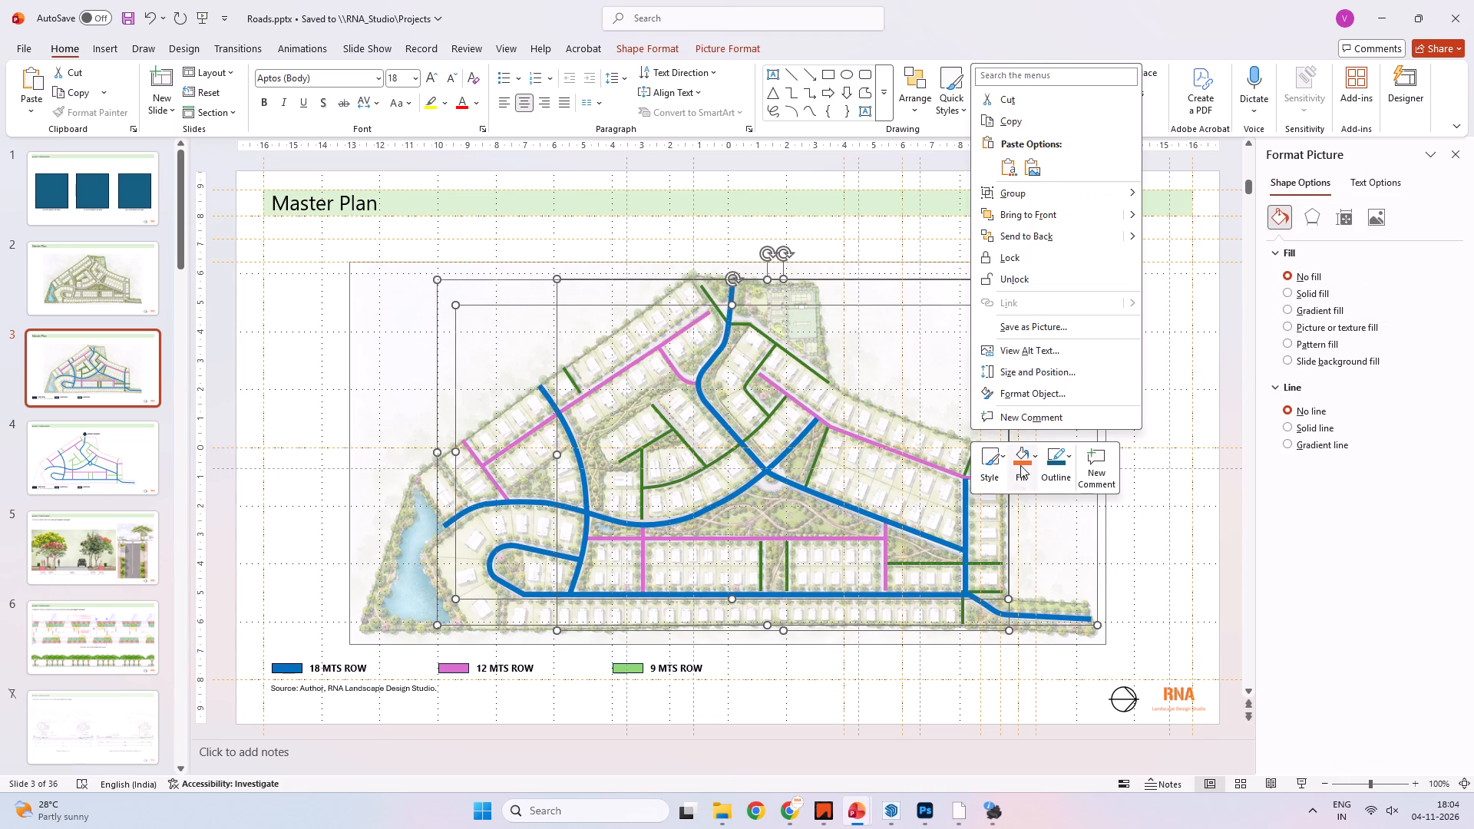
pyautogui.click(1023, 197)
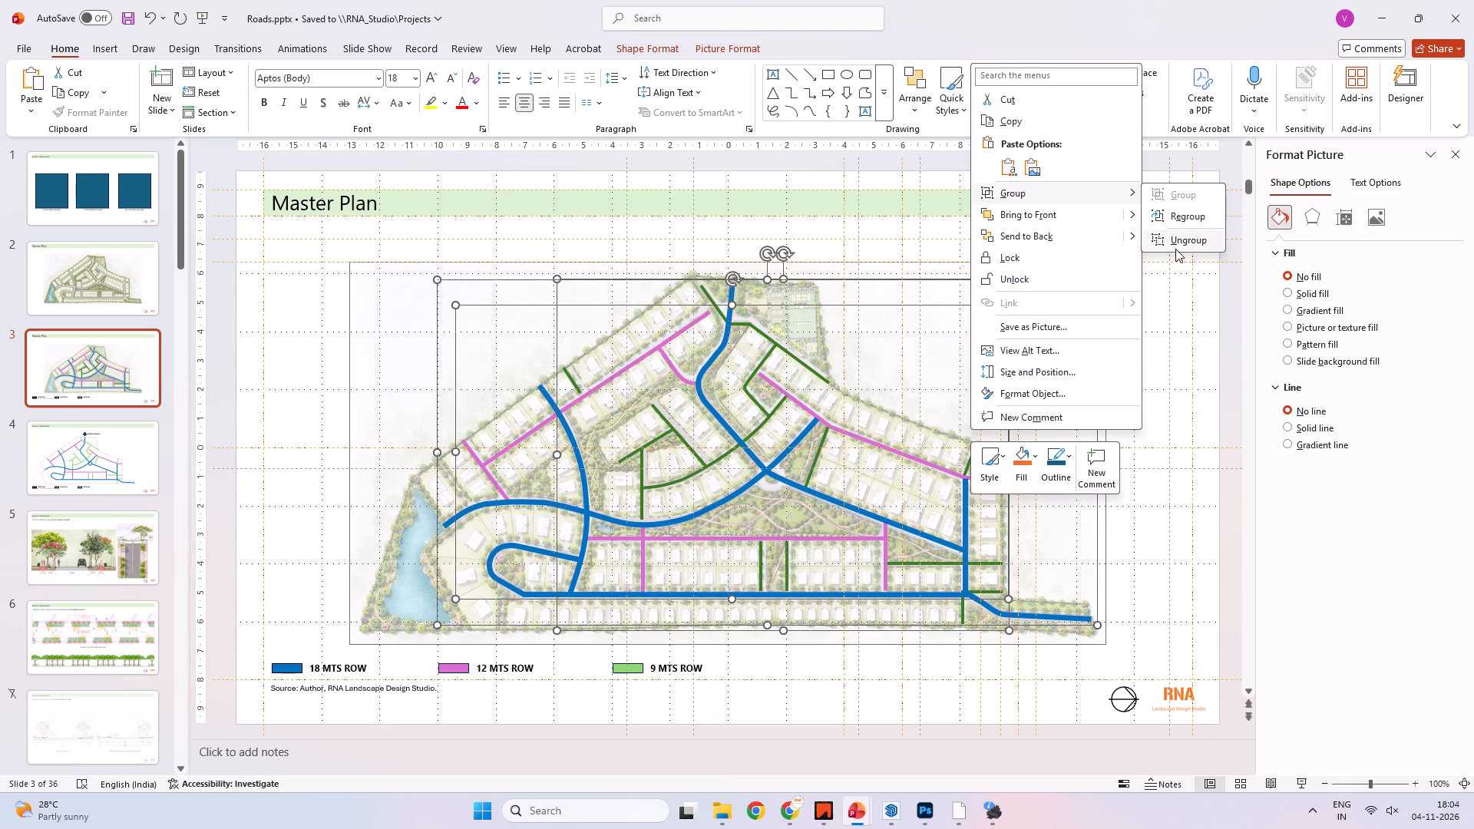
pyautogui.click(1183, 214)
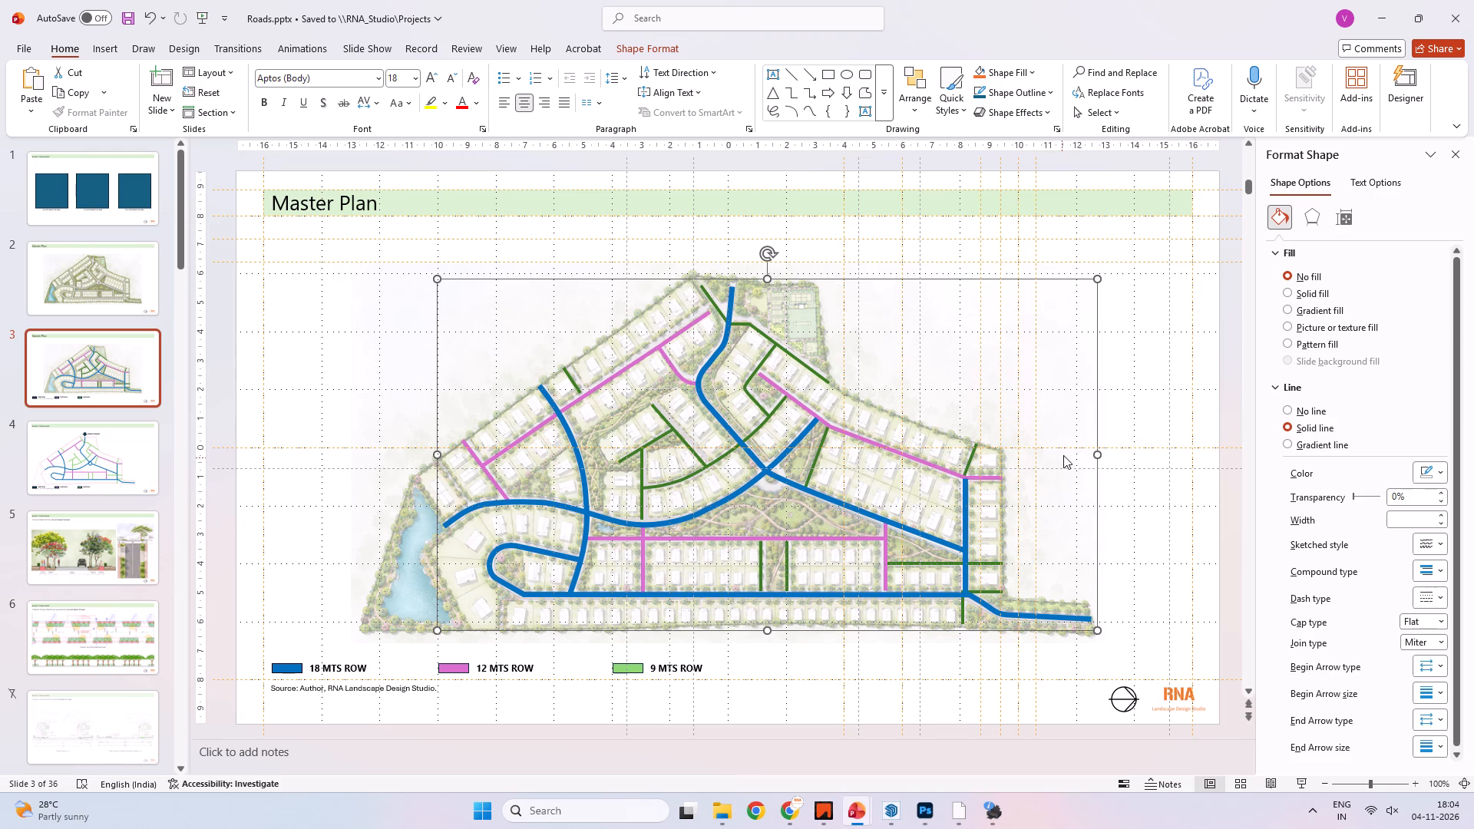
pyautogui.press('Escape')
pyautogui.click(1139, 414)
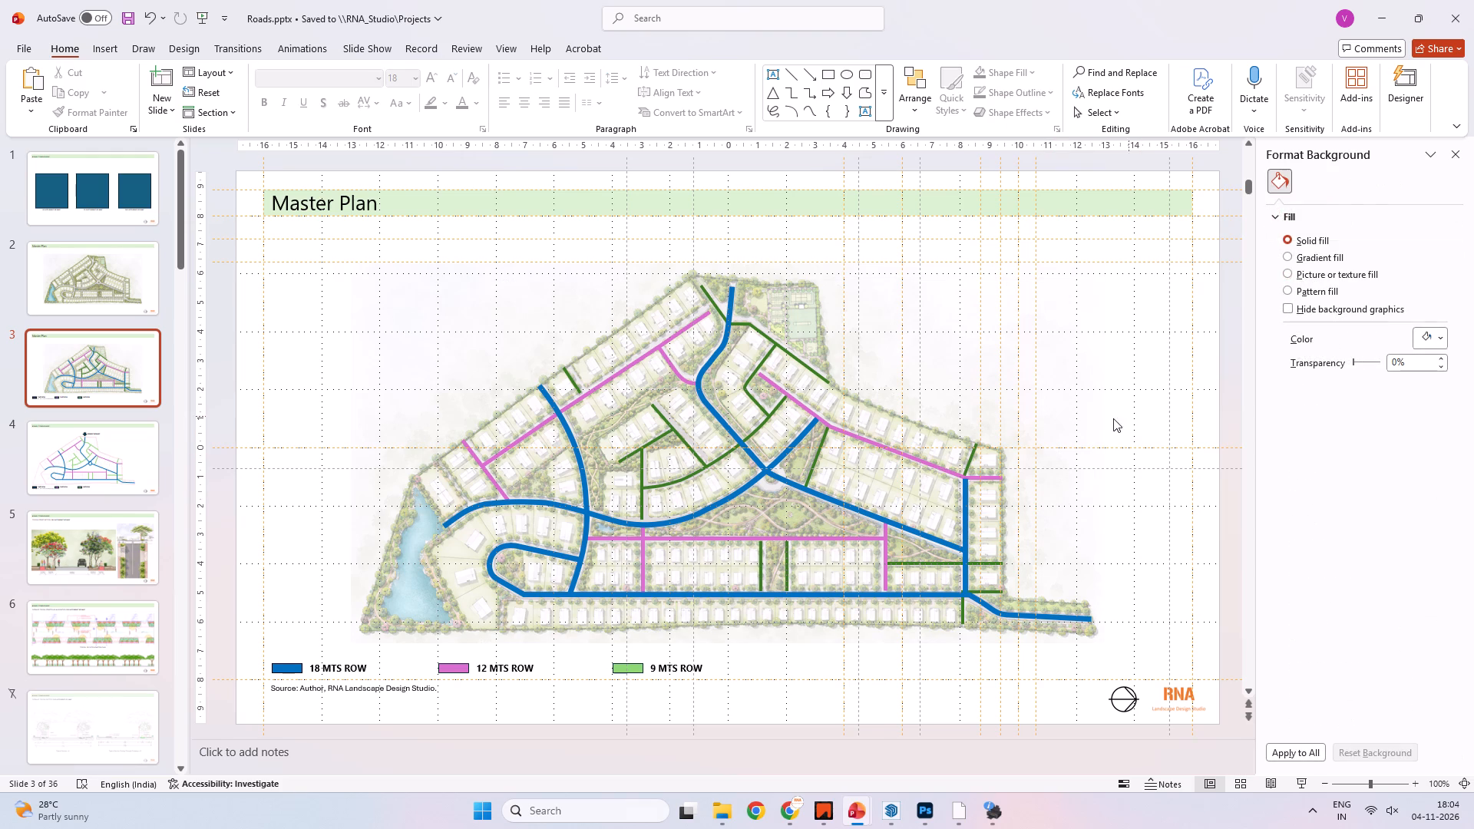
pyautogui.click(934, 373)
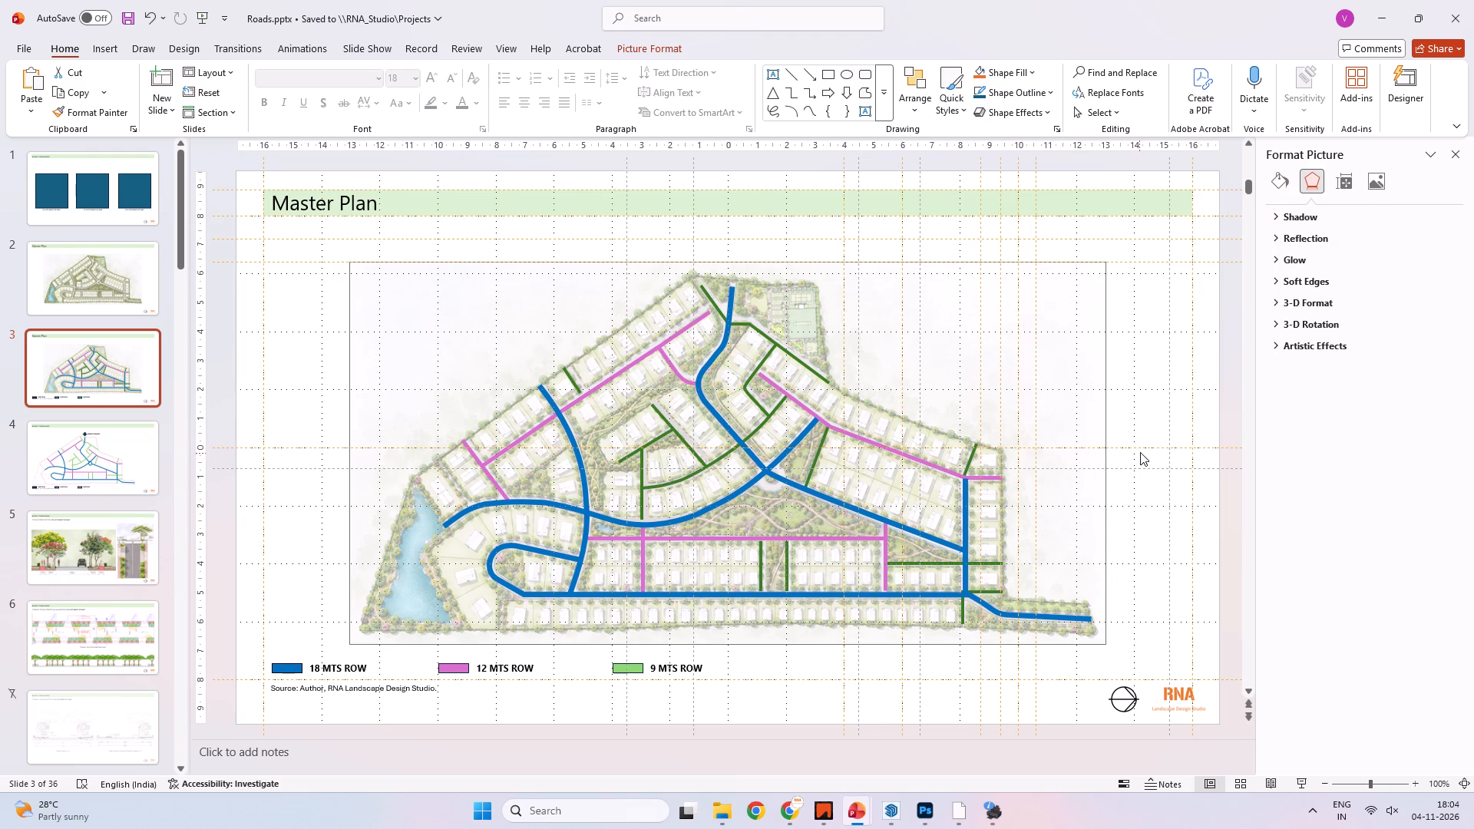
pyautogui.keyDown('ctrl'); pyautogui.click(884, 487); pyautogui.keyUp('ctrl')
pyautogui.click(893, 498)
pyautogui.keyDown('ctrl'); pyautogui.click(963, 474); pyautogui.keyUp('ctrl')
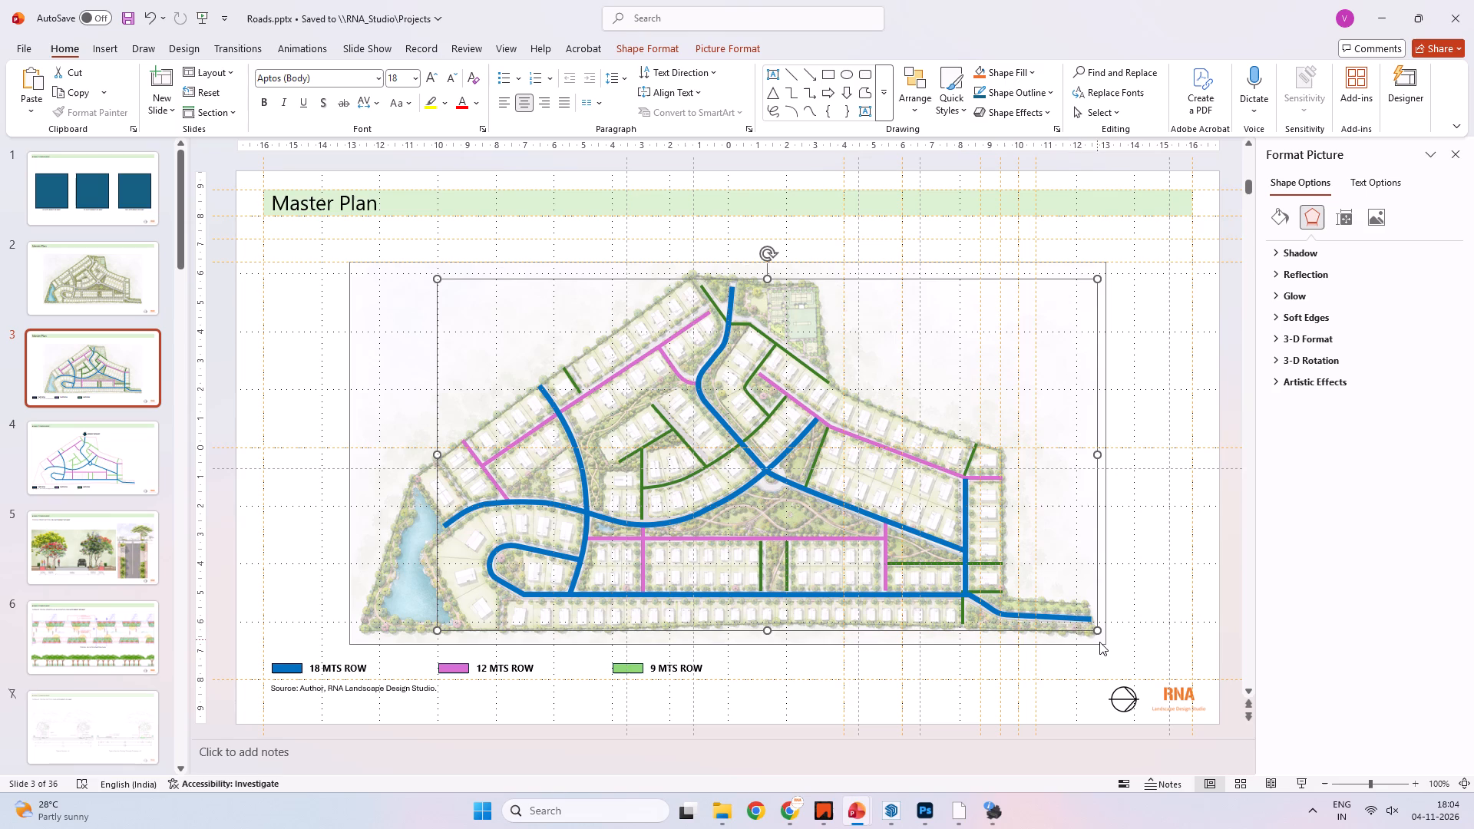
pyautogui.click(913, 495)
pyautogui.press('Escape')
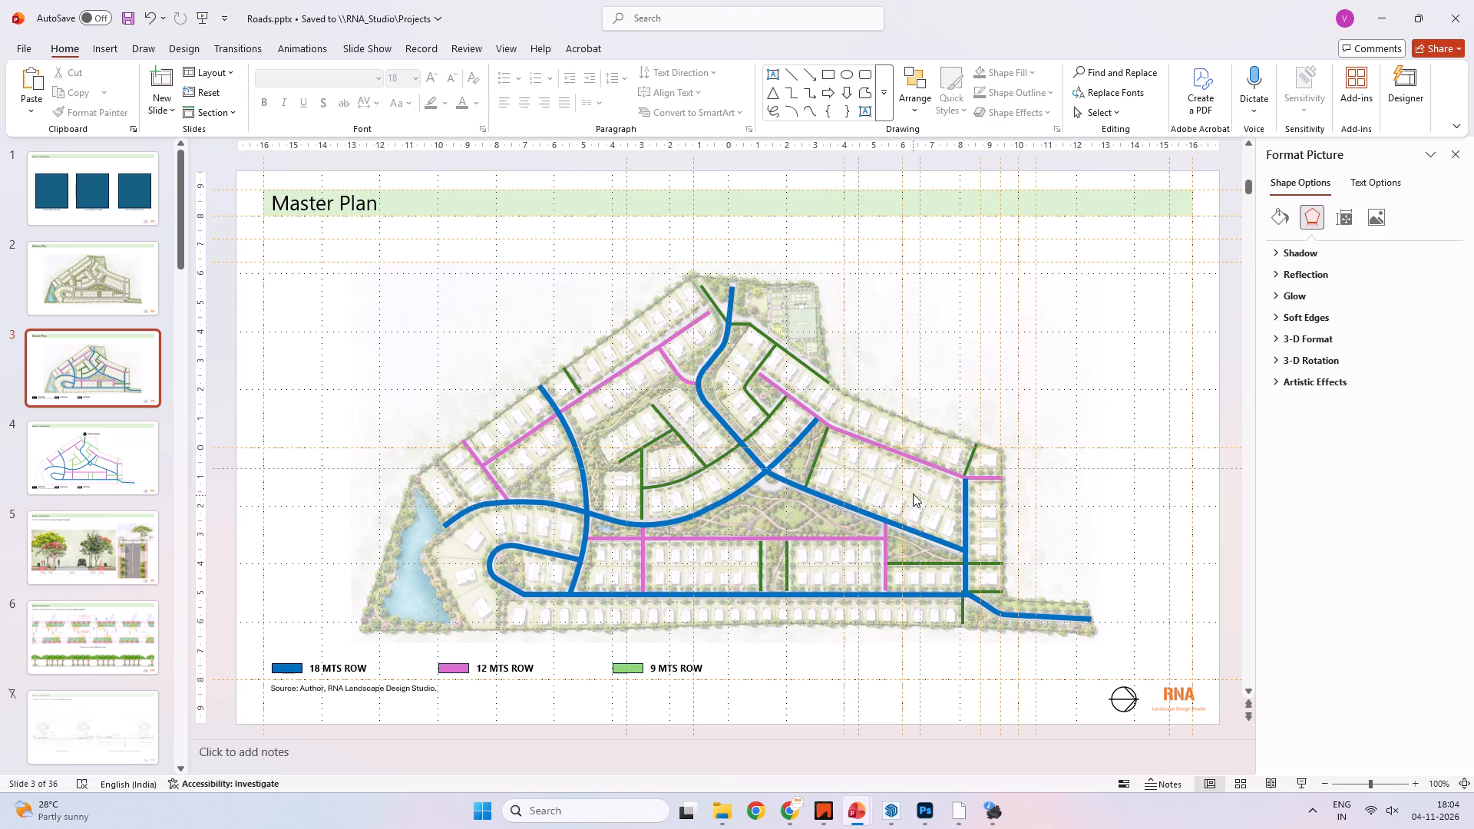
# Unlock the faded master plan picture.
pyautogui.click(913, 484)
pyautogui.rightClick(913, 484)
pyautogui.click(961, 335)
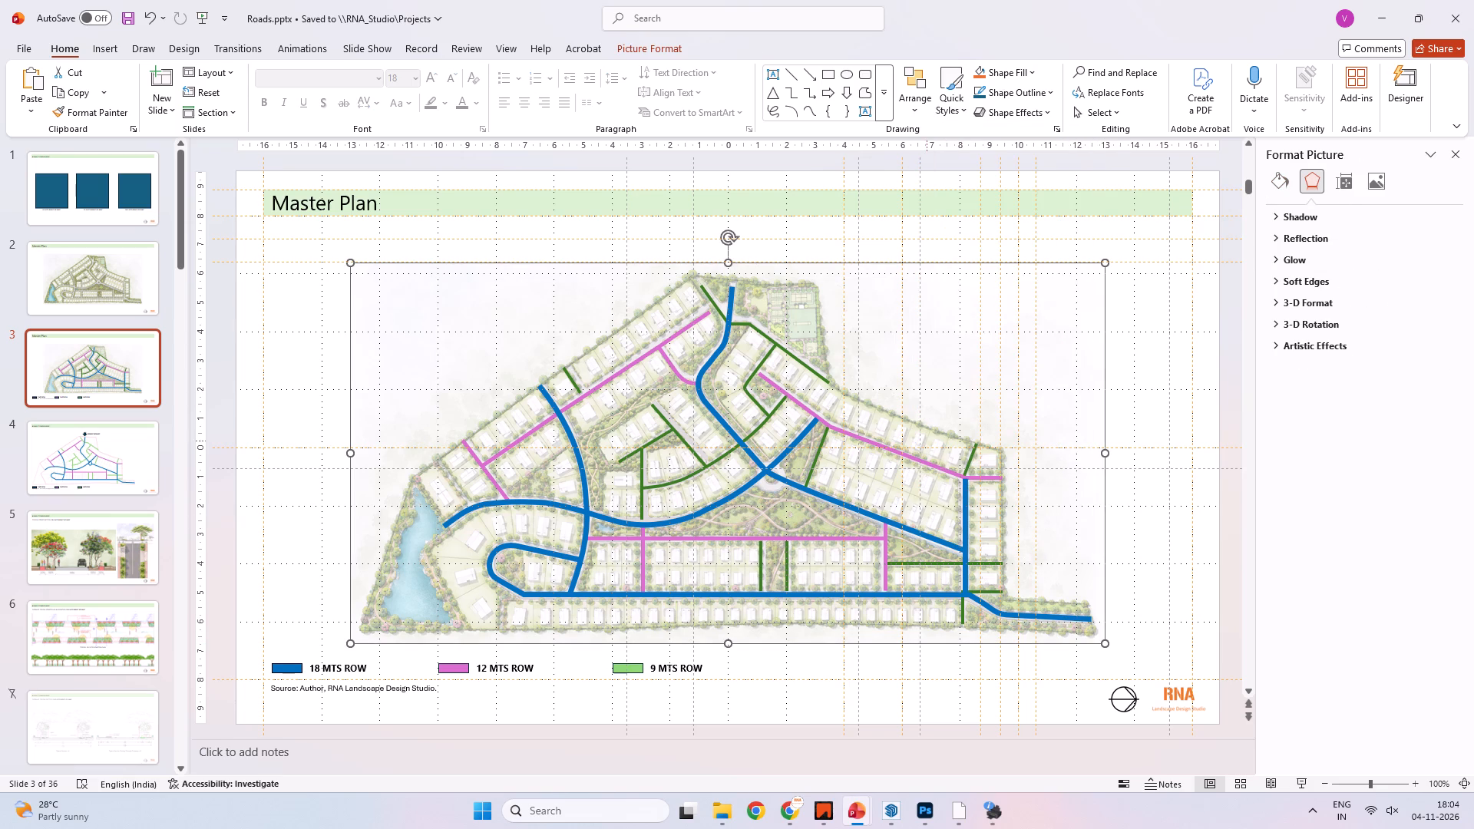
# Group the faded master plan picture with the road-line group.
pyautogui.keyDown('ctrl'); pyautogui.click(965, 487); pyautogui.keyUp('ctrl')
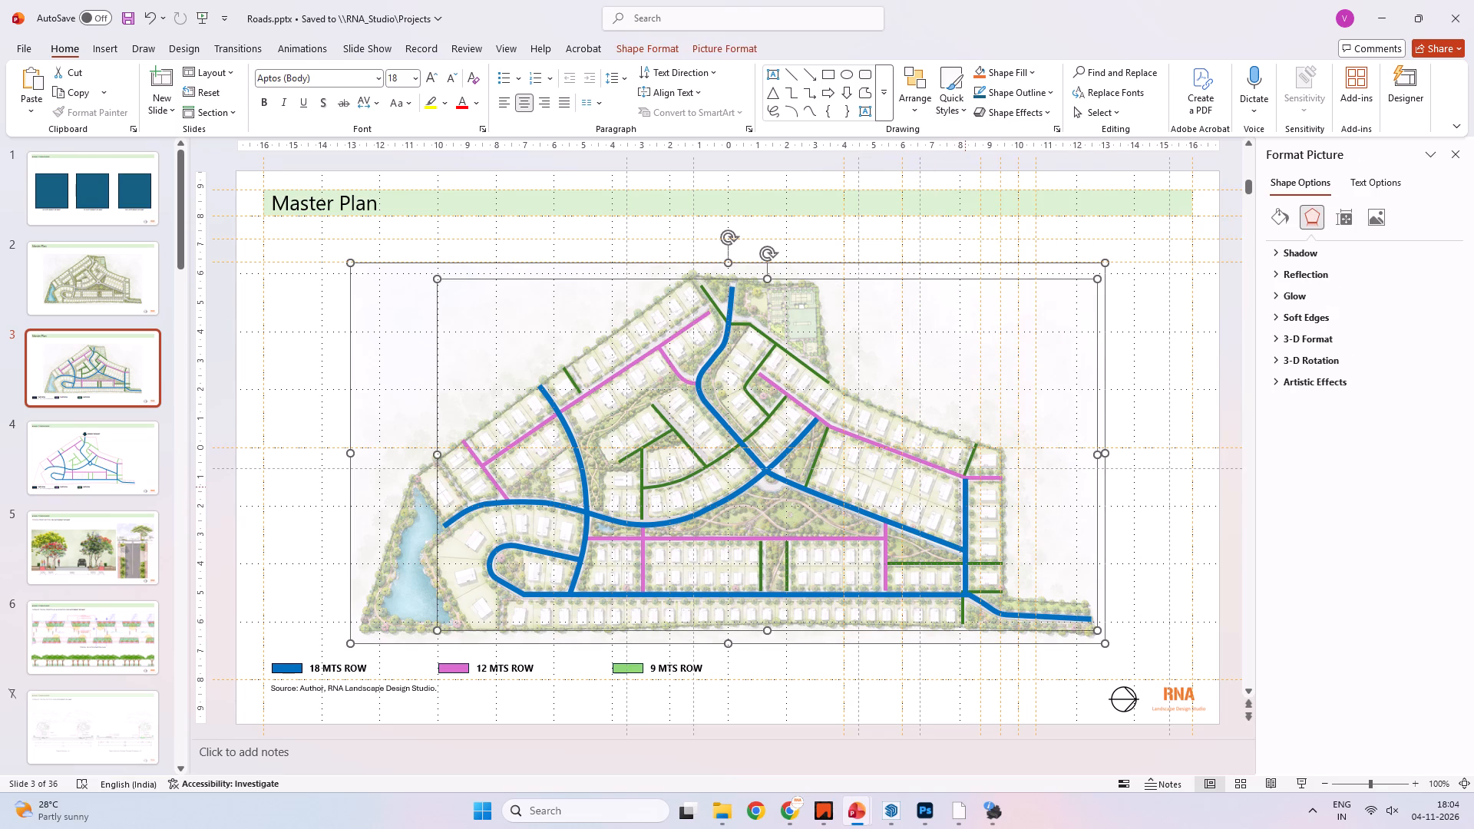
pyautogui.rightClick(965, 487)
pyautogui.click(1166, 277)
pyautogui.click(1134, 659)
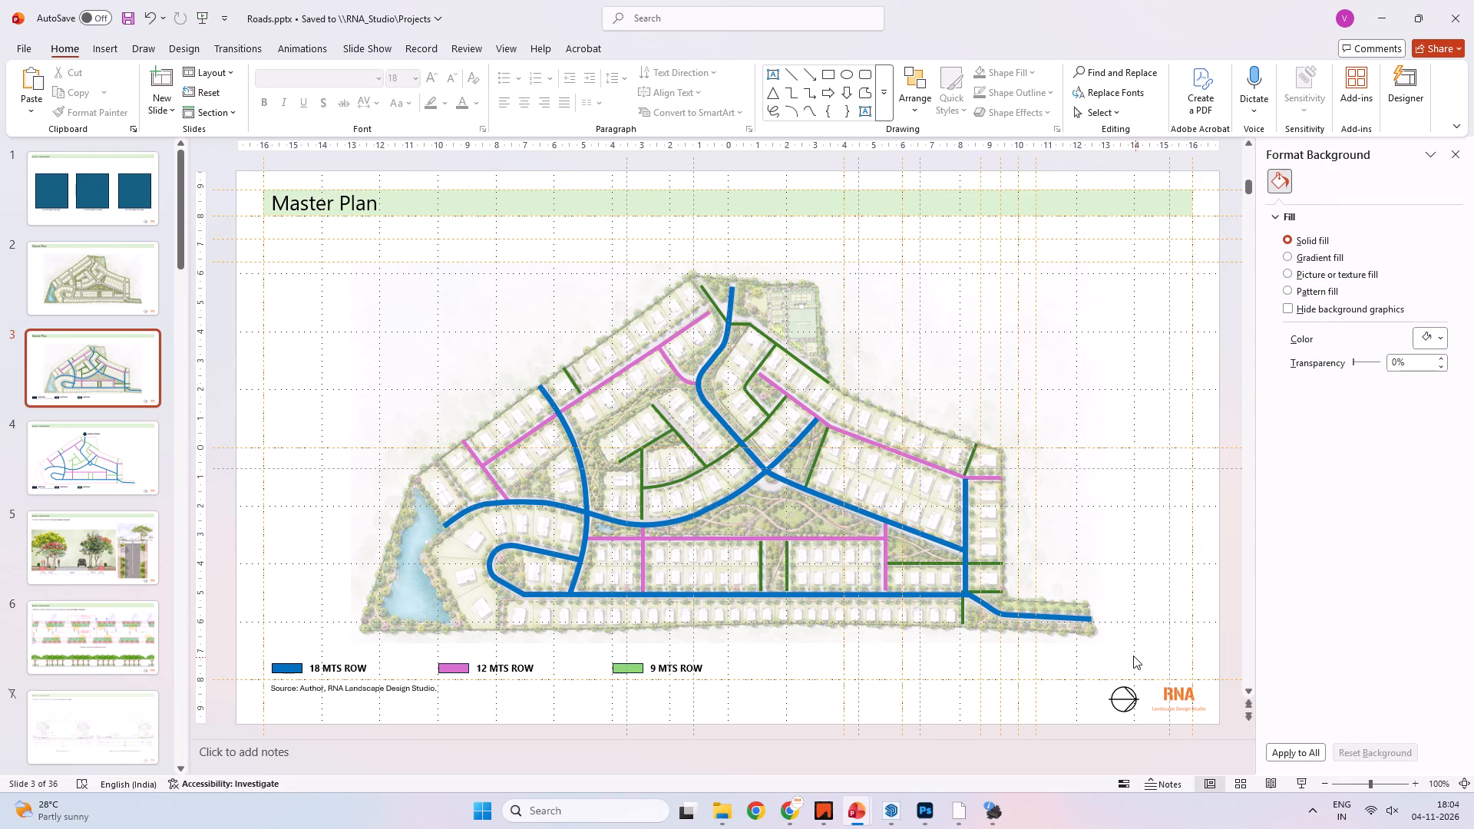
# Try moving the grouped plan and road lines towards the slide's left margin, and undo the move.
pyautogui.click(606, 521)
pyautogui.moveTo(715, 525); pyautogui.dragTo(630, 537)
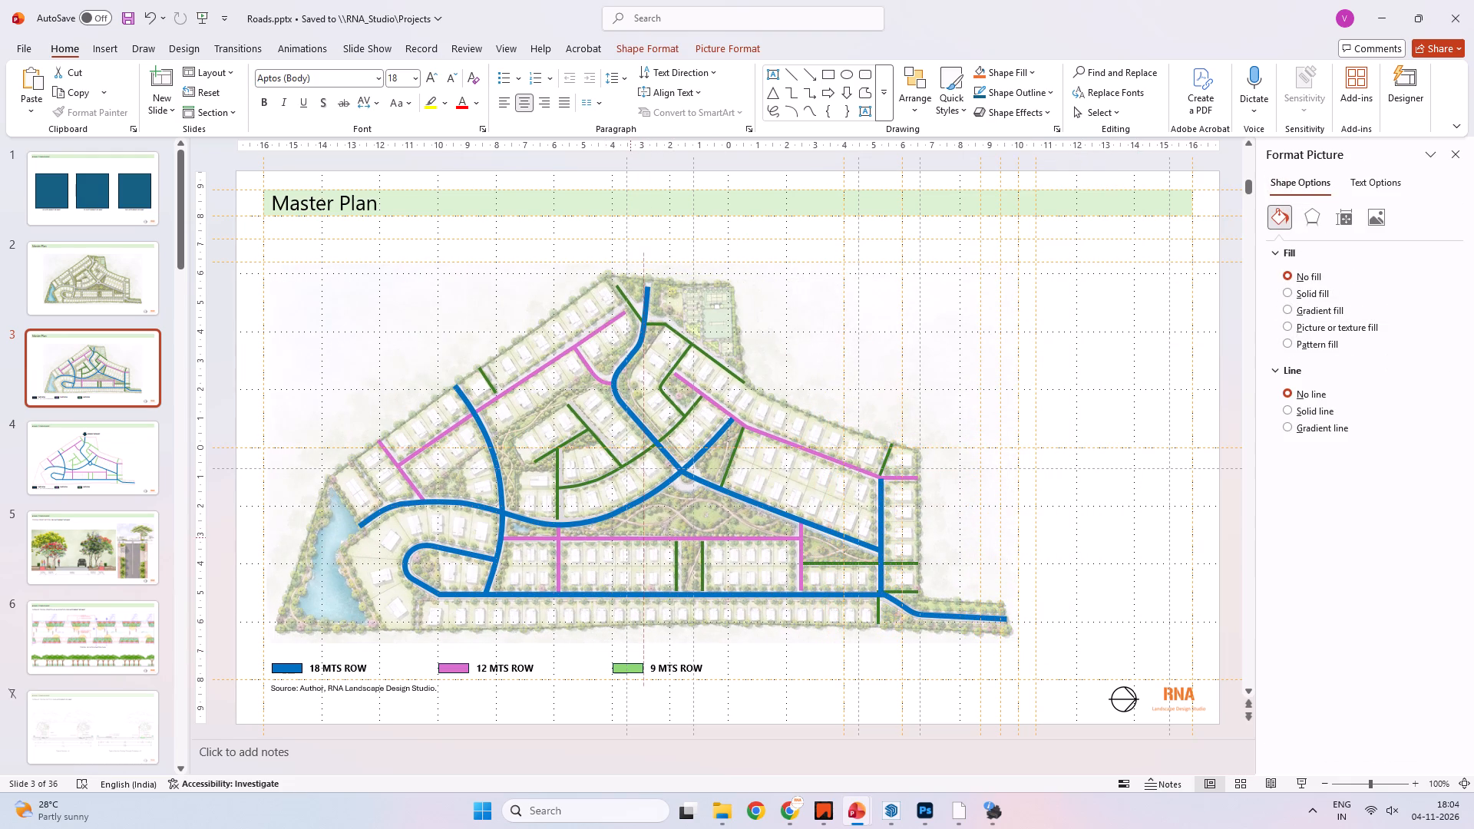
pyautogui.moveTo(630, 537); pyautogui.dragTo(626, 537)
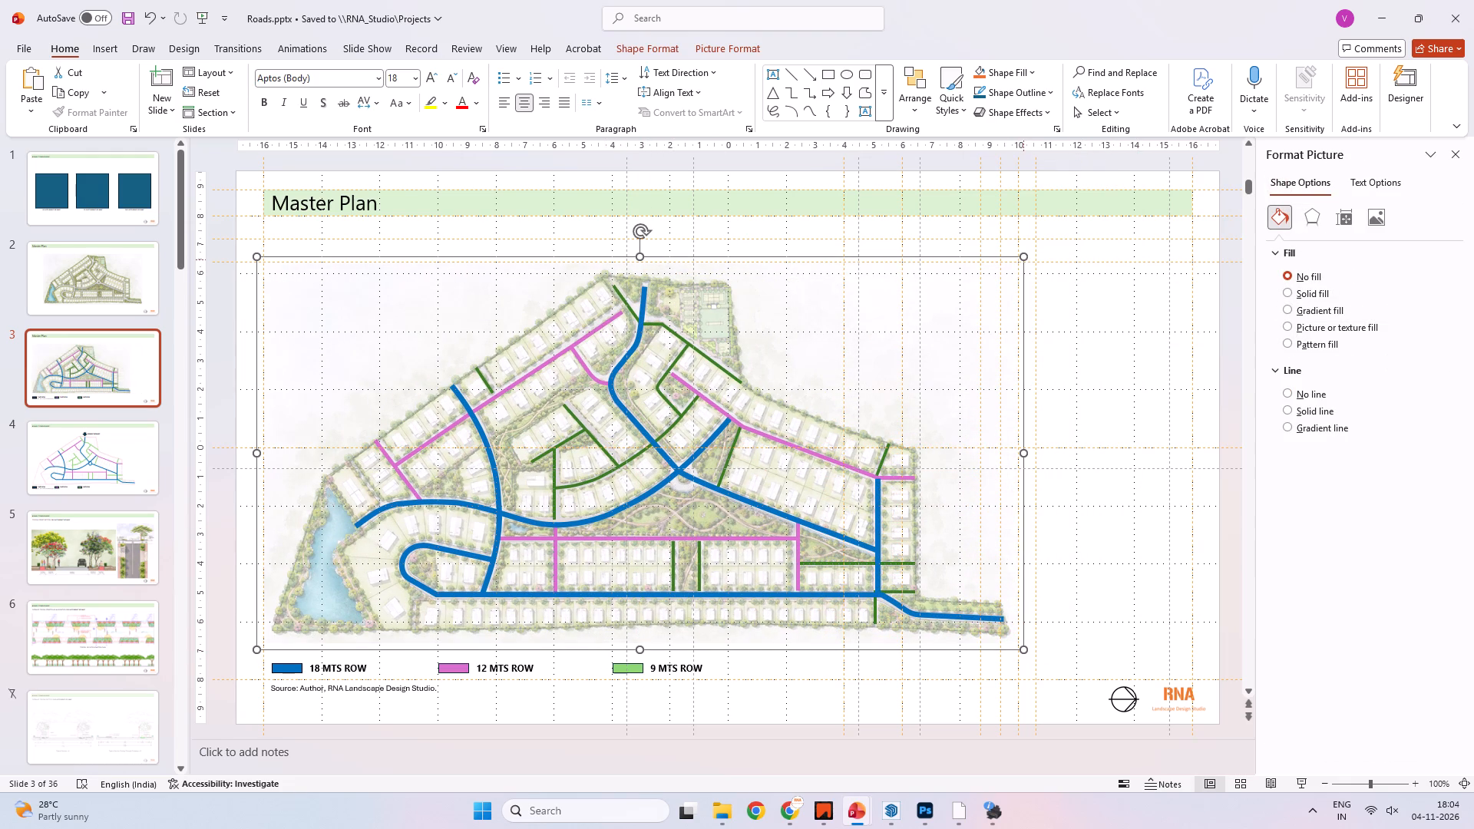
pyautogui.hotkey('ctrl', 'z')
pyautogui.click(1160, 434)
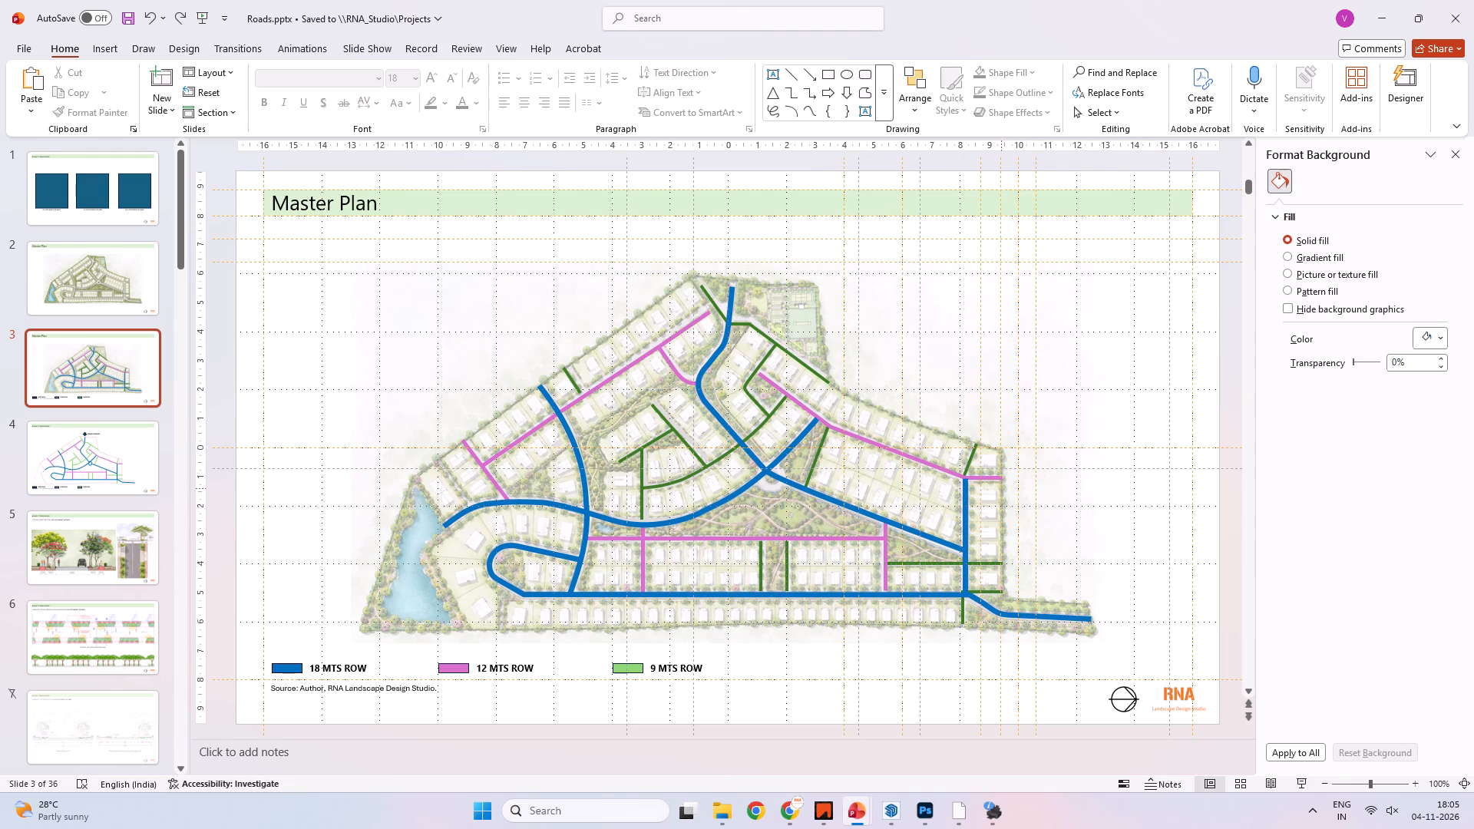
# Select the 18, 12 and 9 MTS ROW legend entries together and shift them right to sit centrally beneath the plan.
pyautogui.click(238, 646)
pyautogui.moveTo(217, 646); pyautogui.dragTo(736, 685)
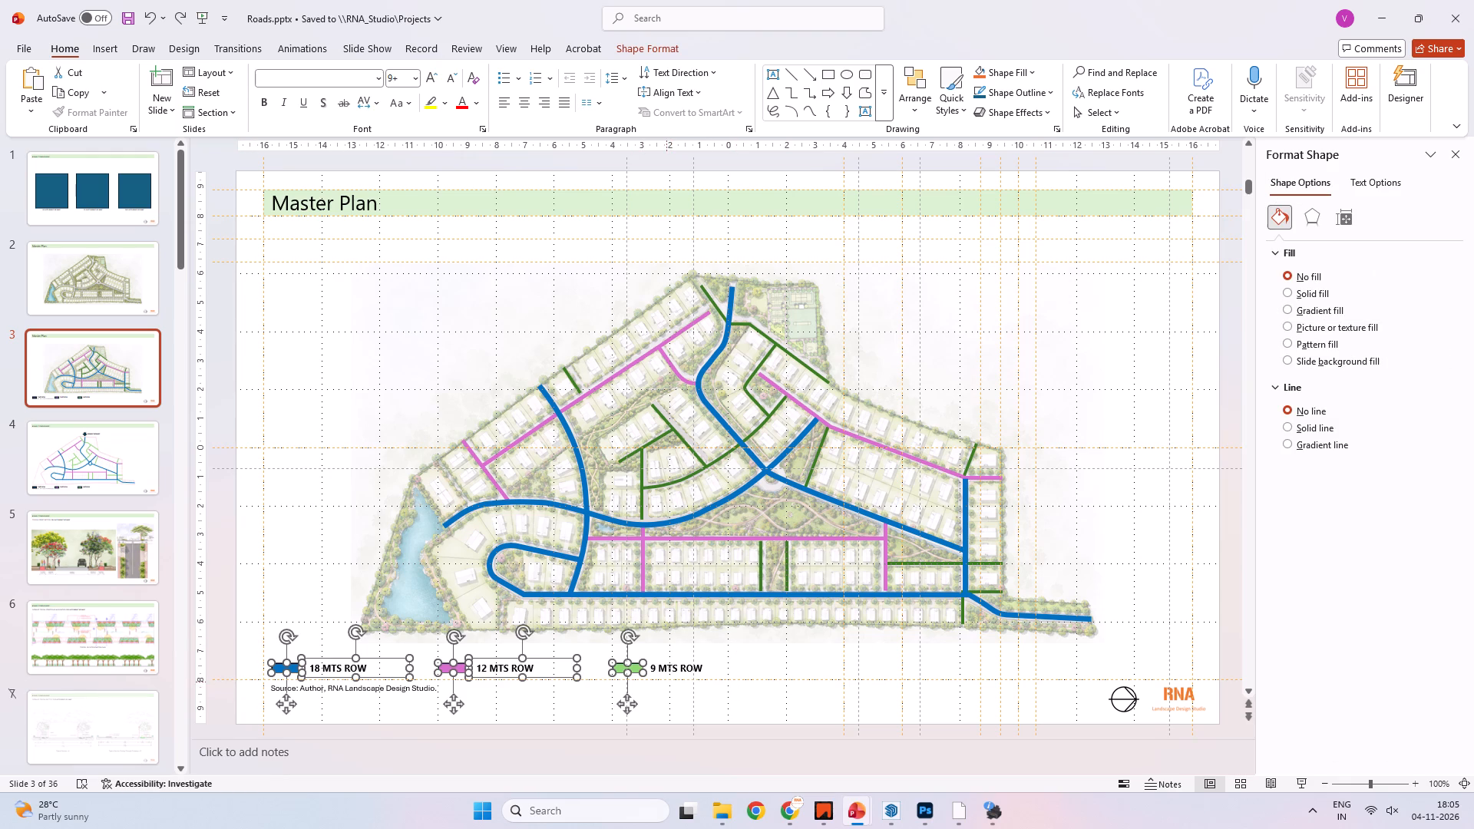
pyautogui.keyDown('shift'); pyautogui.moveTo(665, 673); pyautogui.dragTo(890, 662); pyautogui.keyUp('shift')
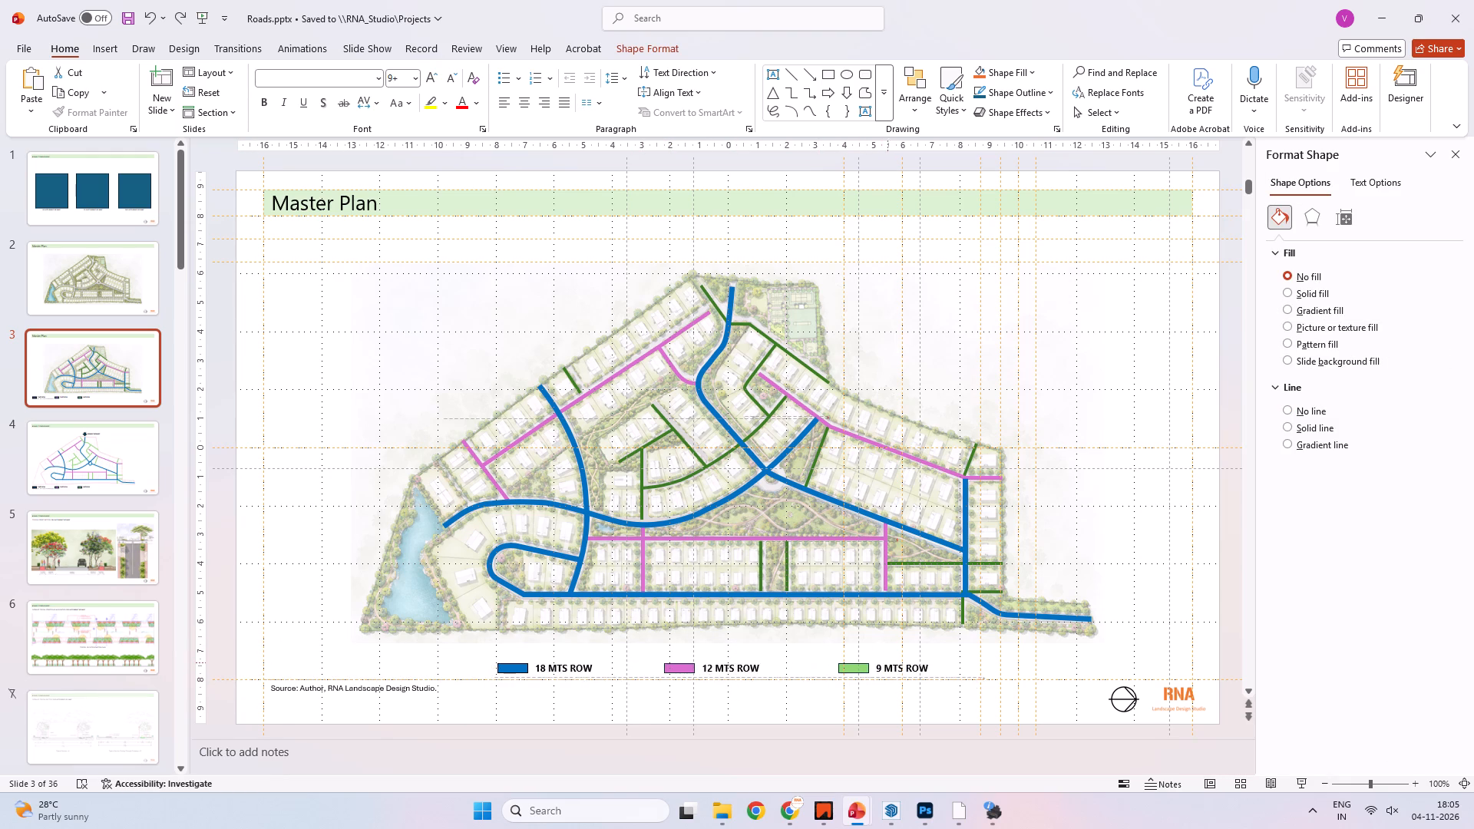
pyautogui.keyDown('shift'); pyautogui.moveTo(890, 662); pyautogui.dragTo(908, 659); pyautogui.keyUp('shift')
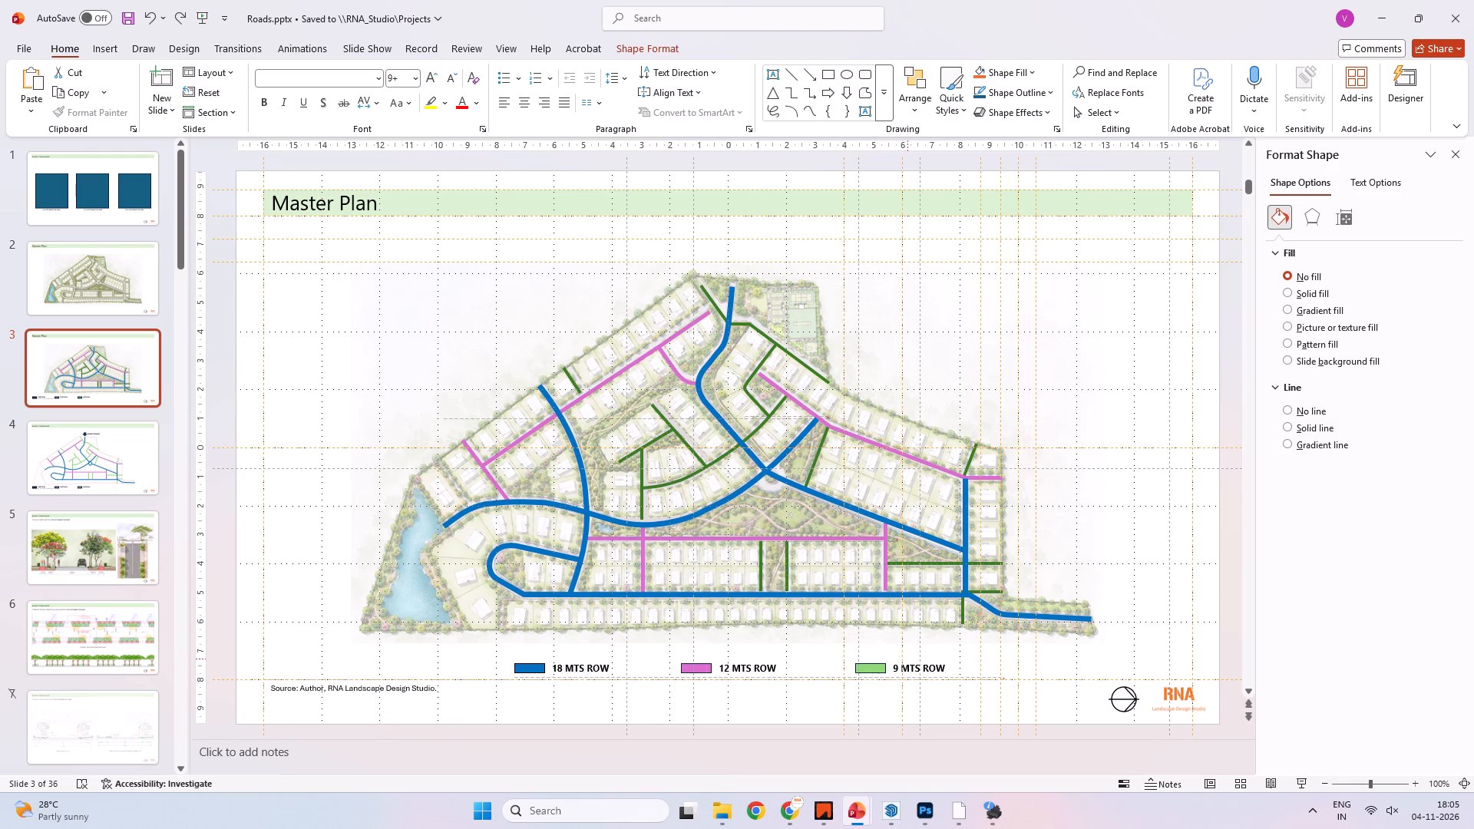
pyautogui.keyDown('shift'); pyautogui.moveTo(908, 659); pyautogui.dragTo(877, 663); pyautogui.keyUp('shift')
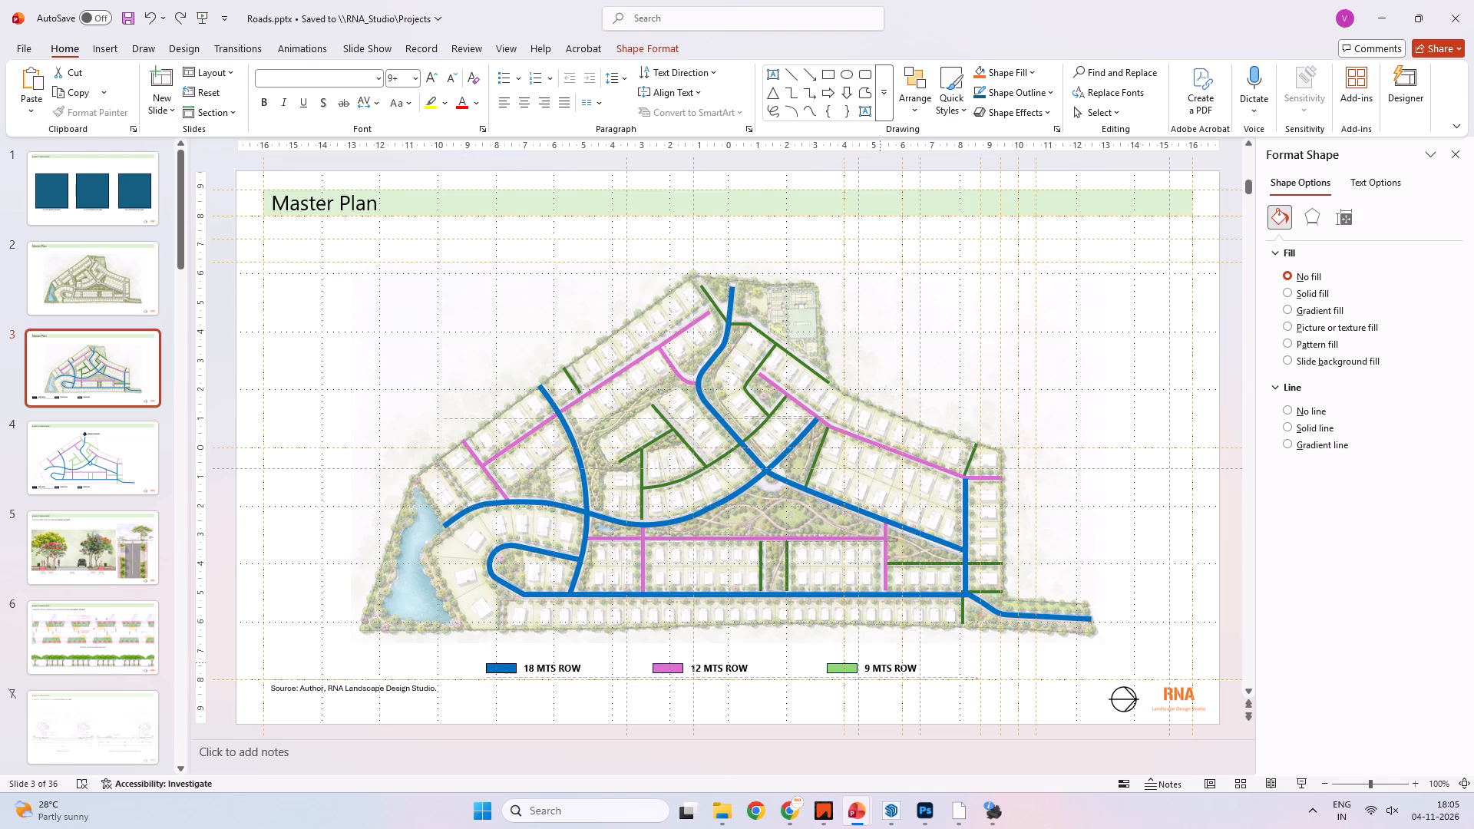
pyautogui.keyDown('shift'); pyautogui.moveTo(877, 663); pyautogui.dragTo(904, 662); pyautogui.keyUp('shift')
pyautogui.click(776, 718)
# Recolour the 9 MTS ROW legend swatch dark green to match its road lines.
pyautogui.click(863, 664)
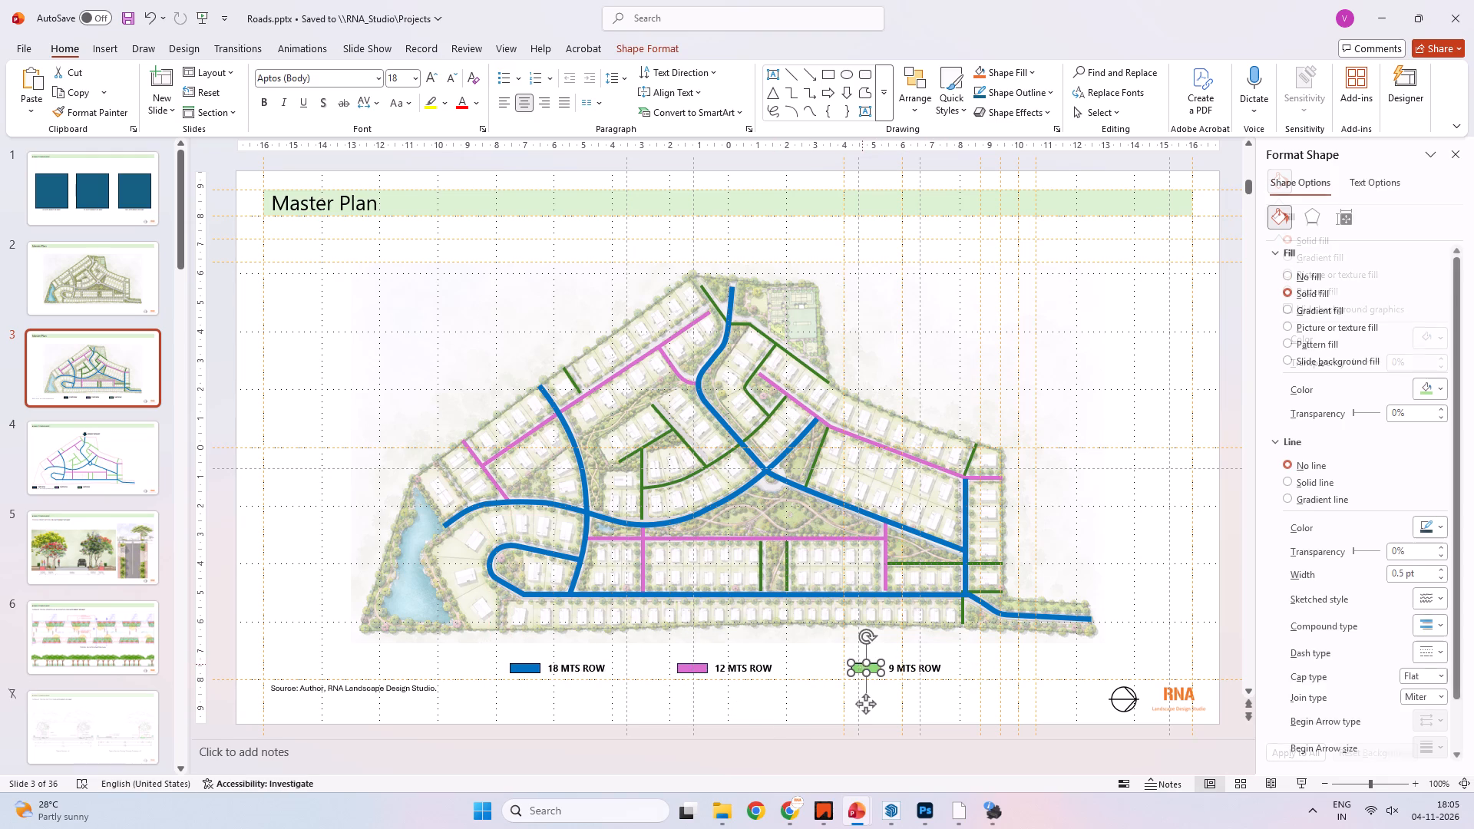
pyautogui.click(1453, 525)
pyautogui.click(1446, 525)
pyautogui.press('Escape')
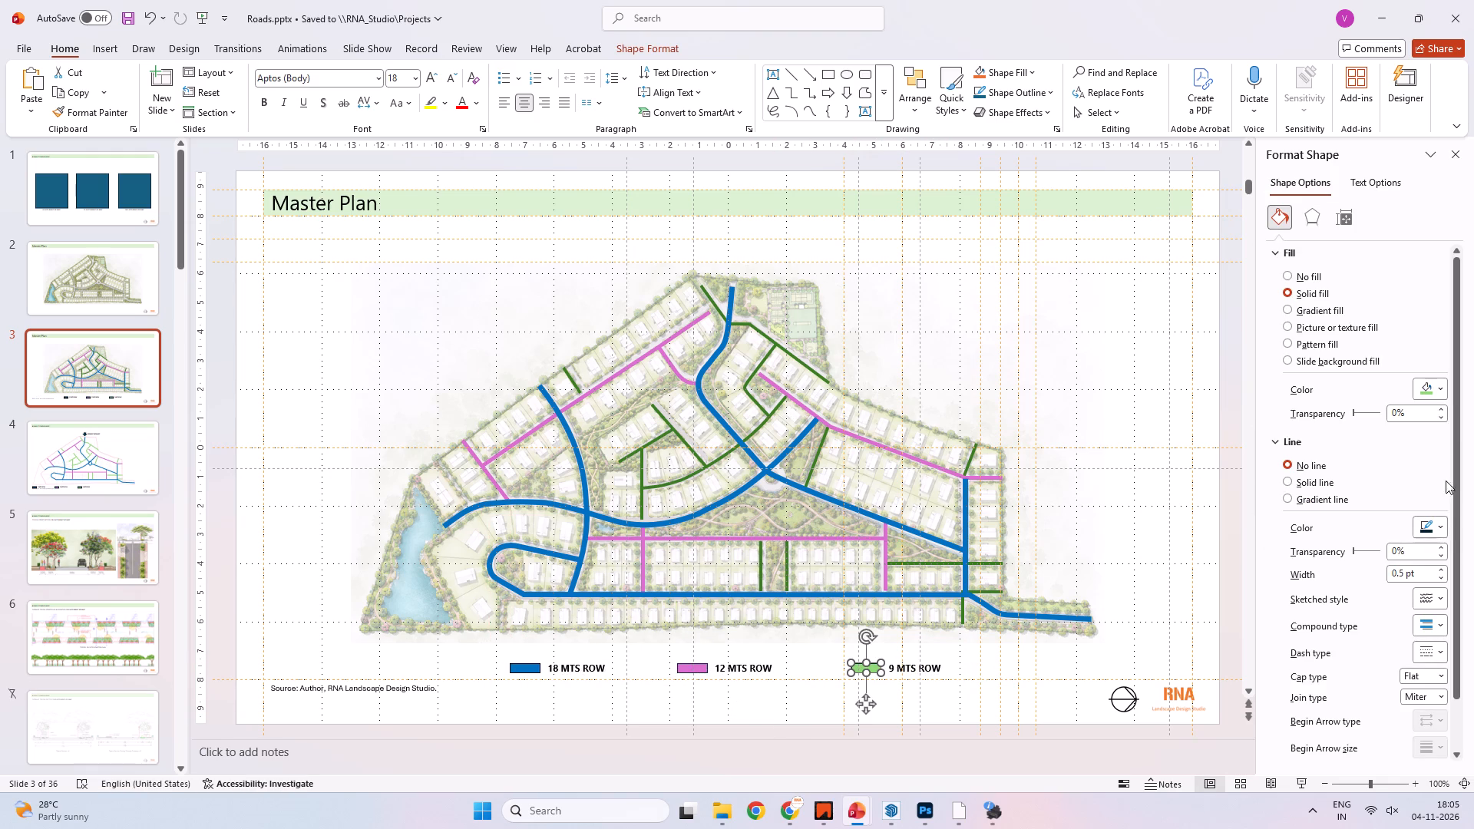
pyautogui.click(1447, 393)
pyautogui.click(1459, 552)
pyautogui.press('Escape')
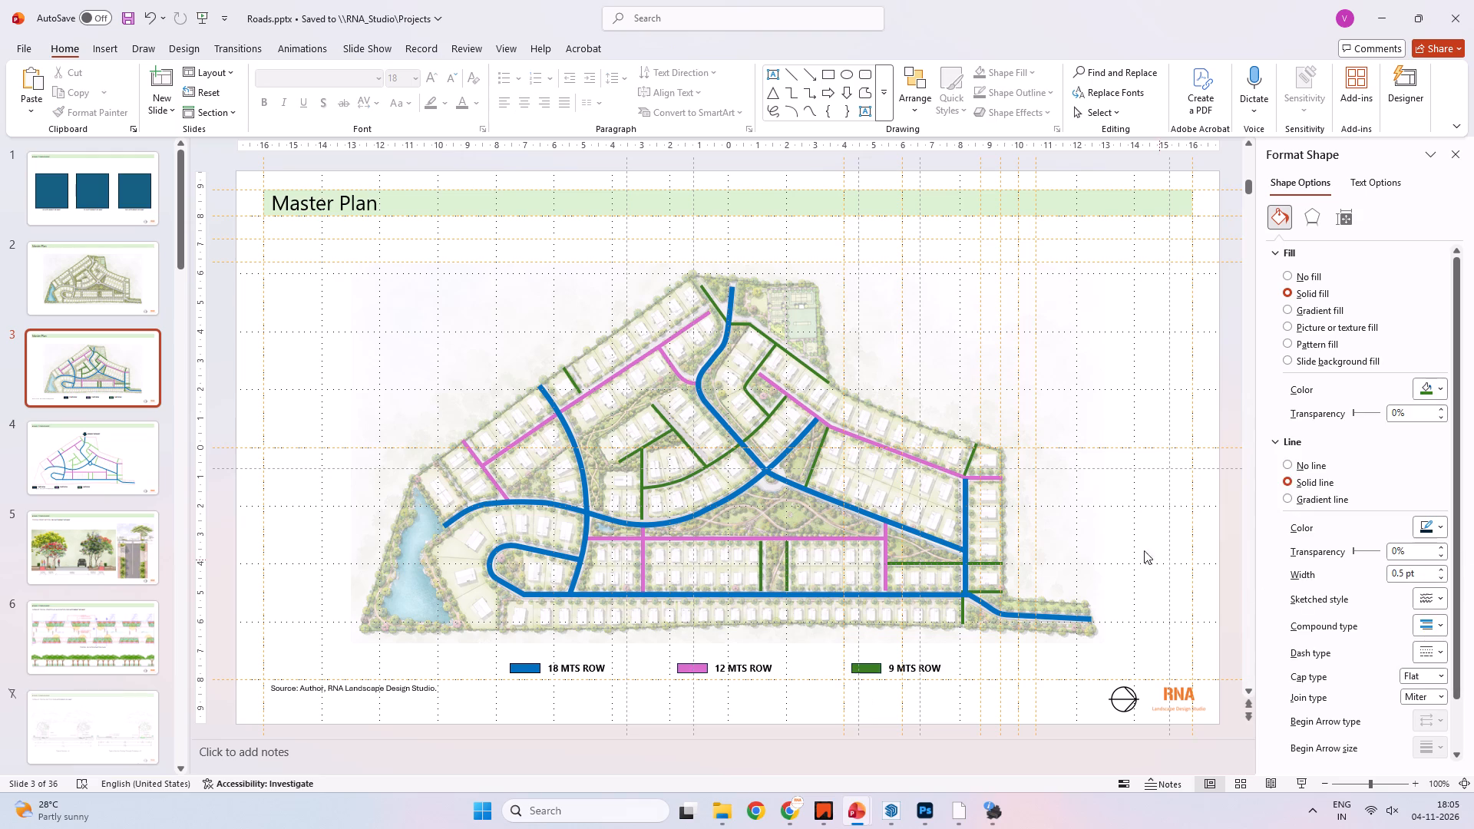
# Save the Roads presentation.
pyautogui.hotkey('ctrl', 's')
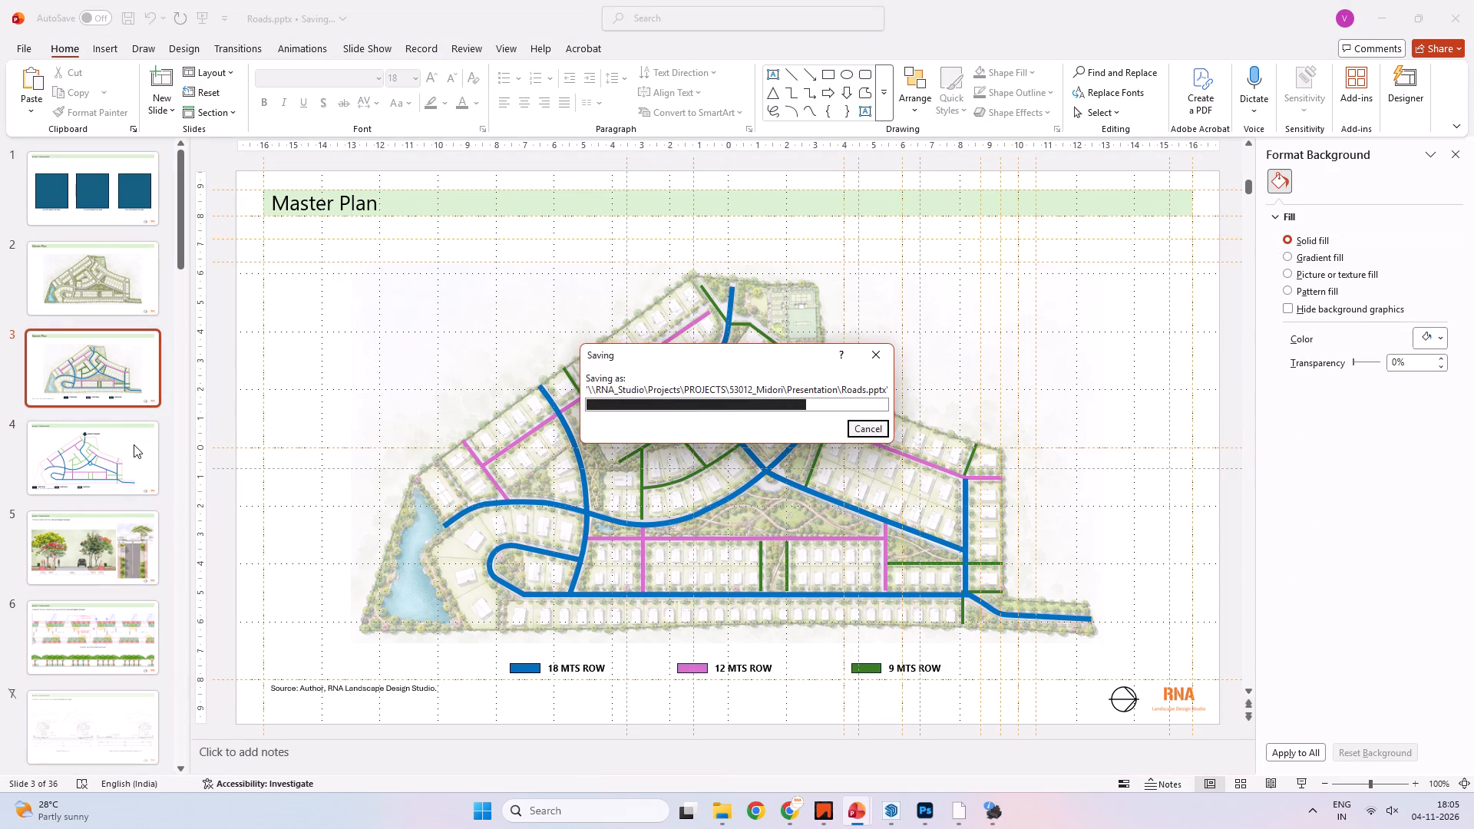
# Copy the grouped PRIMARY ENTRANCE arrow and label from the Road Typologies slide 4.
pyautogui.click(91, 442)
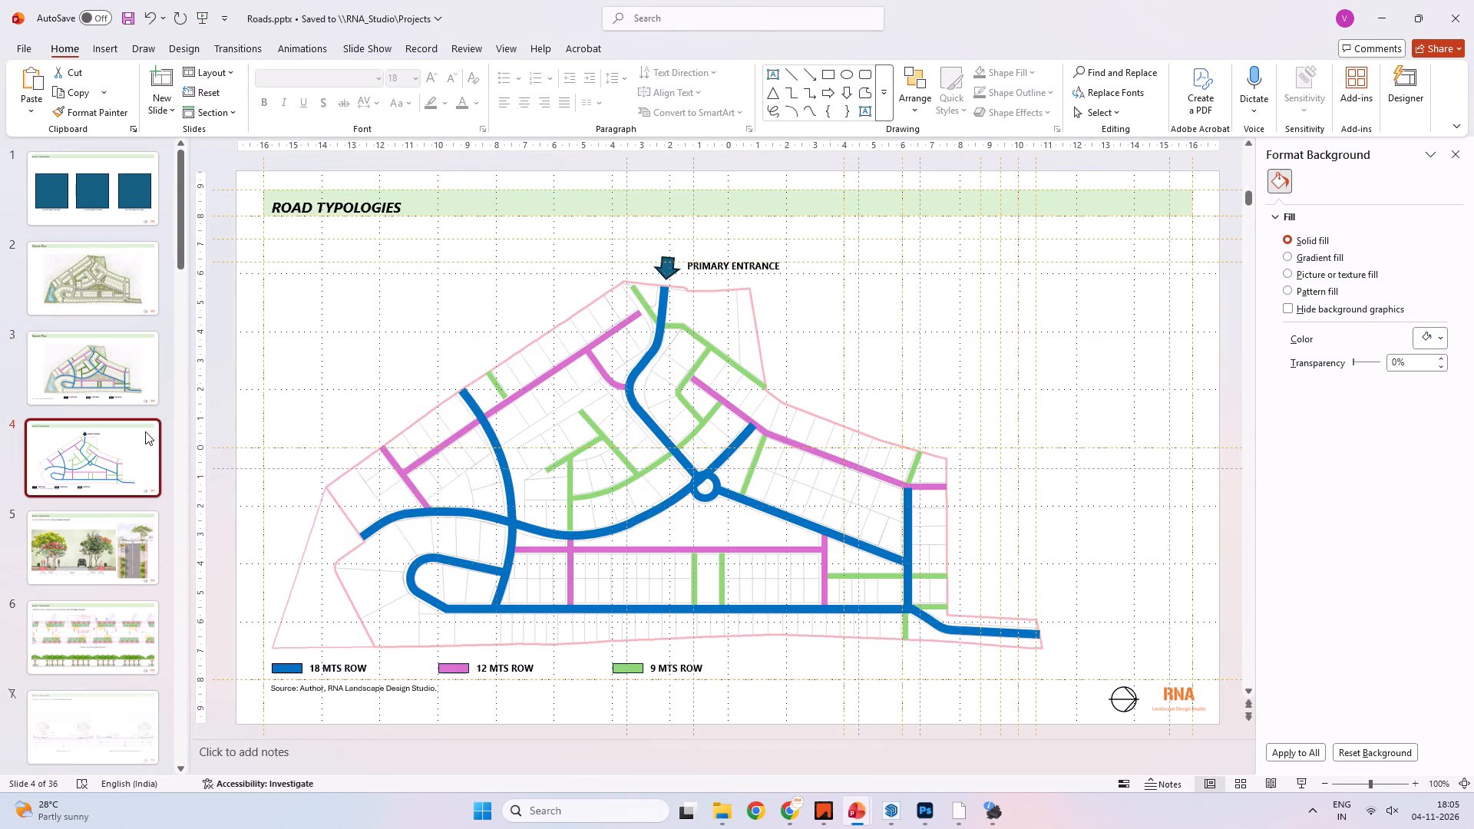
pyautogui.click(662, 264)
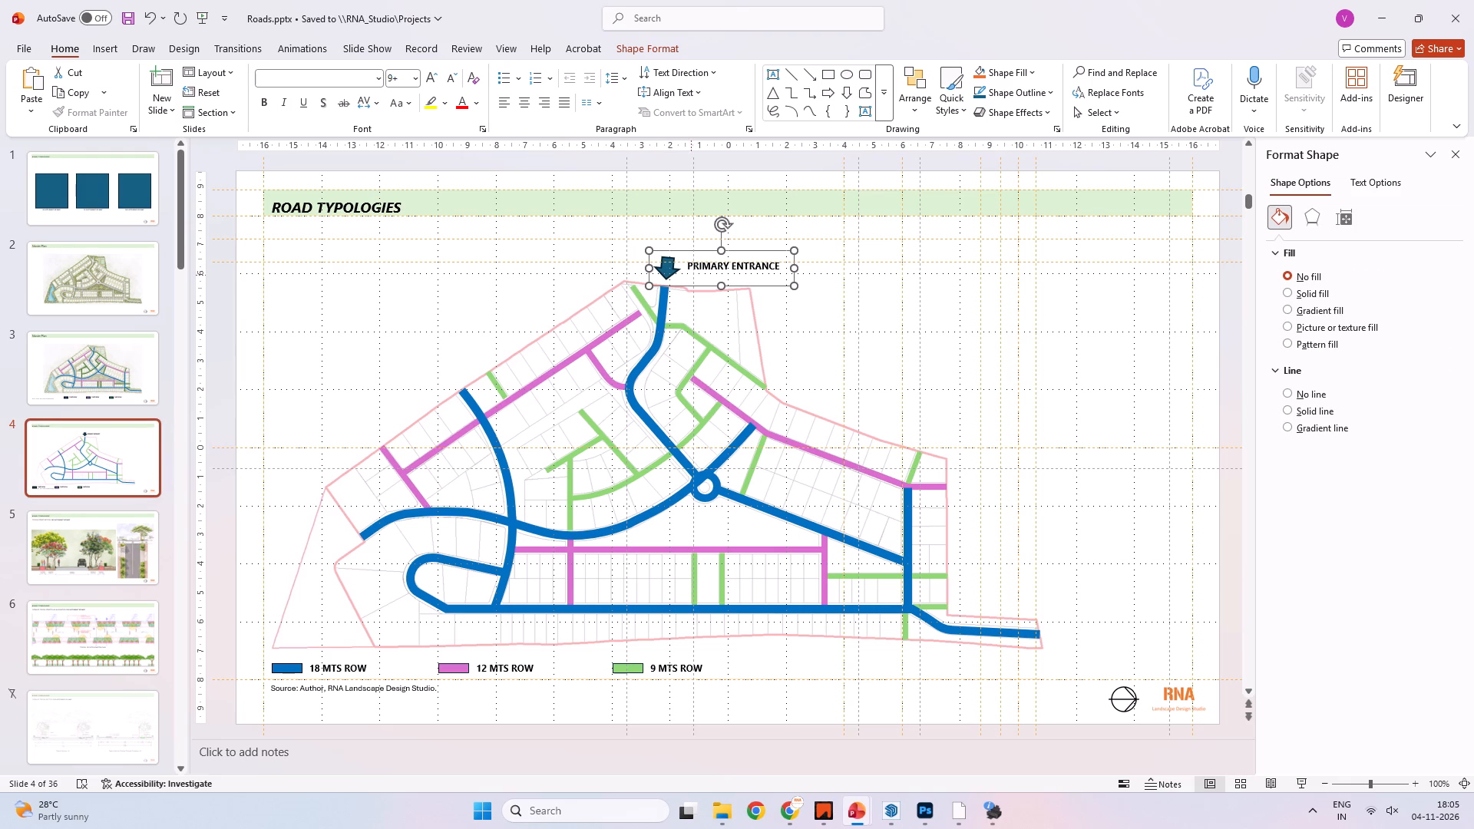
pyautogui.click(669, 273)
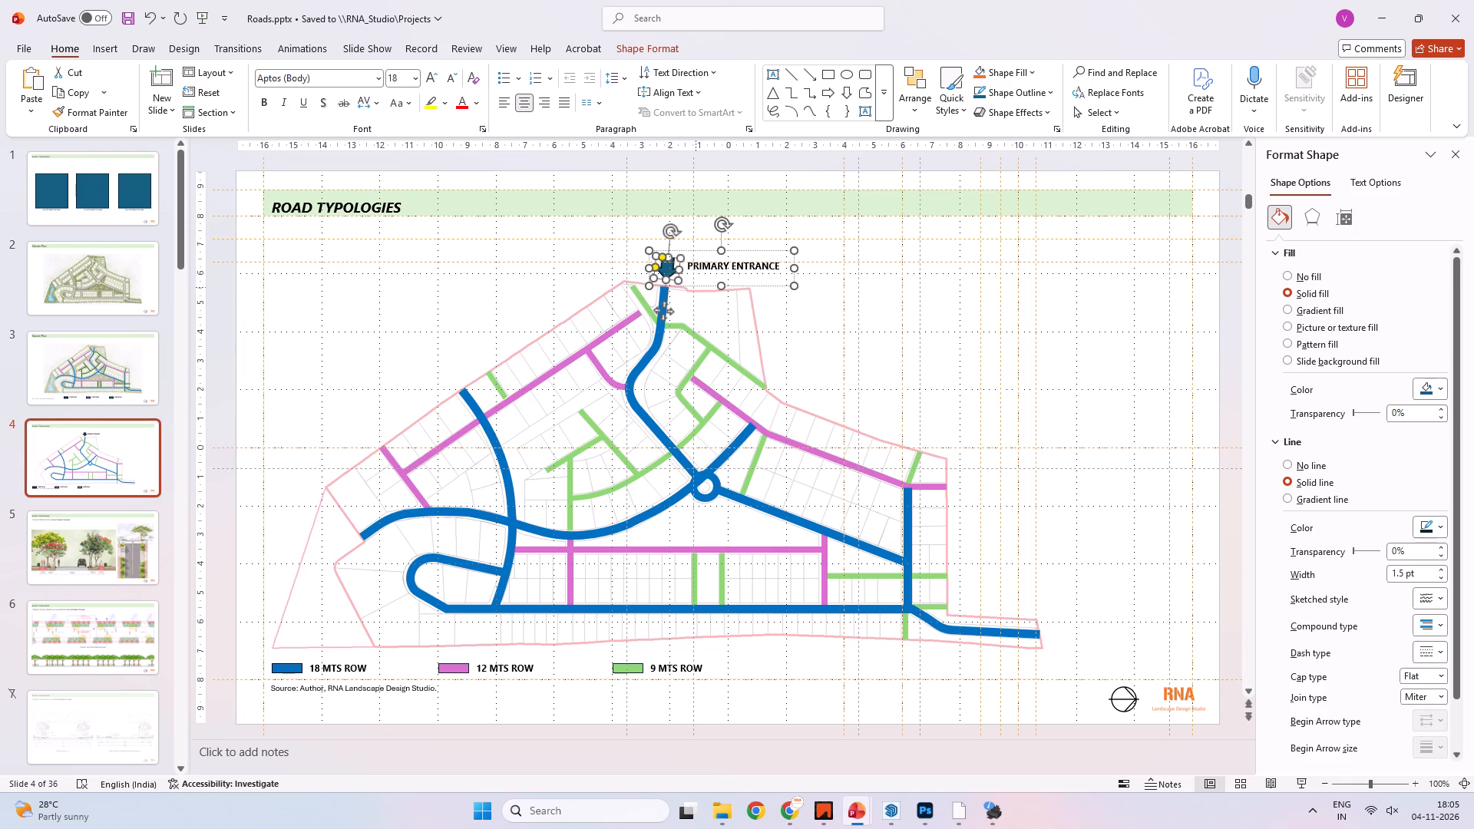
pyautogui.press('Escape')
pyautogui.click(702, 277)
pyautogui.click(706, 268)
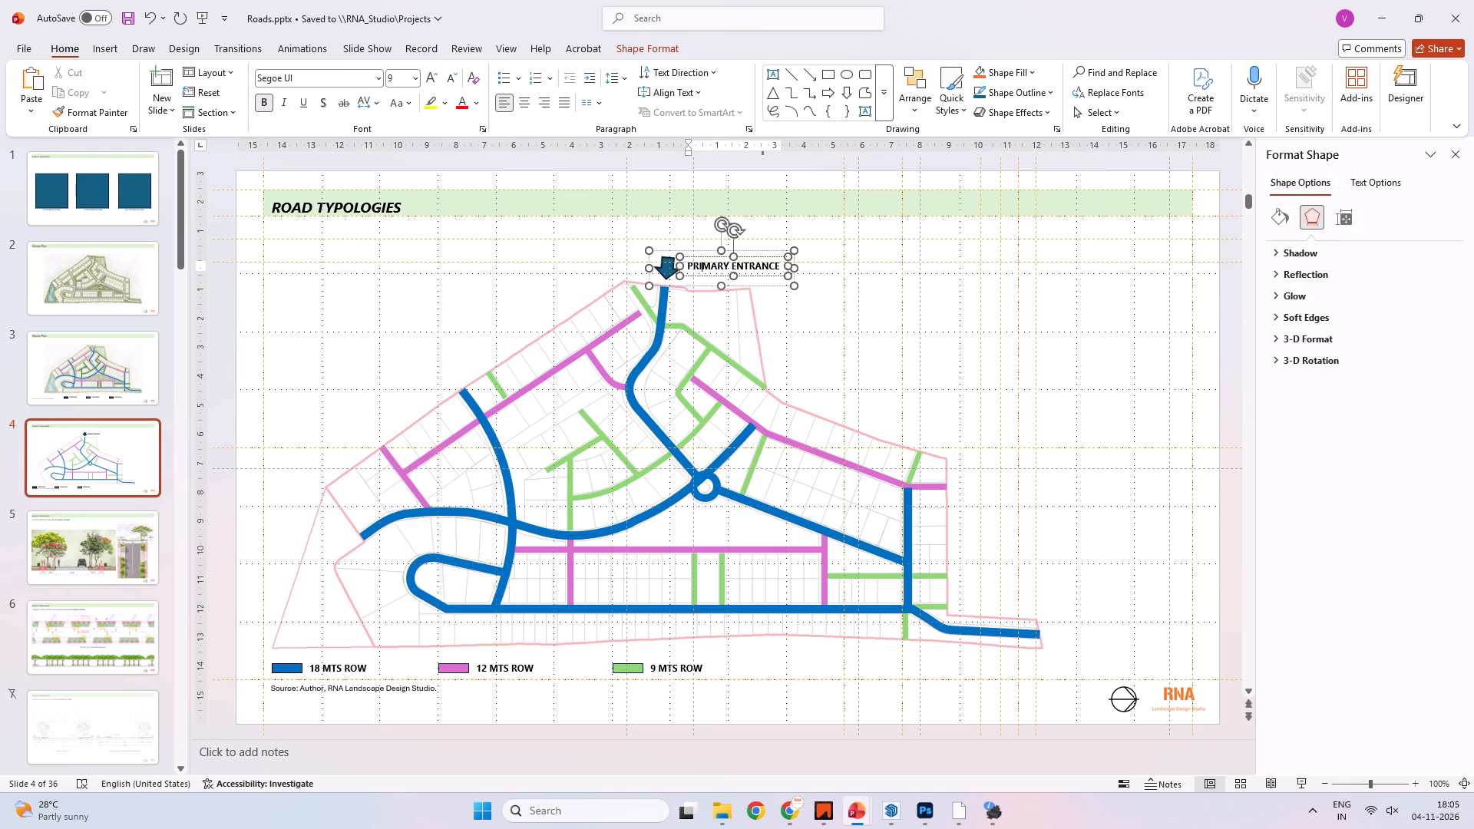
pyautogui.press('Escape')
pyautogui.click(665, 263)
pyautogui.press('Escape')
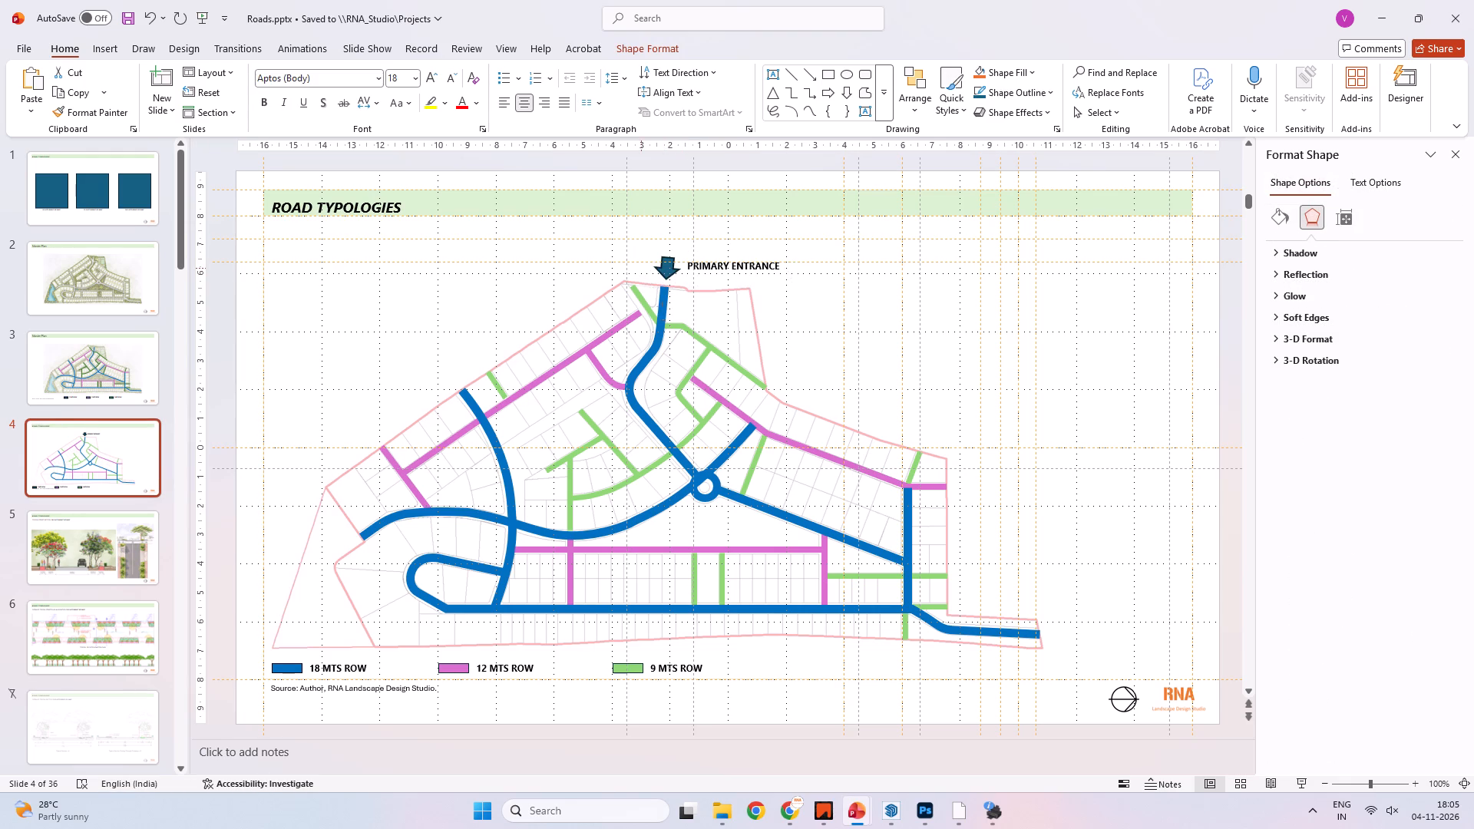
pyautogui.click(669, 262)
pyautogui.hotkey('ctrl', 'c')
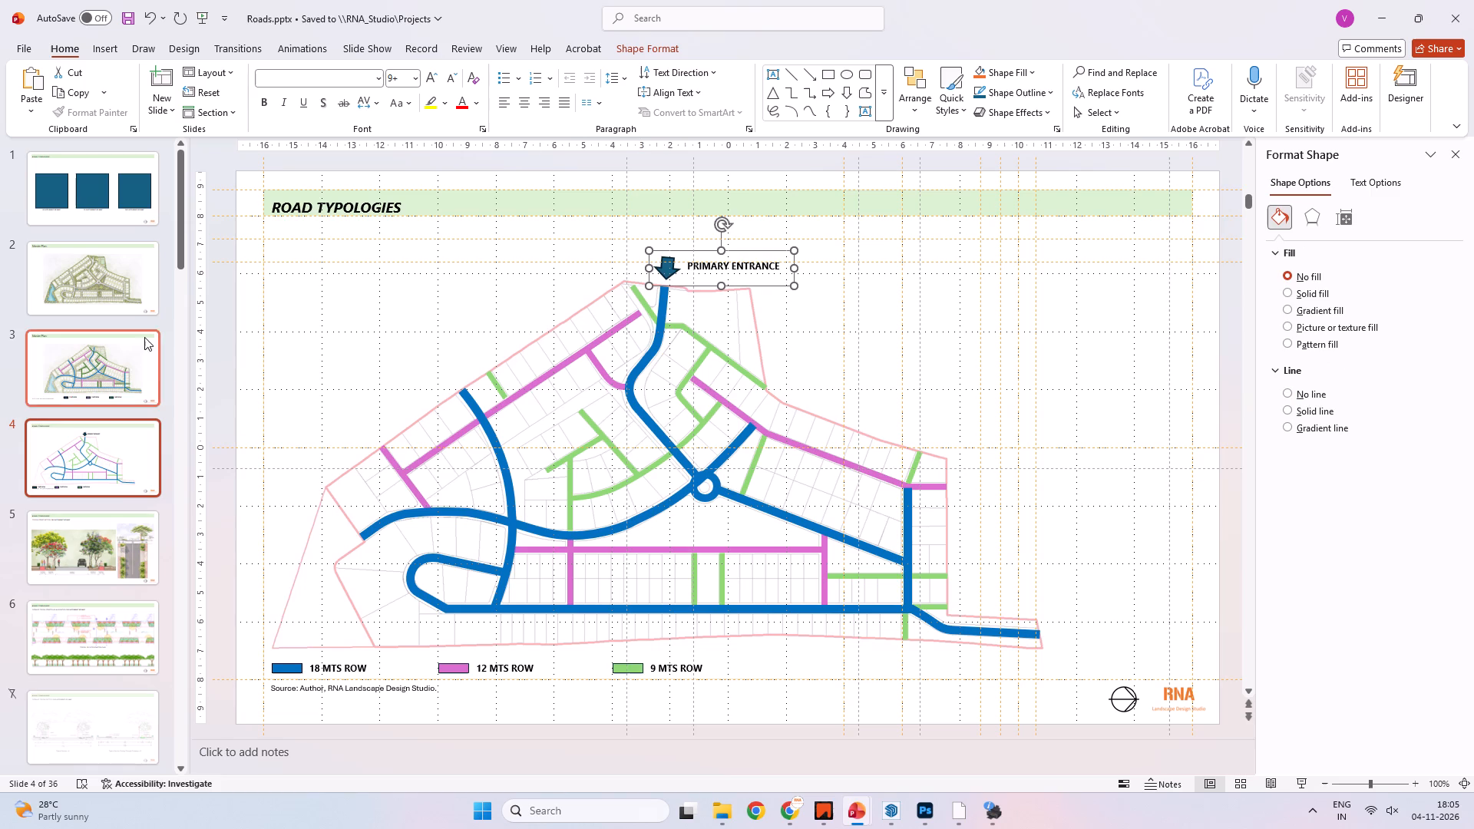
# Paste the entrance marker onto slide 3 and place its arrow directly above the northern end of the blue entry road.
pyautogui.click(144, 337)
pyautogui.hotkey('ctrl', 'v')
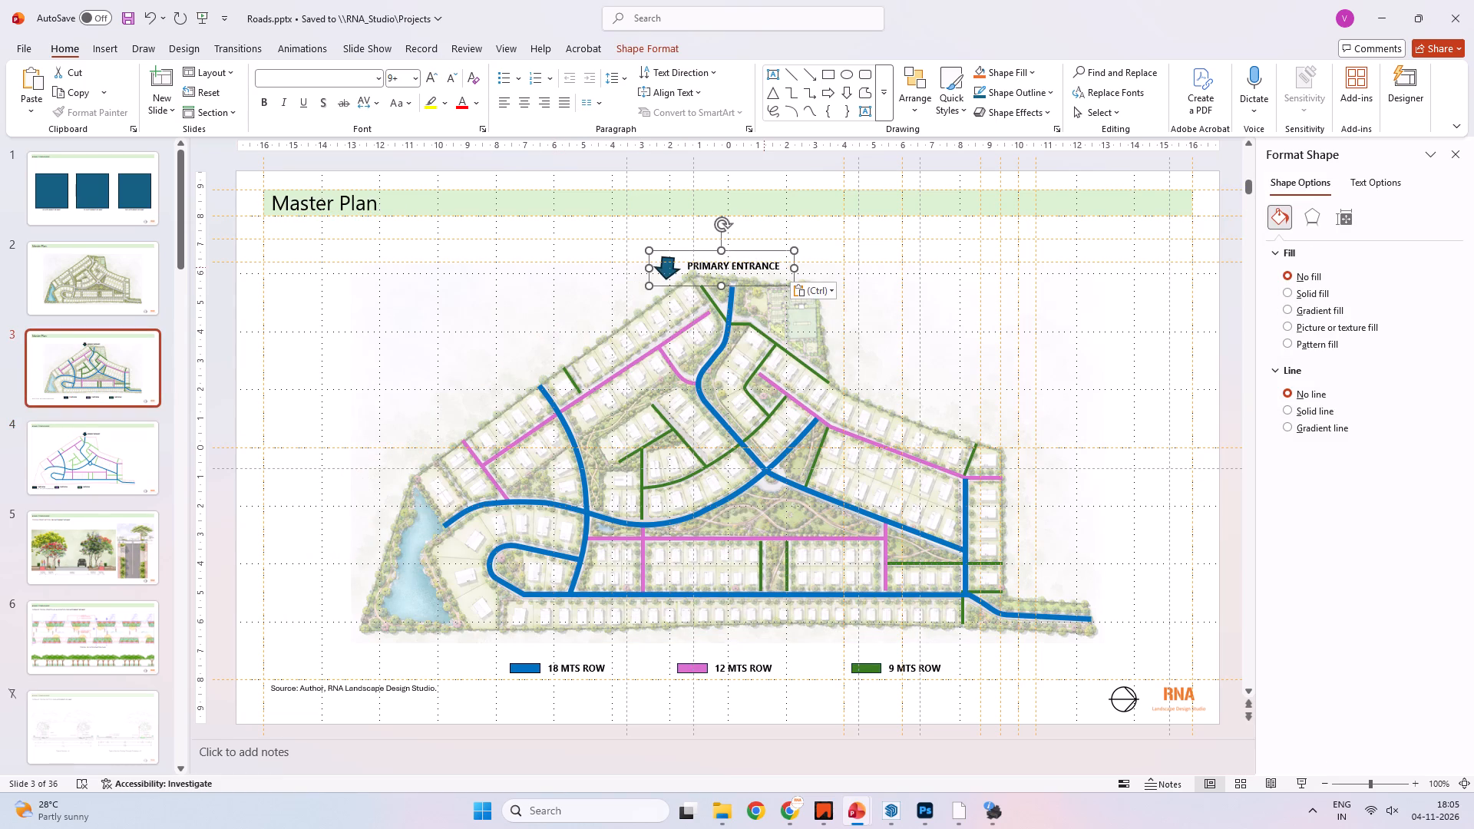
pyautogui.moveTo(758, 251); pyautogui.dragTo(826, 248)
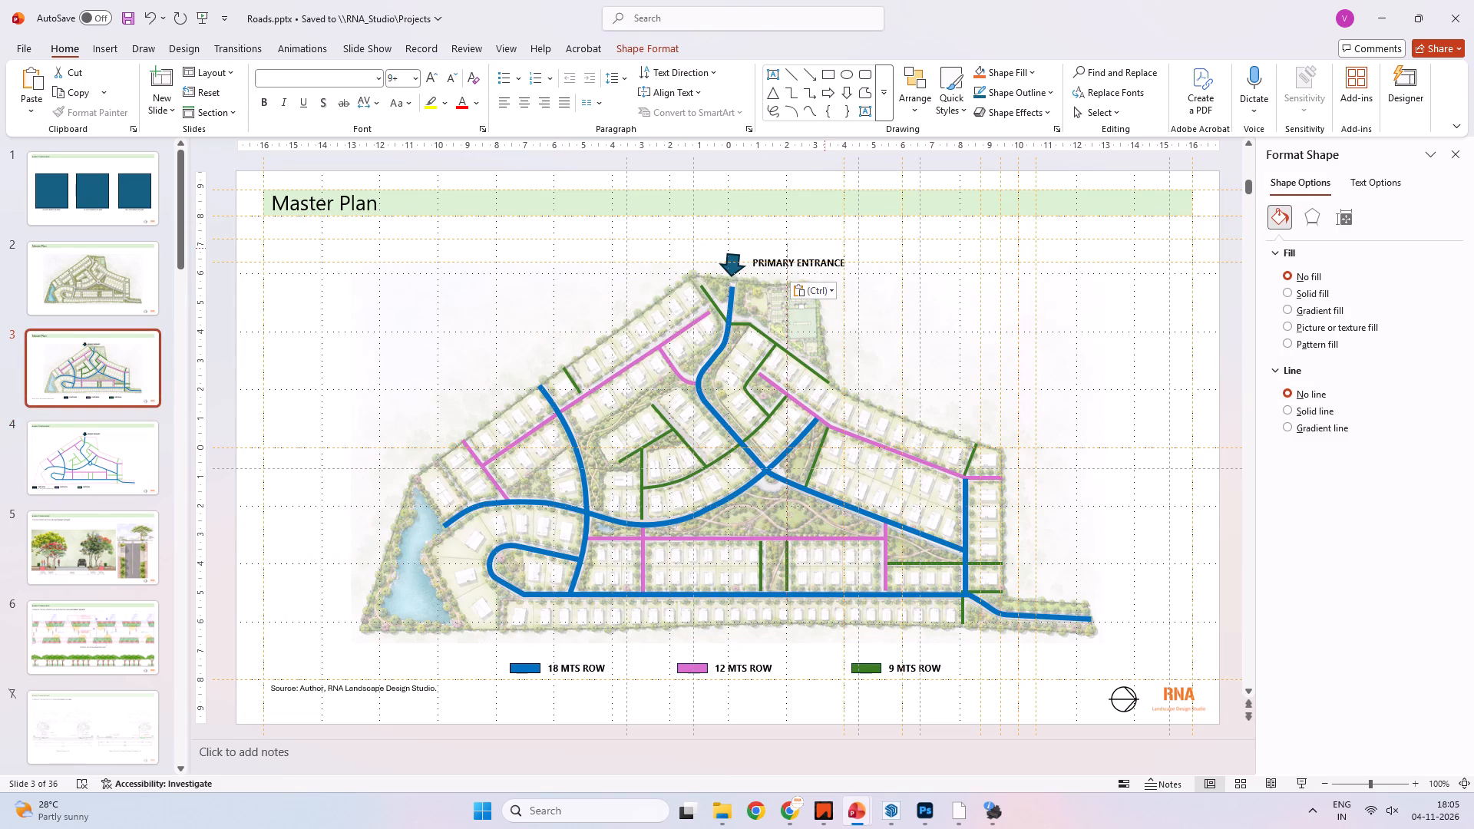
pyautogui.moveTo(826, 248); pyautogui.dragTo(828, 248)
# Shorten the pasted marker's label to "ENTRANCE" by removing the word PRIMARY.
pyautogui.moveTo(798, 261); pyautogui.dragTo(704, 261)
pyautogui.press('Delete')
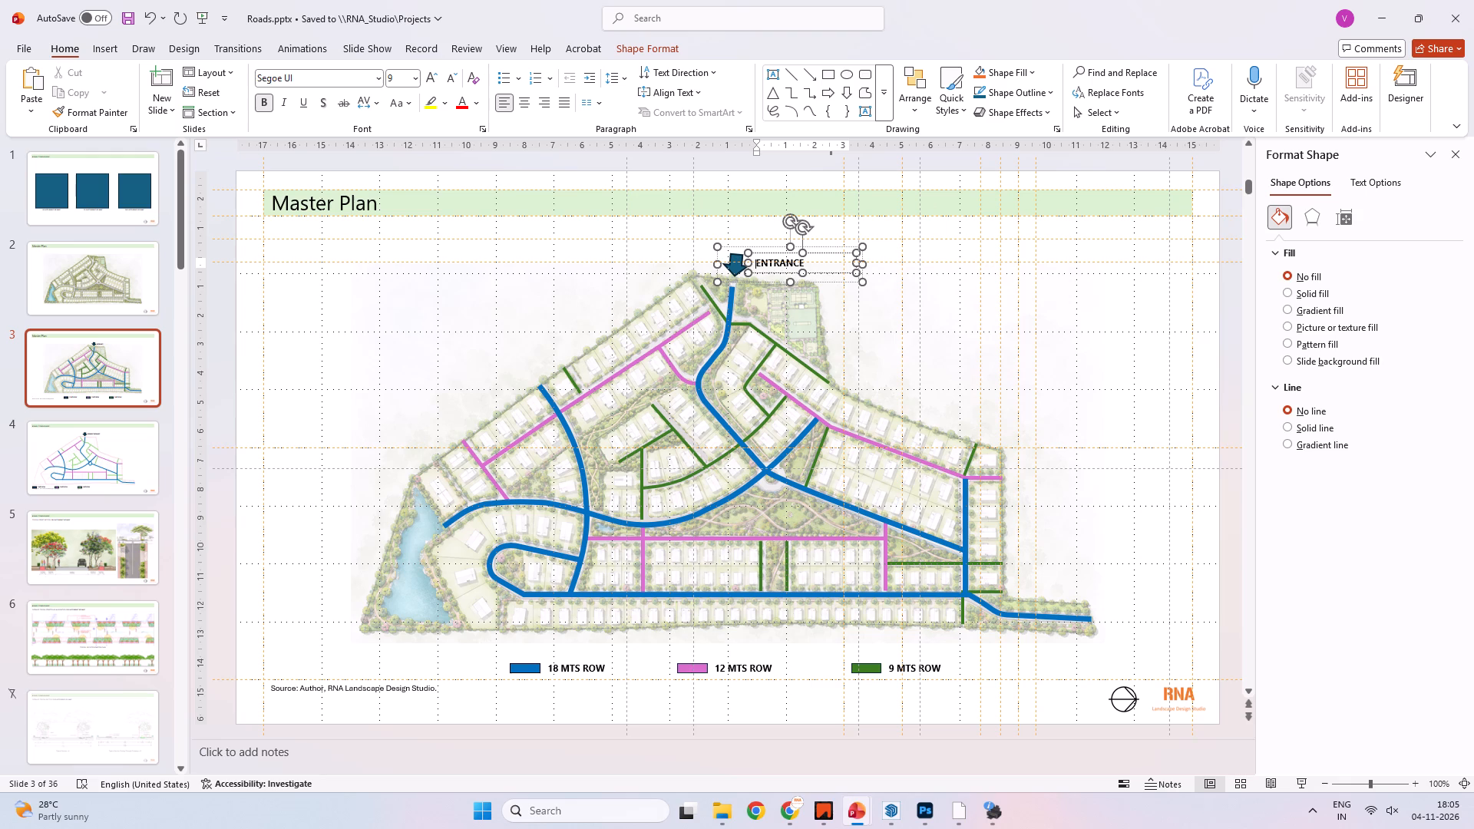
pyautogui.click(899, 284)
pyautogui.click(1131, 312)
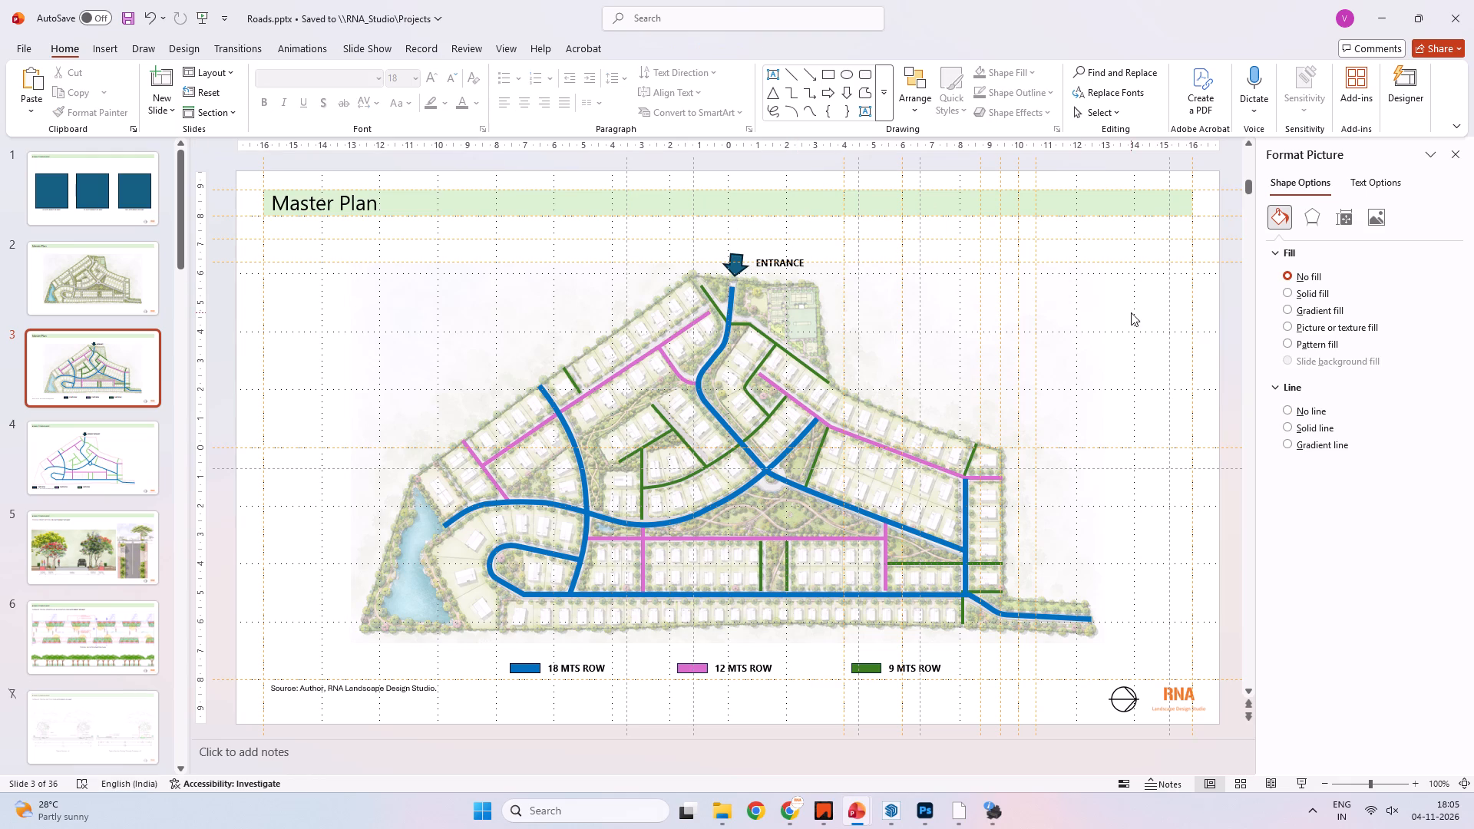
# Save the Roads presentation.
pyautogui.hotkey('ctrl', 's')
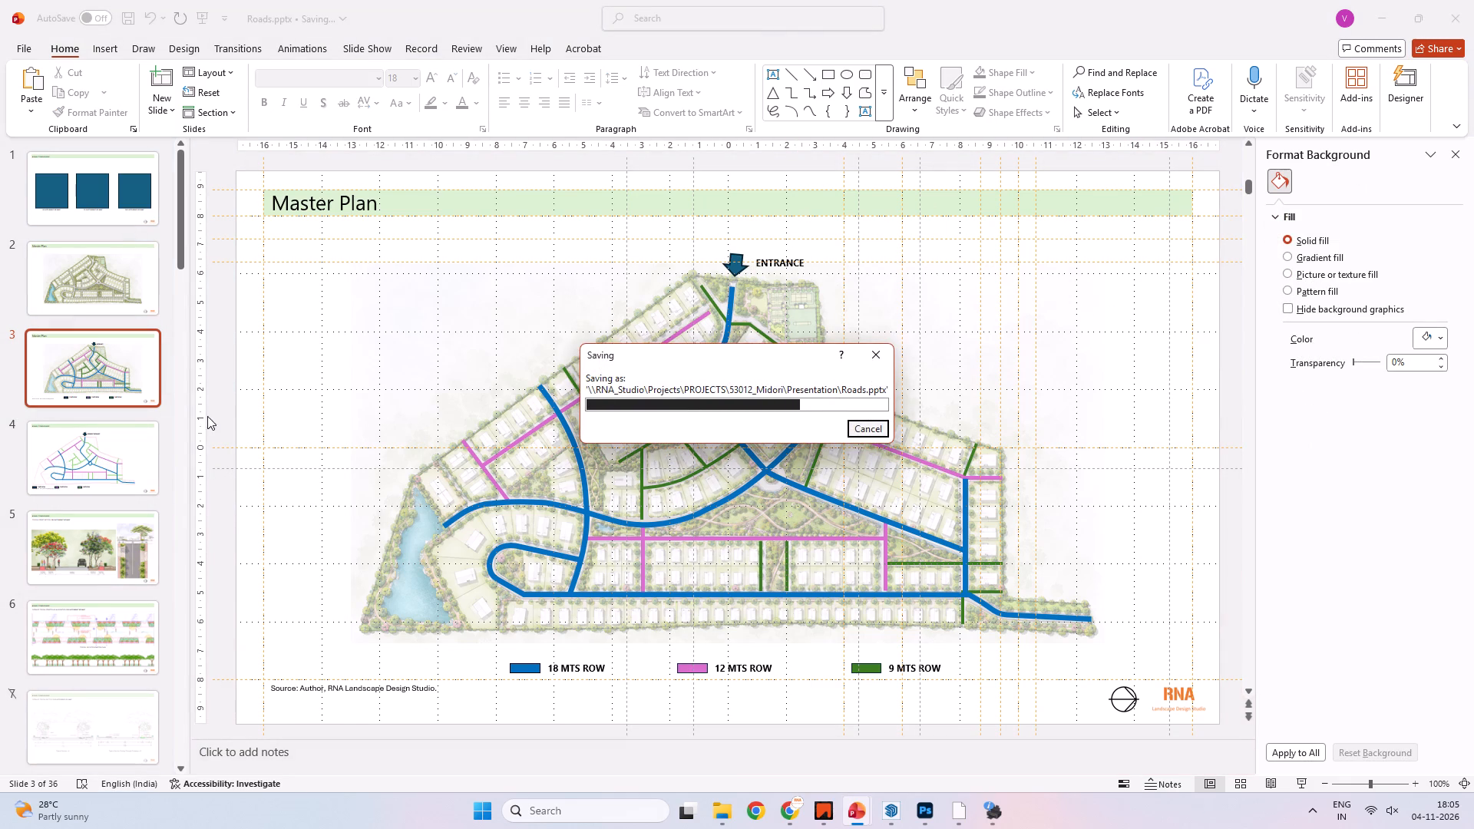
# Delete slide 4, the old Road Typologies line-plan overview.
pyautogui.click(138, 459)
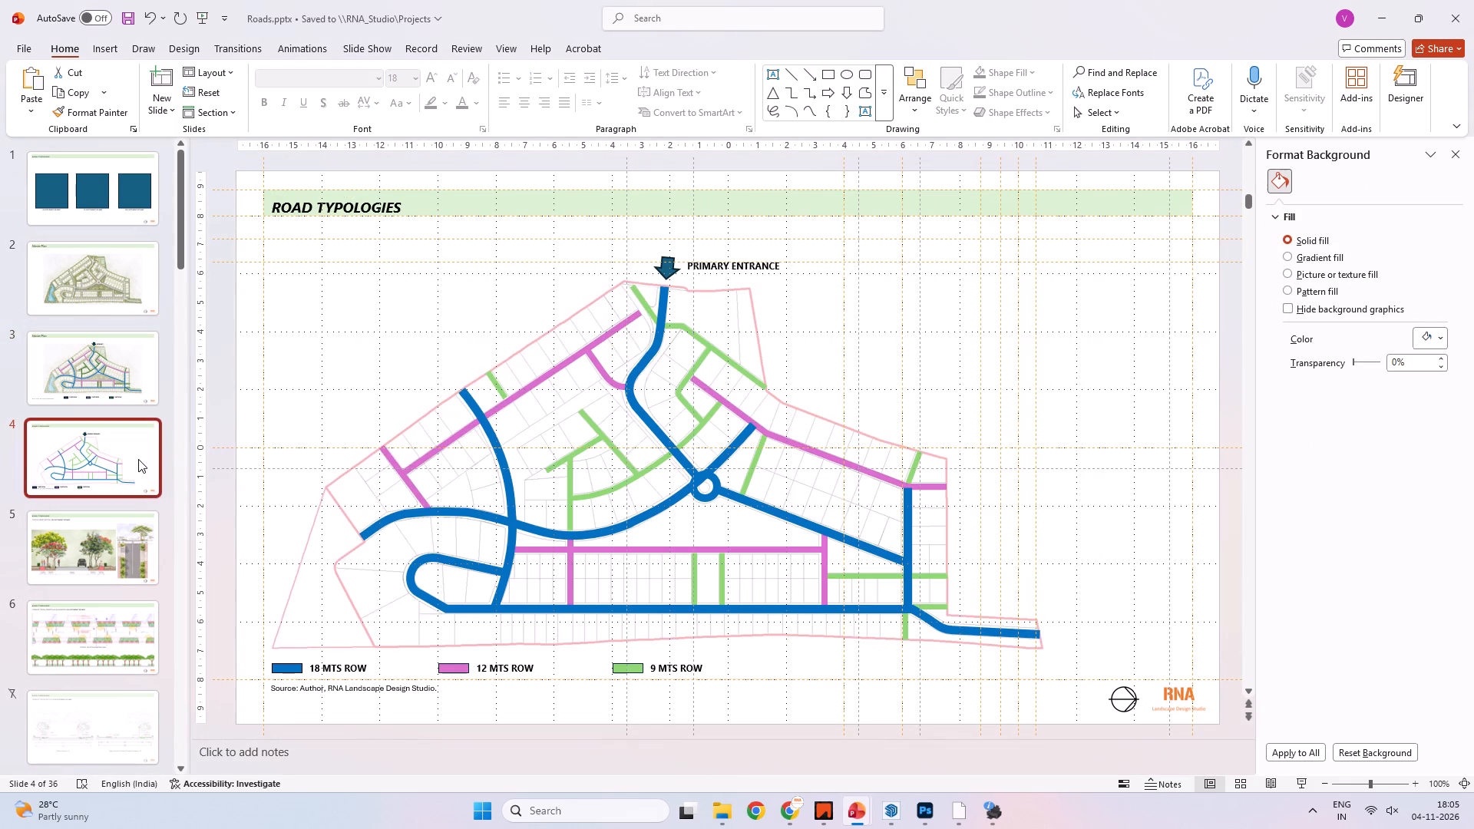
pyautogui.press('Delete')
# Copy the ROAD TYPOLOGIES title from slide 5 and paste it, with its formatting, over slide 2's Master Plan title.
pyautogui.click(116, 353)
pyautogui.click(132, 302)
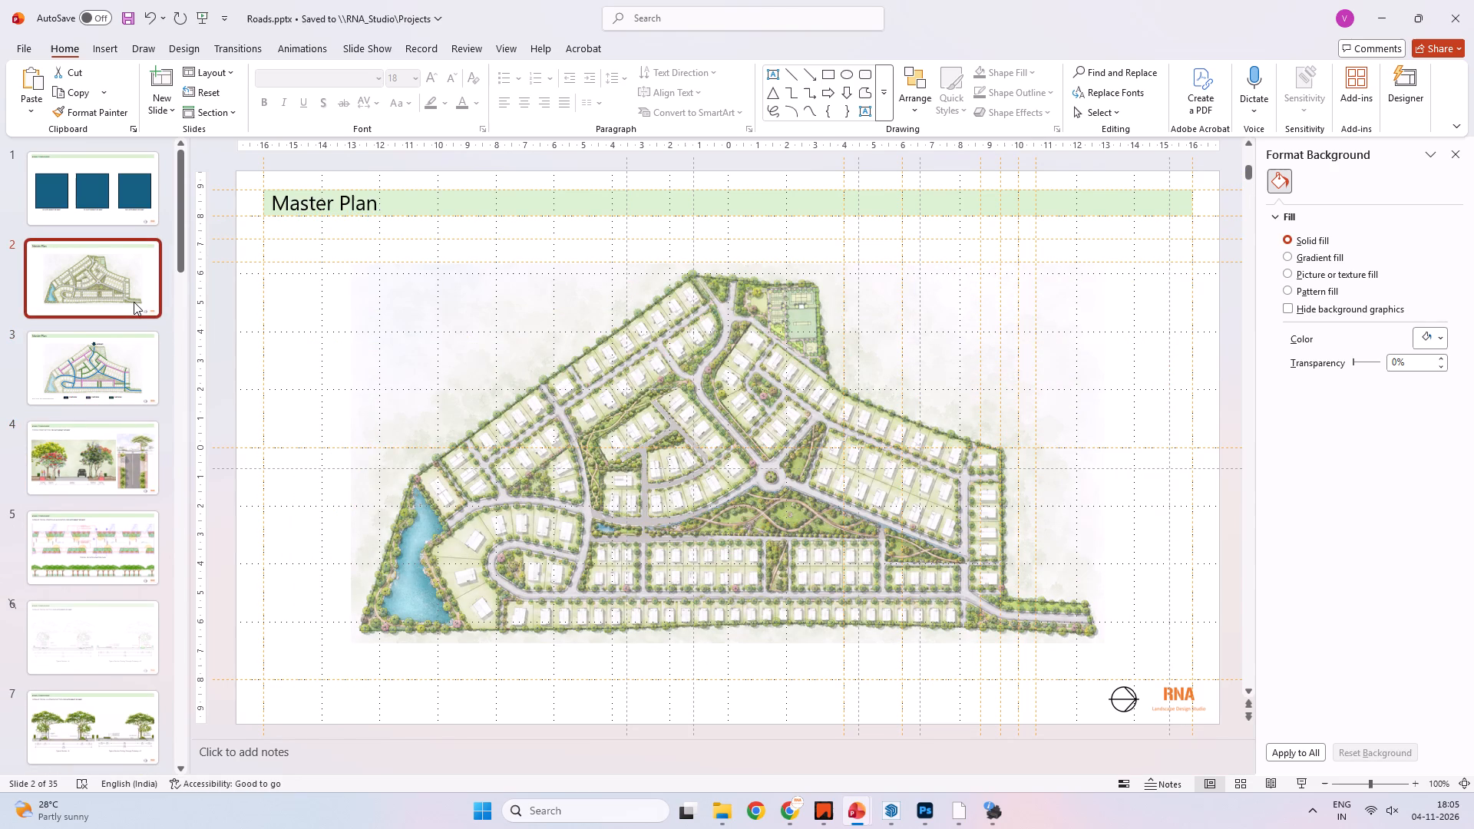
pyautogui.click(72, 543)
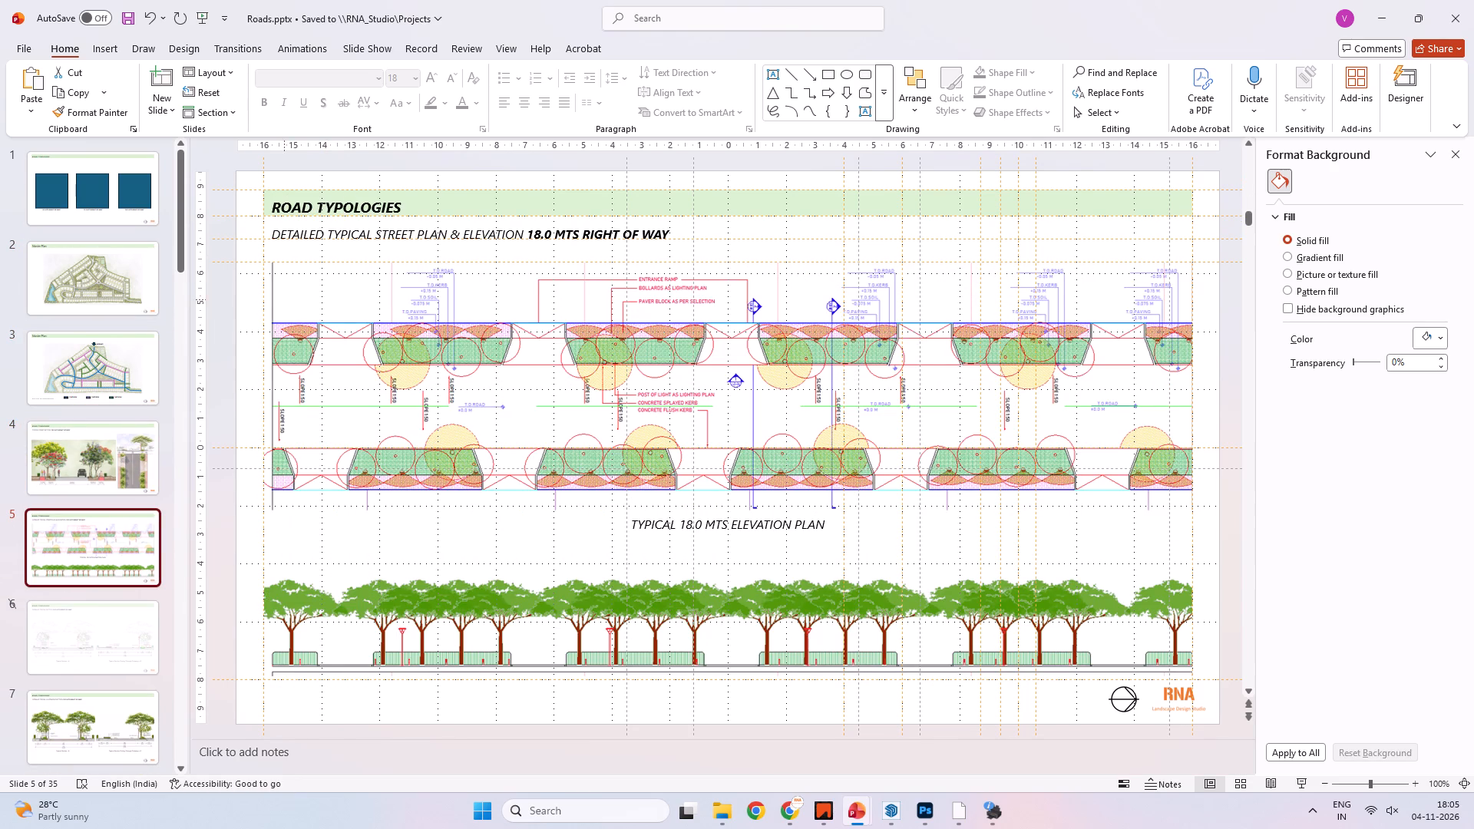
pyautogui.click(329, 213)
pyautogui.hotkey('ctrl', 'a')
pyautogui.hotkey('ctrl', 'c')
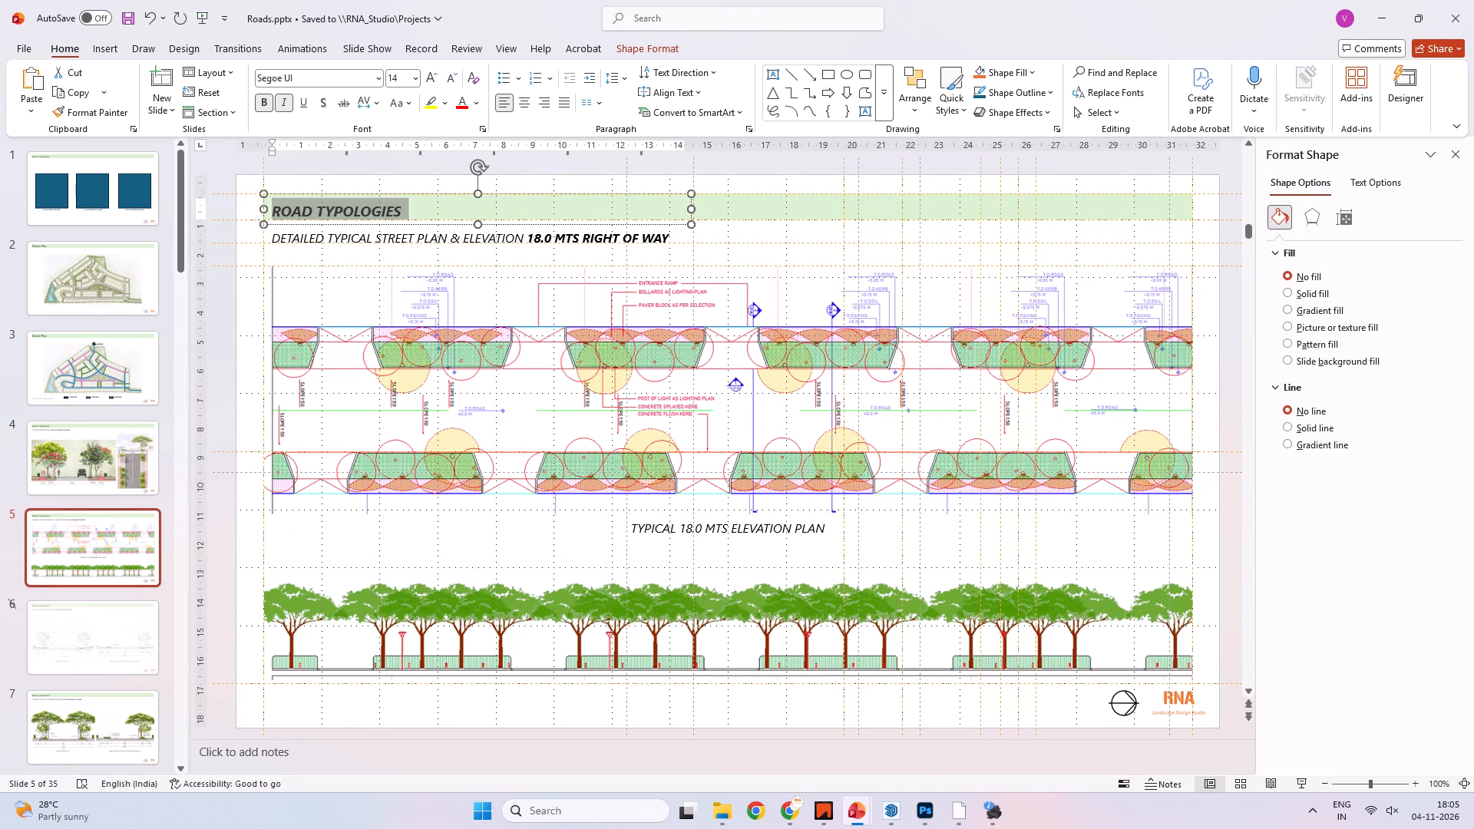
pyautogui.click(120, 266)
pyautogui.click(382, 200)
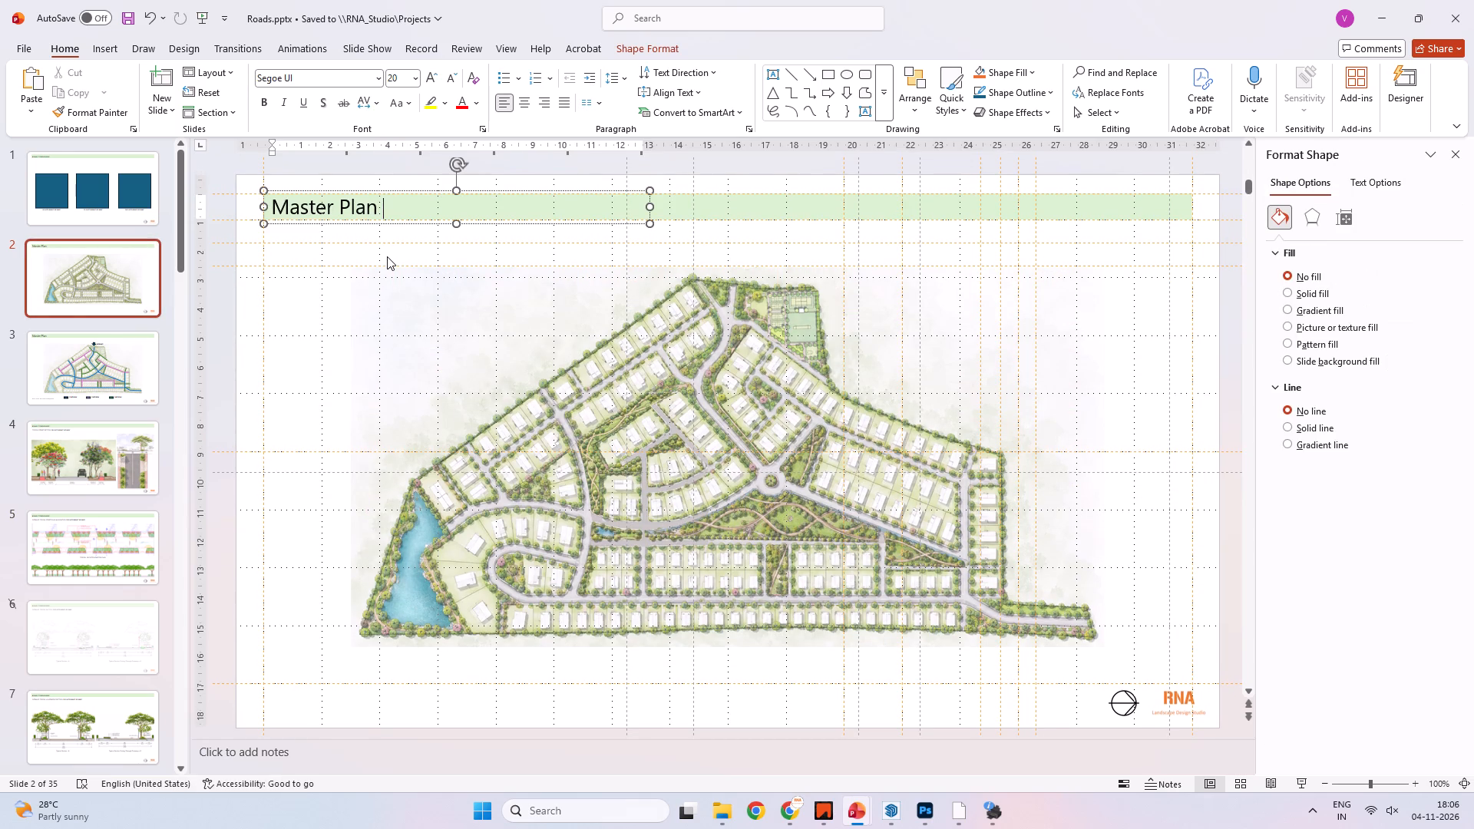
pyautogui.hotkey('ctrl', 'a')
pyautogui.hotkey('ctrl', 'v')
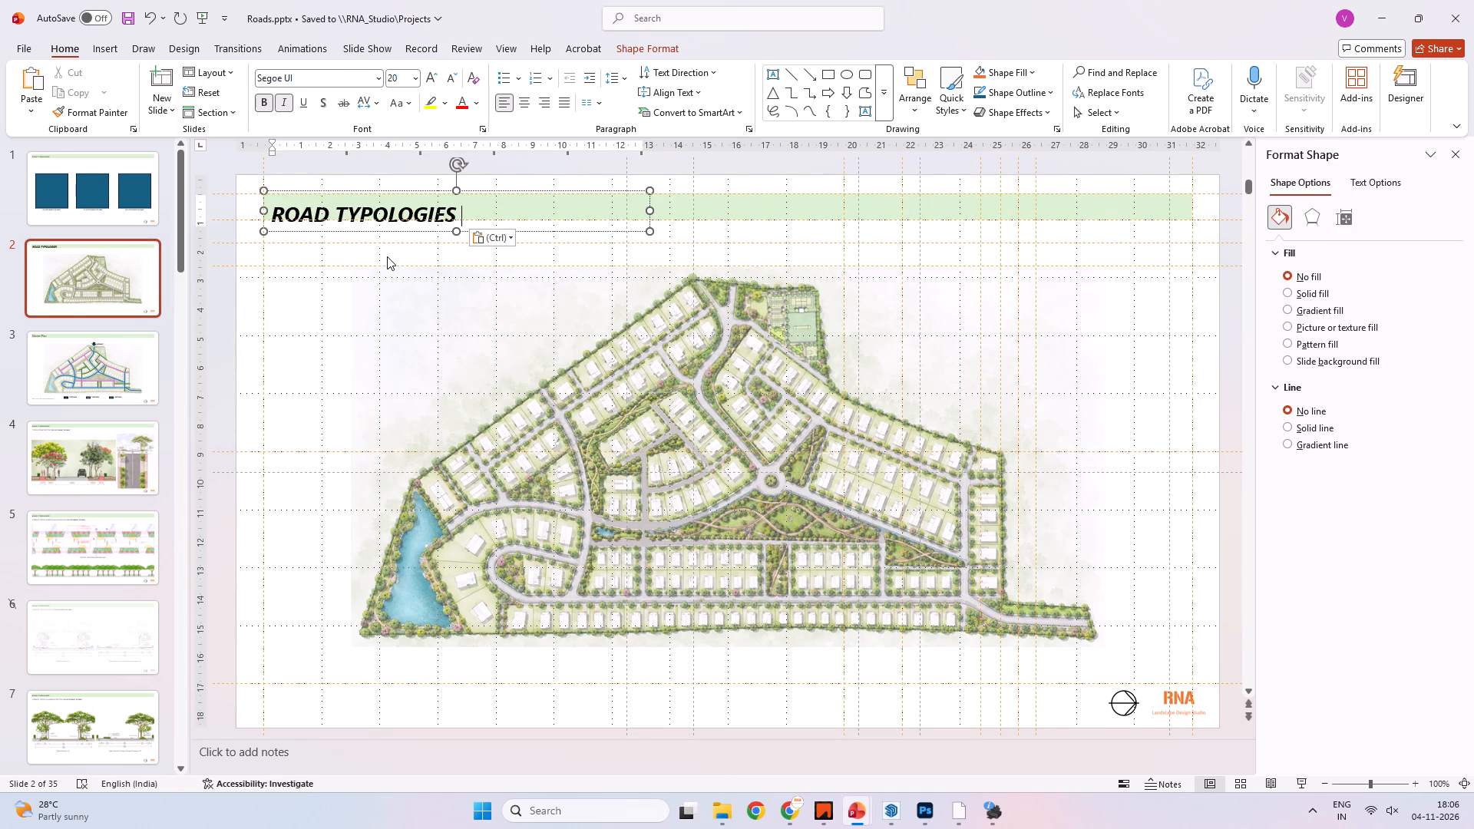
# Reduce the whole pasted title on slide 2 to 16 pt.
pyautogui.doubleClick(455, 81)
pyautogui.click(455, 80)
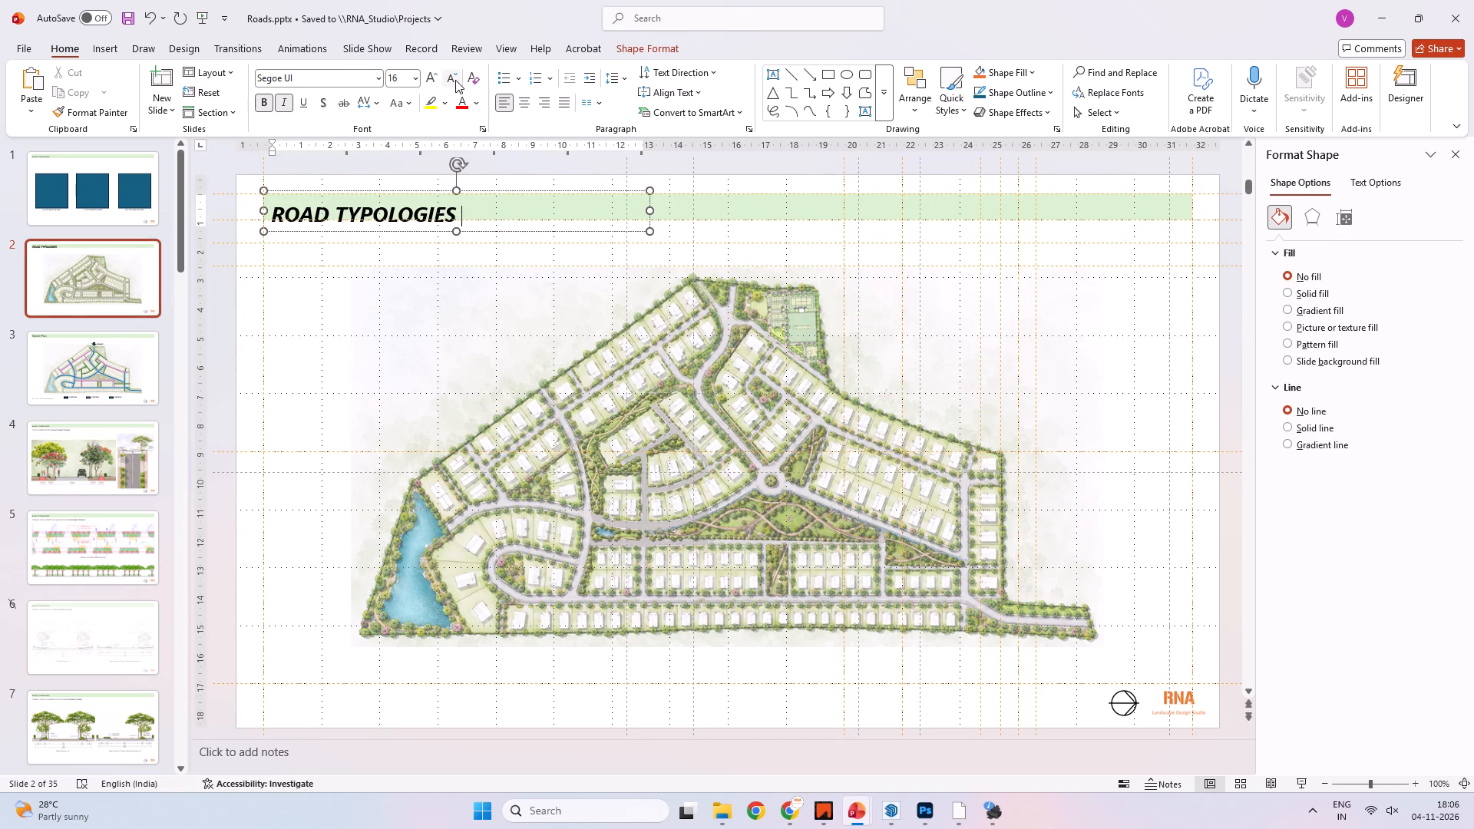
pyautogui.hotkey('ctrl', 'a')
pyautogui.doubleClick(455, 80)
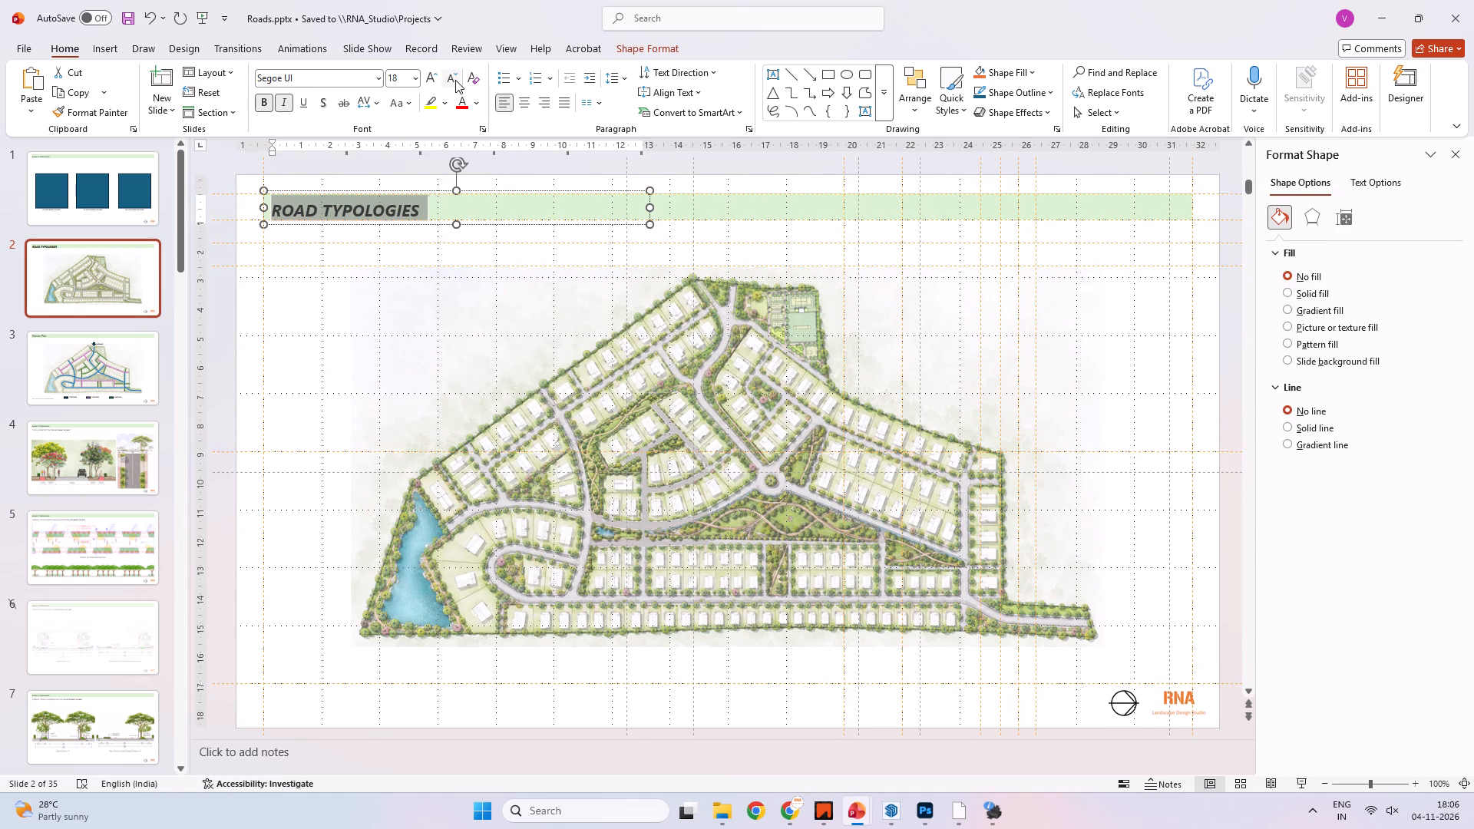
pyautogui.click(455, 80)
pyautogui.click(431, 78)
# Replace the ROAD TYPOLOGIES title on slide 2 with the text "Masterplan – Midori".
pyautogui.click(340, 210)
pyautogui.hotkey('ctrl', 'a')
pyautogui.write('MAs')
pyautogui.press('BackSpace')
pyautogui.press('BackSpace')
pyautogui.write('aster PL')
pyautogui.press('BackSpace')
pyautogui.press('BackSpace')
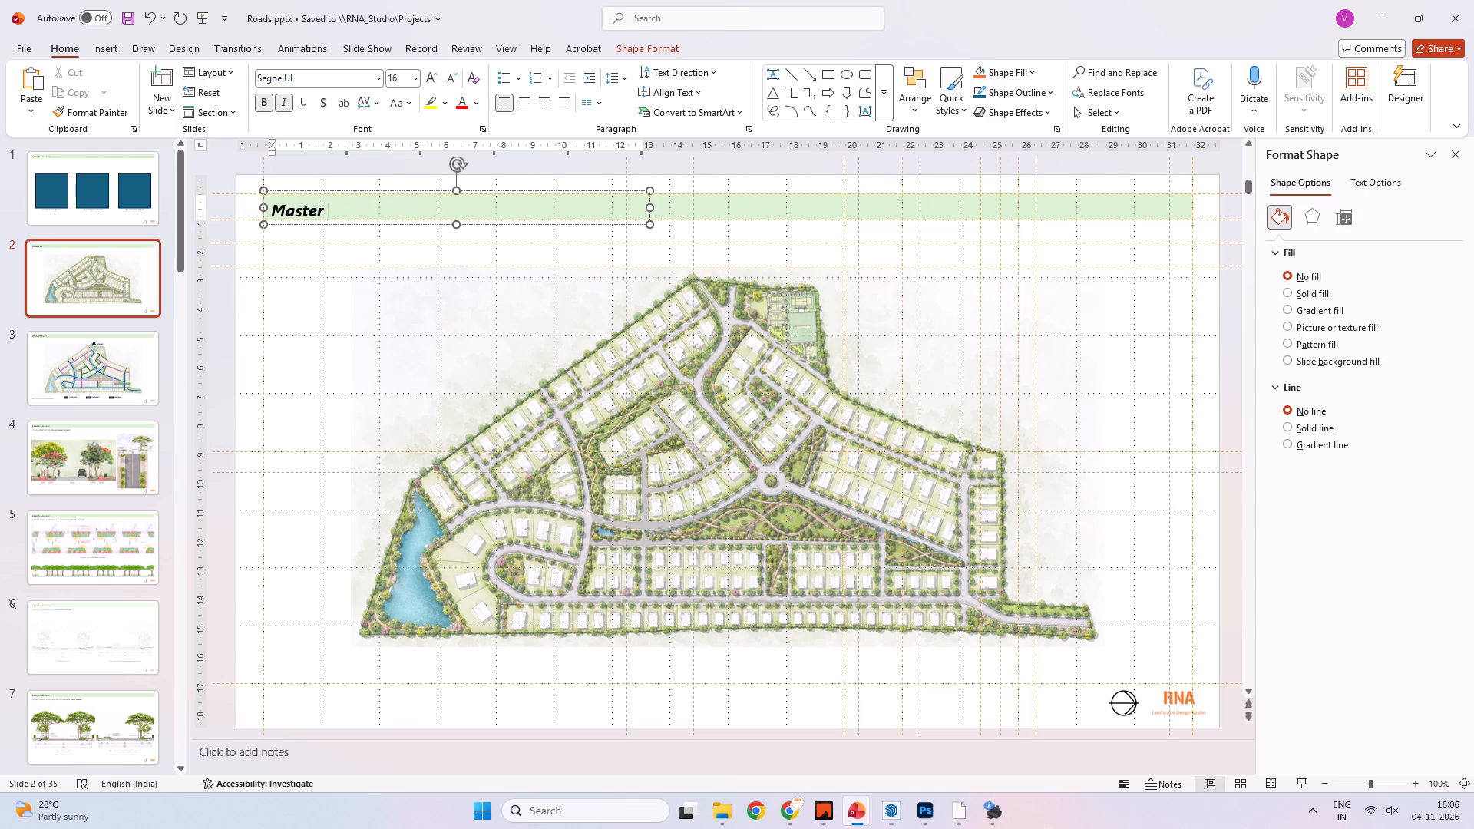
pyautogui.press('BackSpace')
pyautogui.write('plan')
pyautogui.press('space')
pyautogui.write('_')
pyautogui.press('space')
pyautogui.press('BackSpace')
pyautogui.press('BackSpace')
pyautogui.write('- Midoro')
pyautogui.press('space')
pyautogui.press('BackSpace')
pyautogui.press('BackSpace')
pyautogui.press('BackSpace')
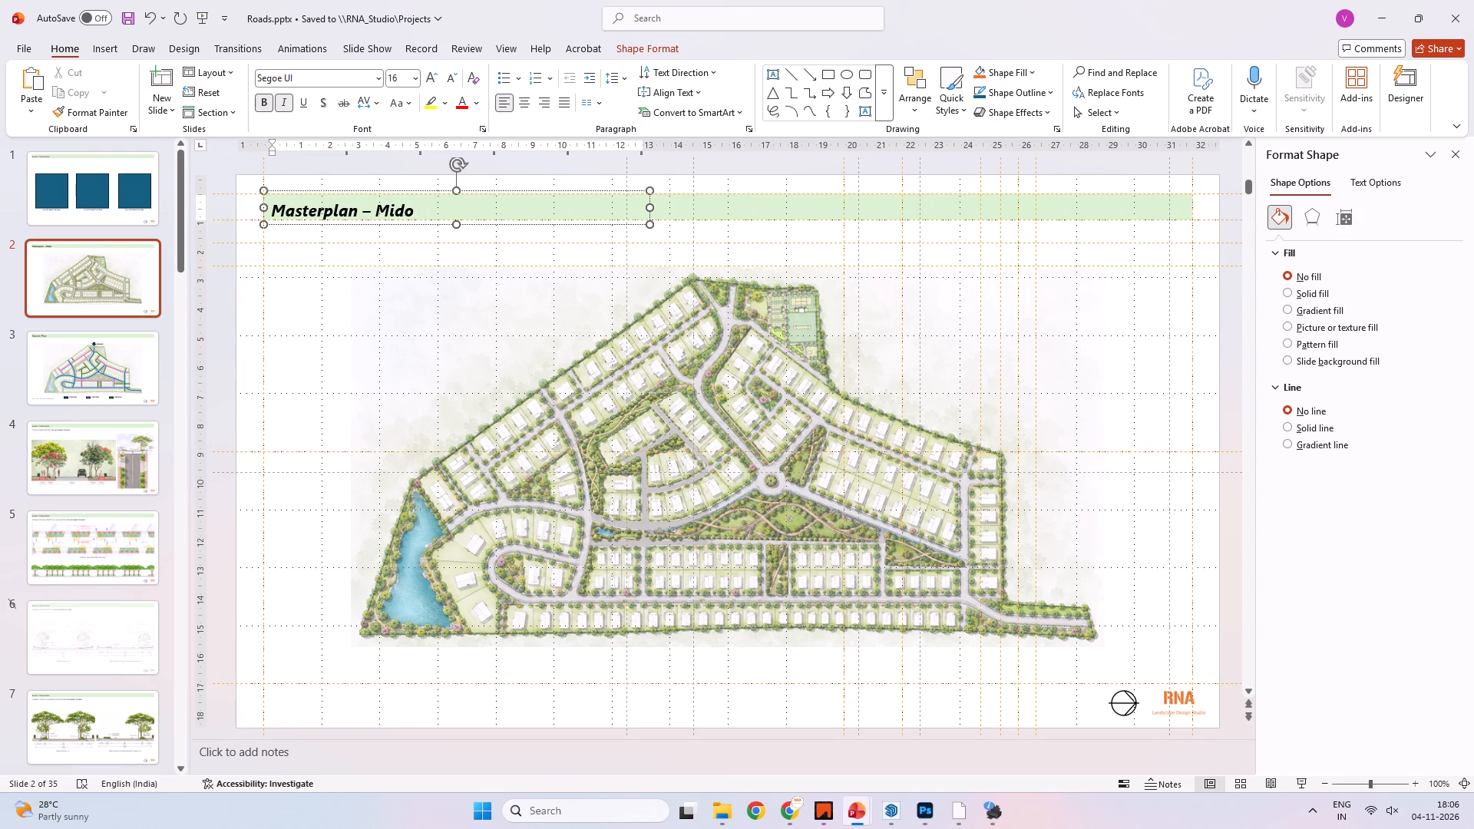
pyautogui.write('ri')
pyautogui.press('space')
# Remove the dash between the two words of slide 2's title so it reads "Masterplan Midori".
pyautogui.press('Left')
pyautogui.press('Left')
pyautogui.press('Left')
pyautogui.press('Left')
pyautogui.press('Left')
pyautogui.press('Left')
pyautogui.press('Left')
pyautogui.press('Left')
pyautogui.press('Left')
pyautogui.press('Left')
pyautogui.press('Left')
pyautogui.press('Right')
pyautogui.press('Right')
pyautogui.press('Right')
pyautogui.press('BackSpace')
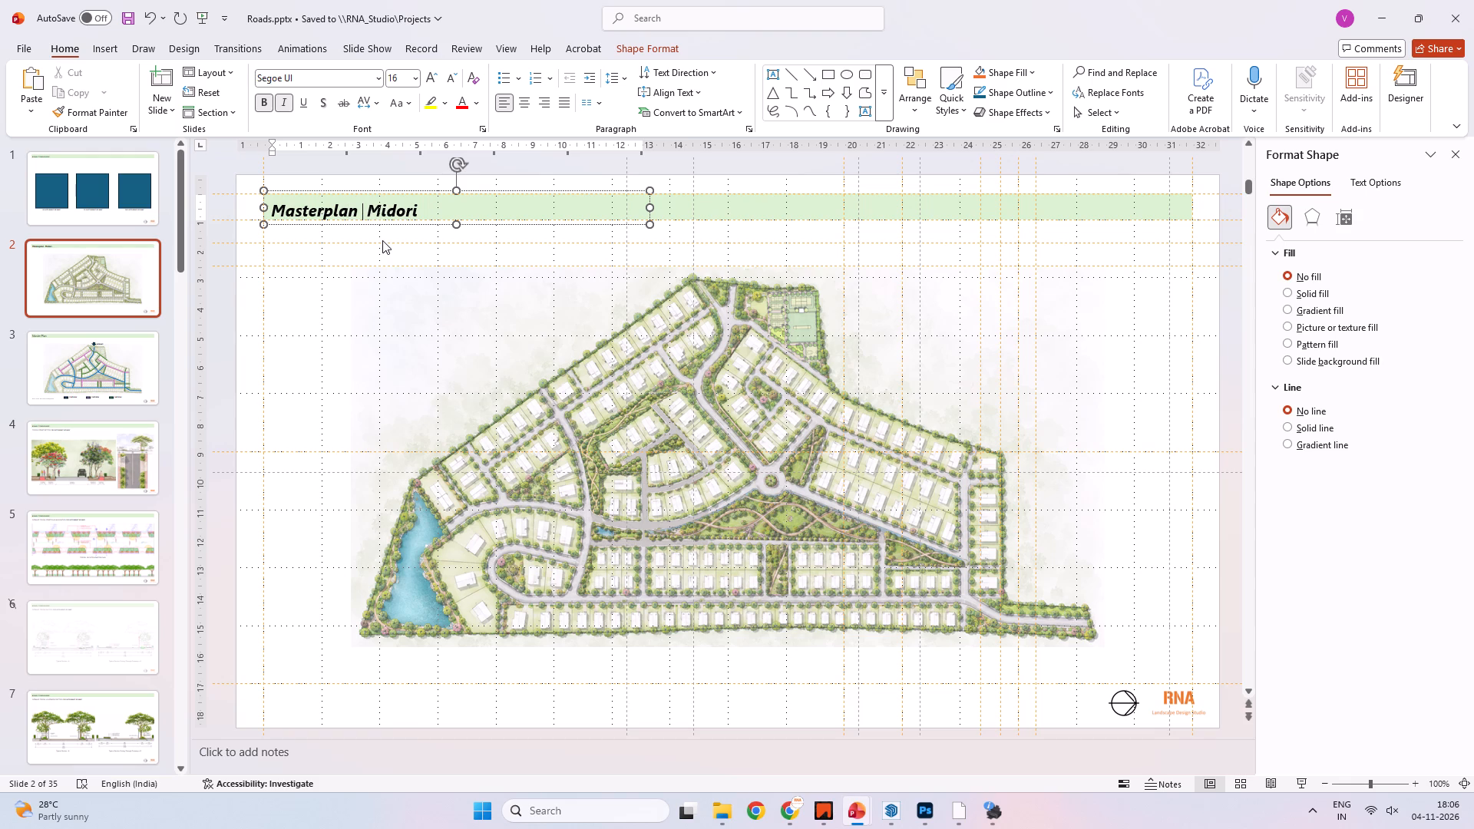
pyautogui.press('BackSpace')
# Insert the word "Landscape" at the start of slide 2's title, giving "Landscape Masterplan Midori".
pyautogui.press('Left')
pyautogui.press('Left')
pyautogui.press('Left')
pyautogui.press('Left')
pyautogui.press('Left')
pyautogui.press('Left')
pyautogui.press('Left')
pyautogui.press('Left')
pyautogui.press('Left')
pyautogui.press('Left')
pyautogui.press('Left')
pyautogui.press('Left')
pyautogui.press('Left')
pyautogui.press('Left')
pyautogui.press('Left')
pyautogui.press('Left')
pyautogui.press('Left')
pyautogui.write('Landscape')
pyautogui.press('space')
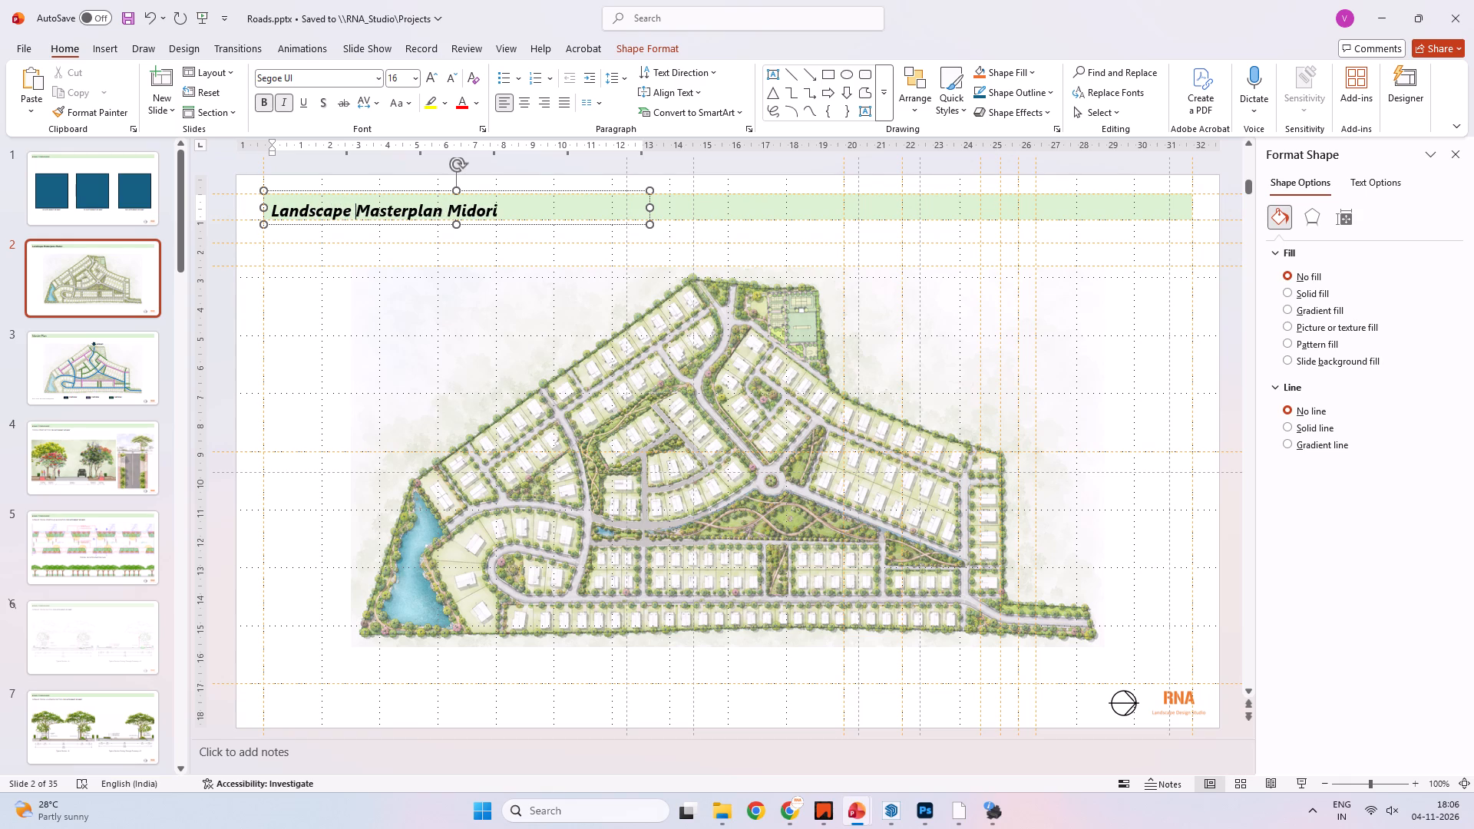
pyautogui.click(220, 251)
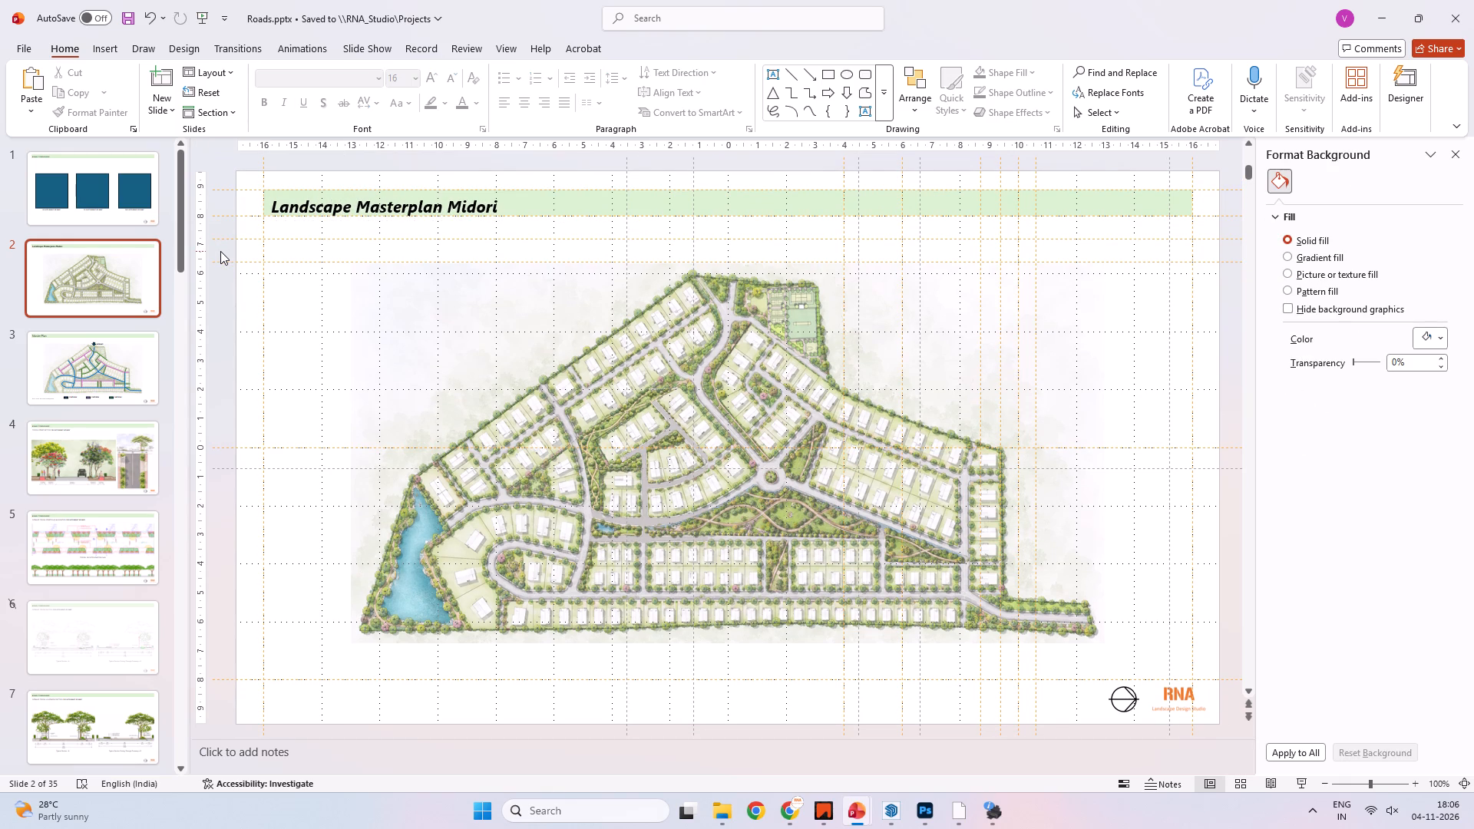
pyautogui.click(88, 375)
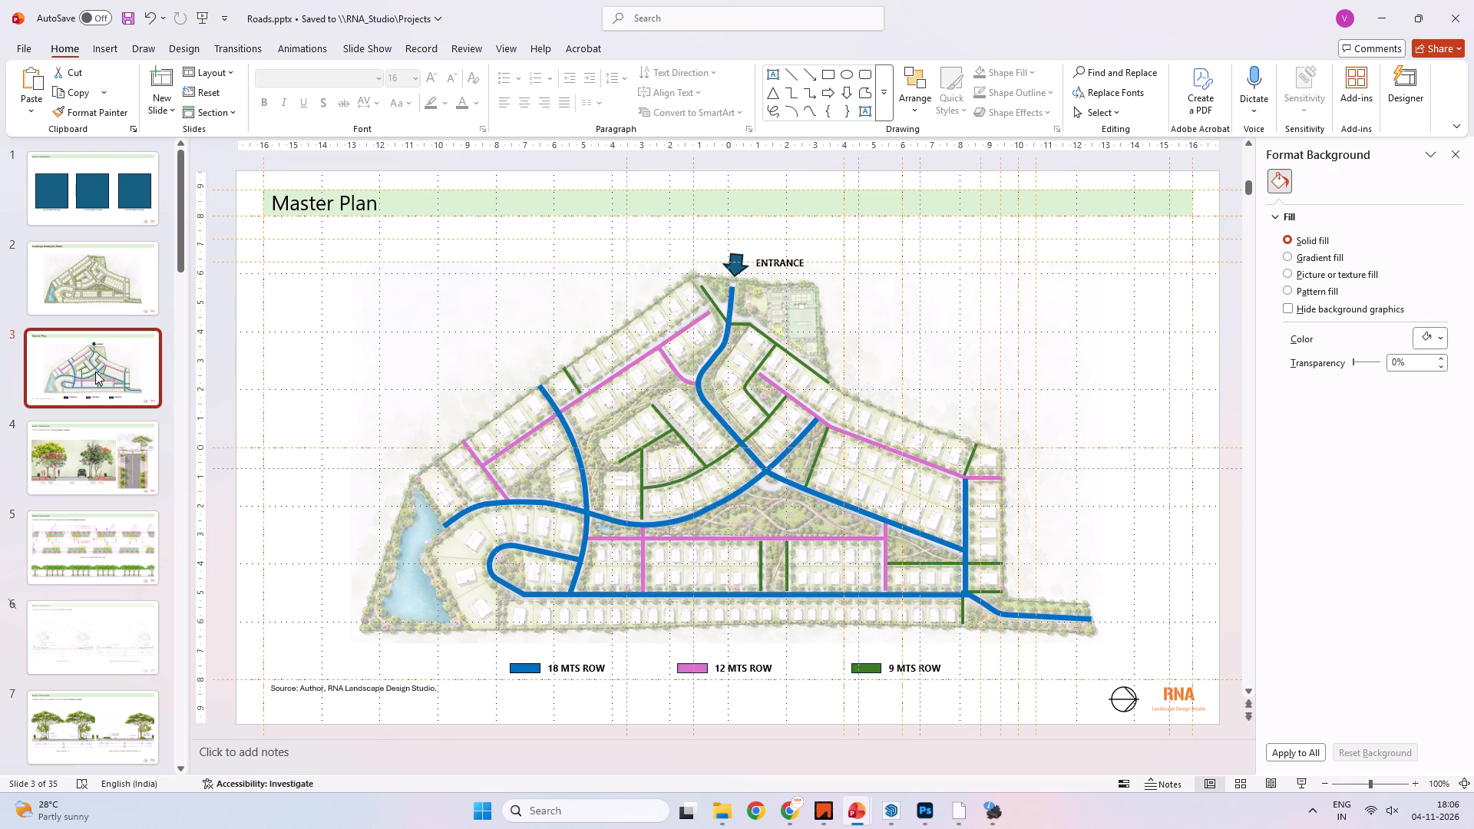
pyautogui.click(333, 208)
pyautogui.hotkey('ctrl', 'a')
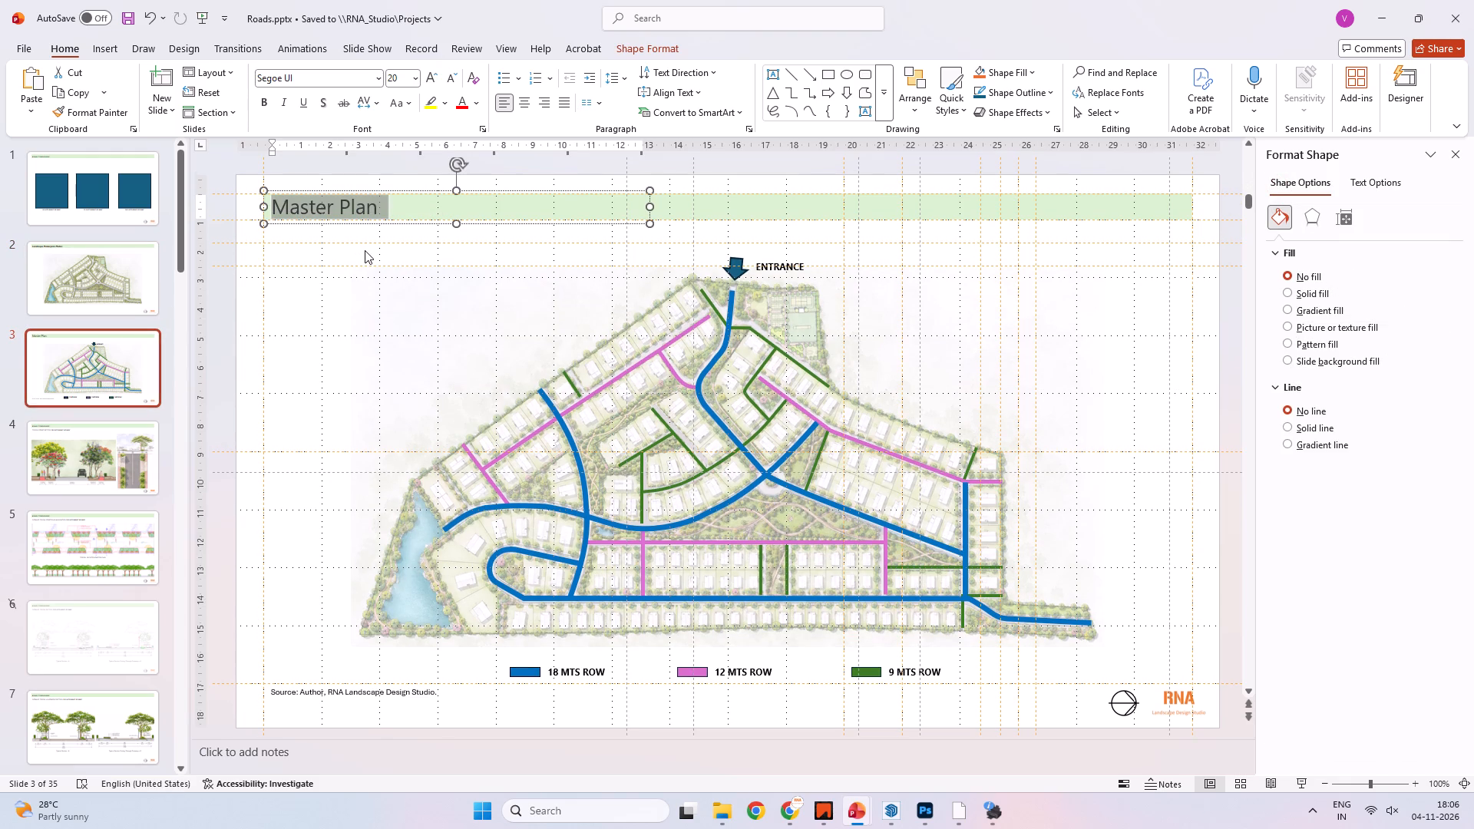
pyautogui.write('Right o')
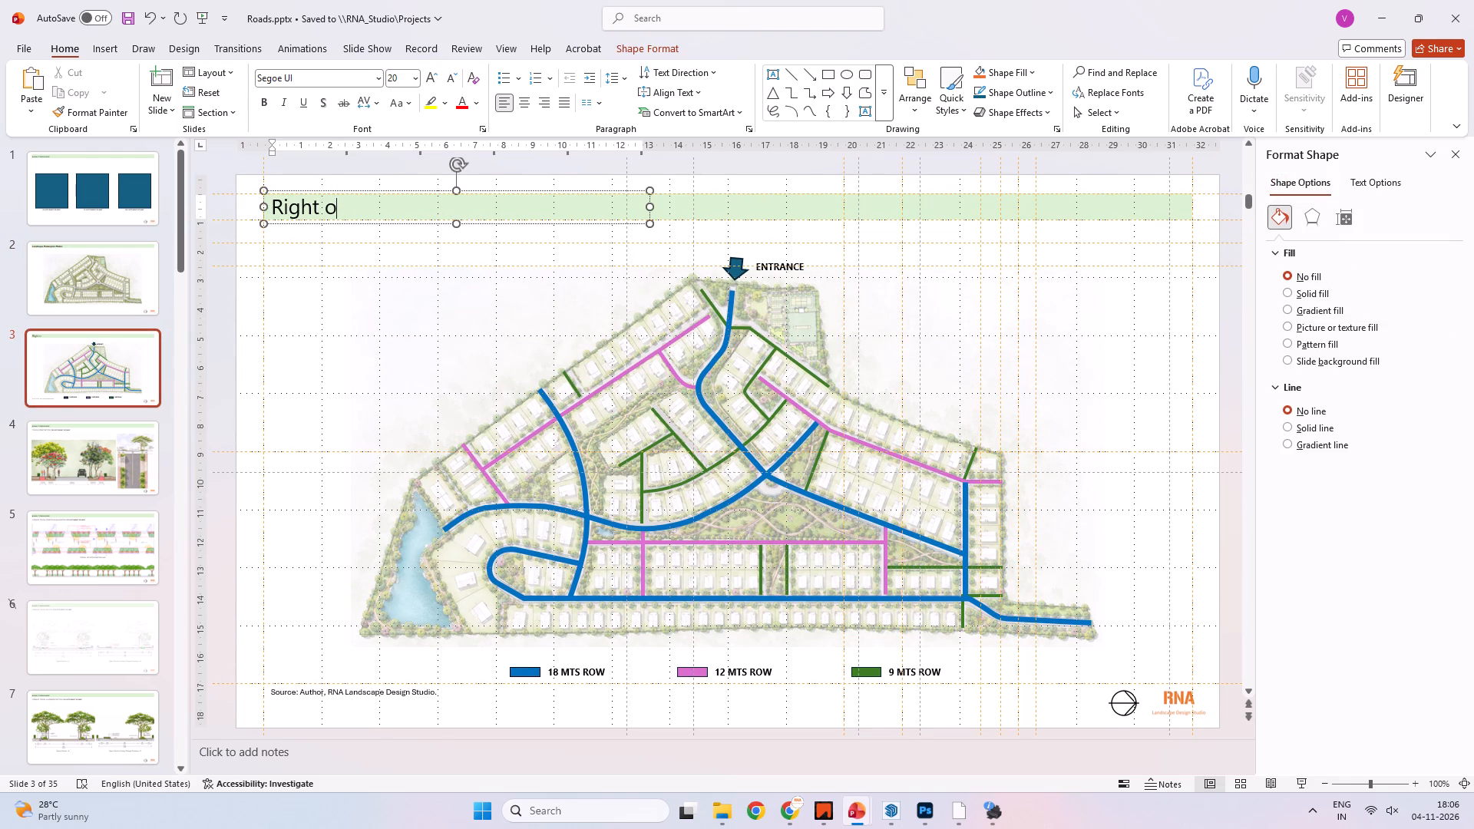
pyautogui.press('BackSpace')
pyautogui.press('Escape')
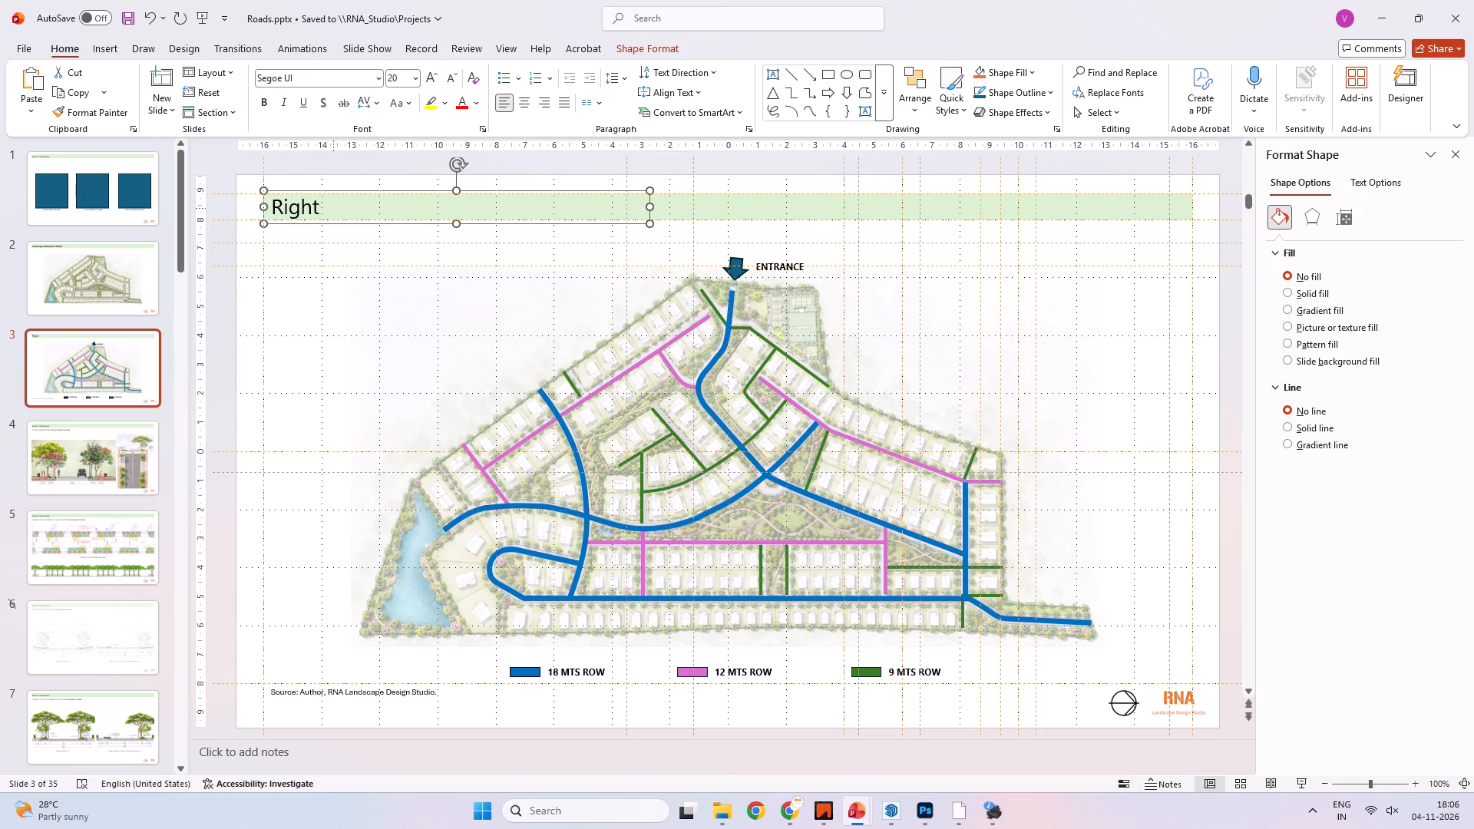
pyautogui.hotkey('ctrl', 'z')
# Paste the copied ROAD TYPOLOGIES title, with its formatting, over slide 3's title and reduce it to 14 pt.
pyautogui.hotkey('ctrl', 'a')
pyautogui.hotkey('ctrl', 'v')
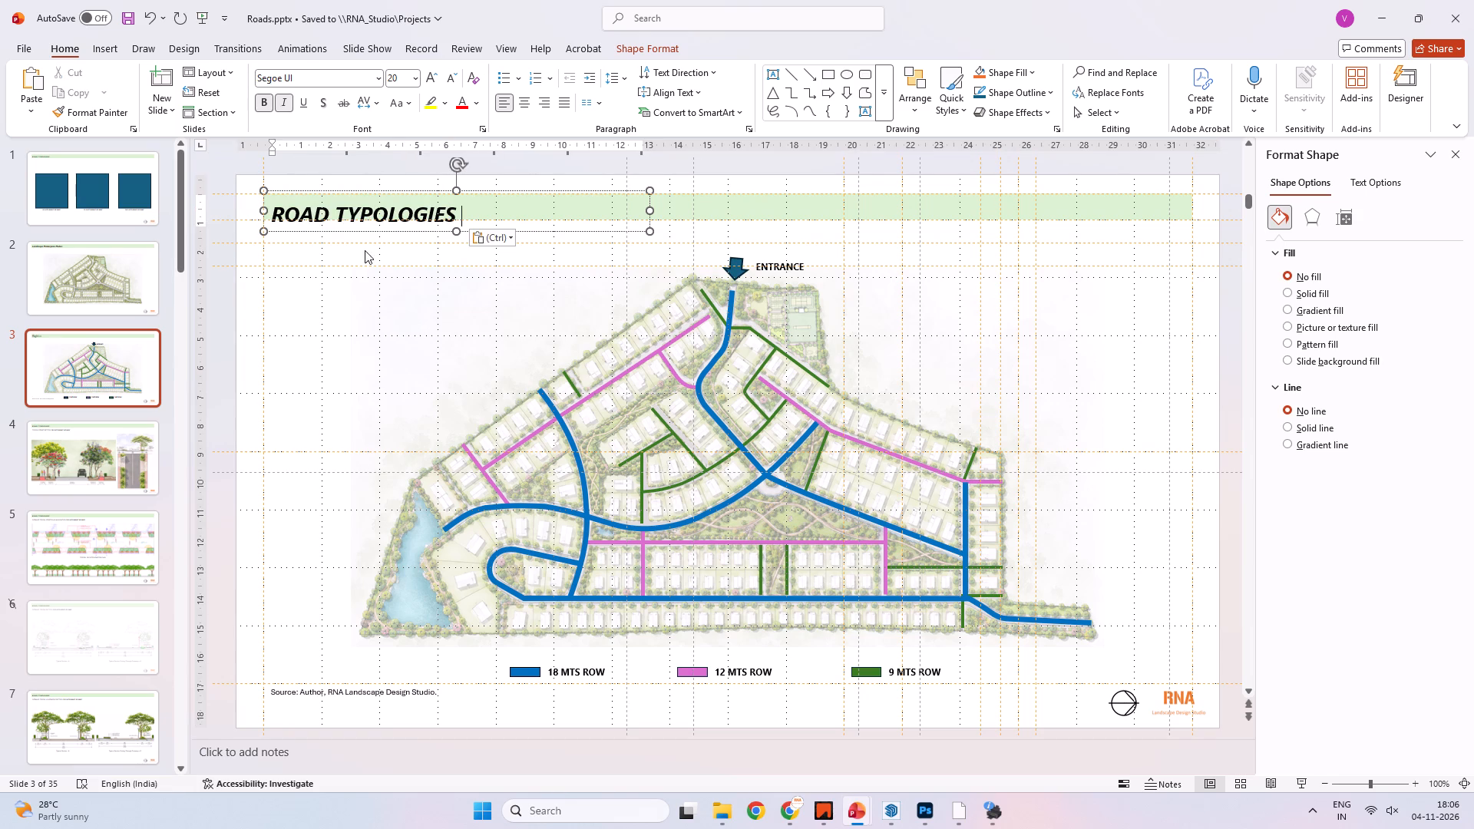
pyautogui.hotkey('ctrl', 'a')
pyautogui.tripleClick(449, 75)
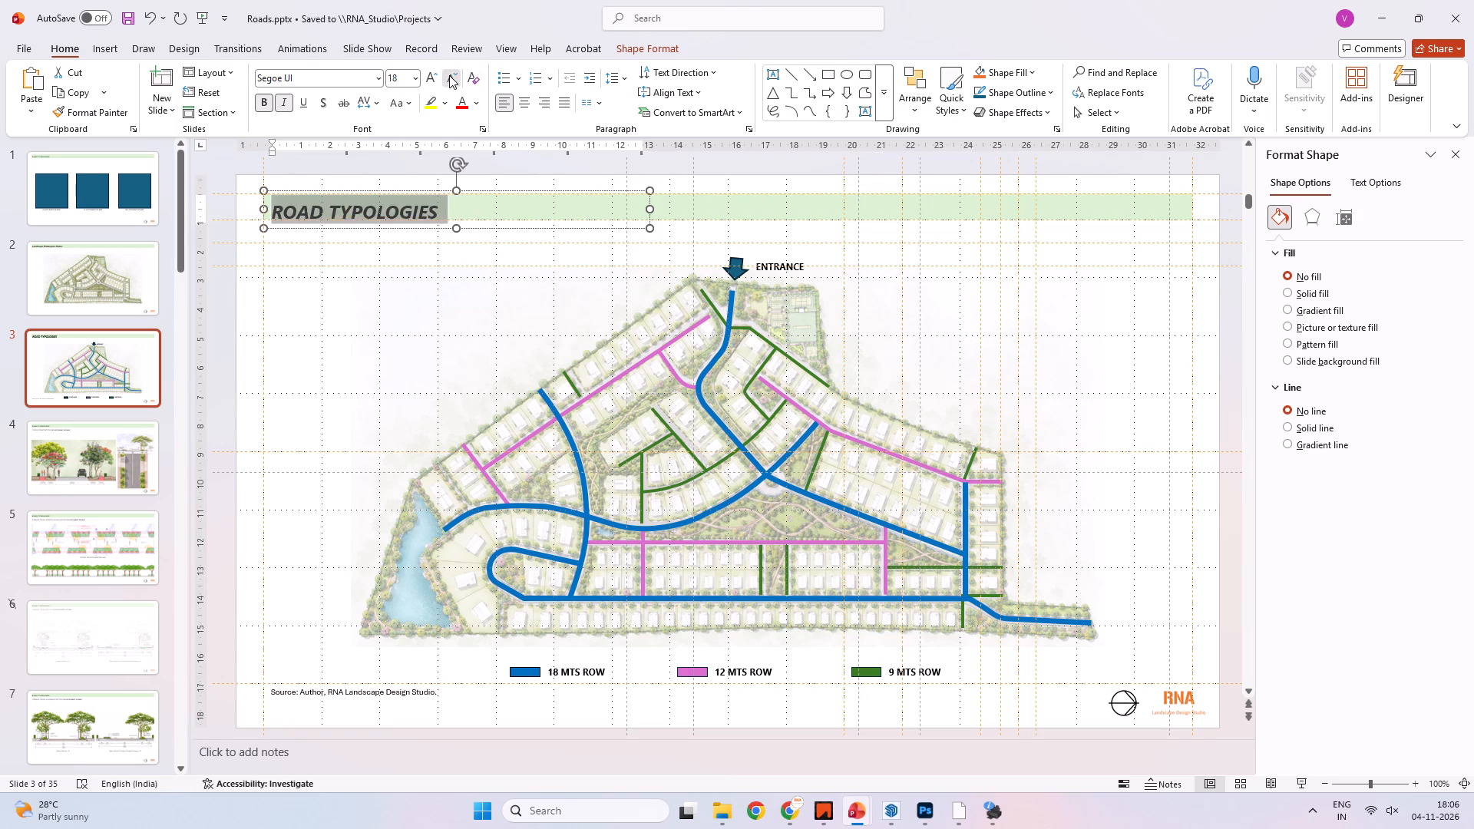
pyautogui.click(427, 67)
pyautogui.click(430, 76)
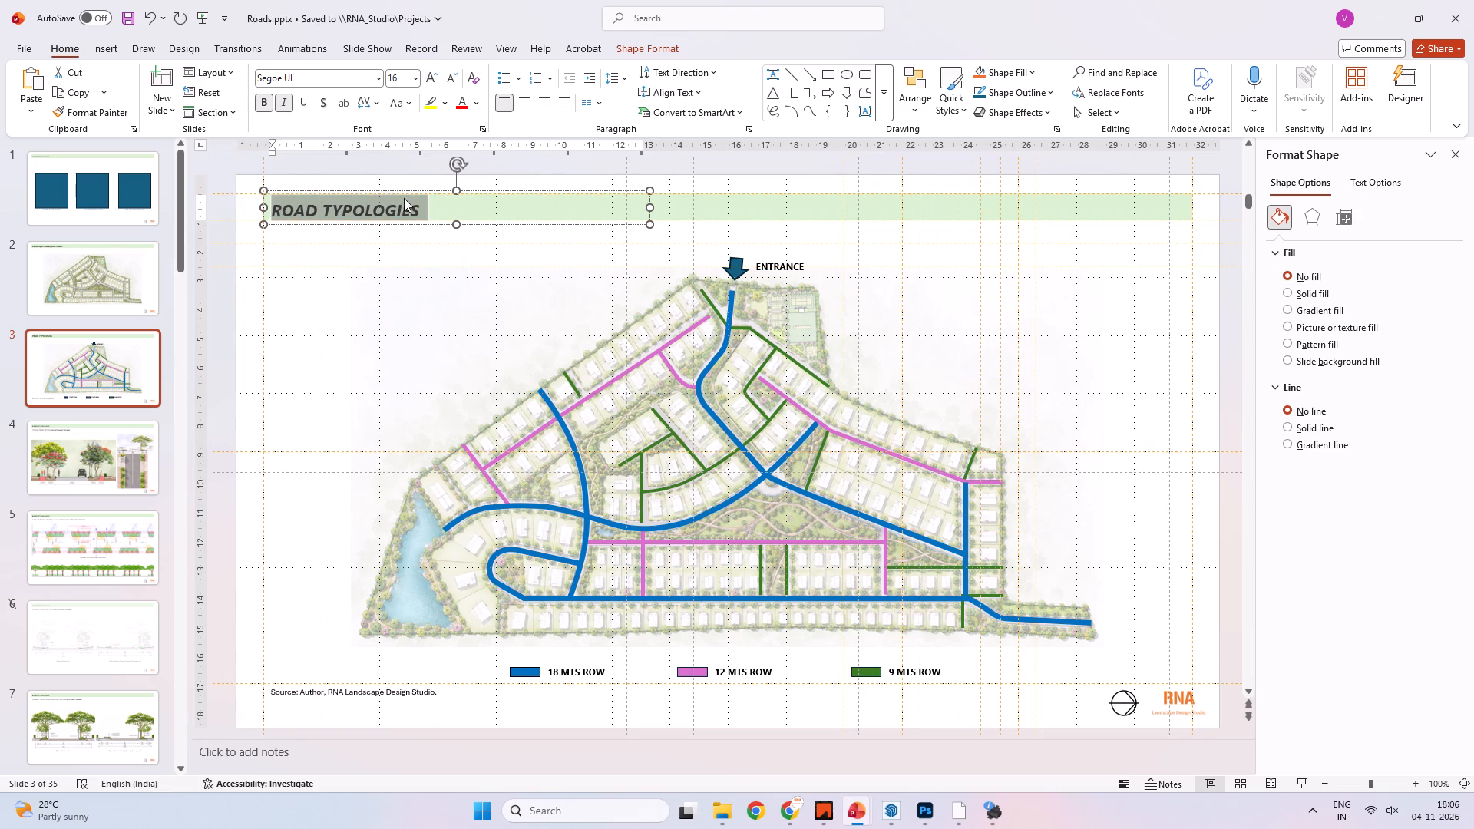
pyautogui.click(402, 206)
pyautogui.hotkey('ctrl', 'a')
pyautogui.click(445, 79)
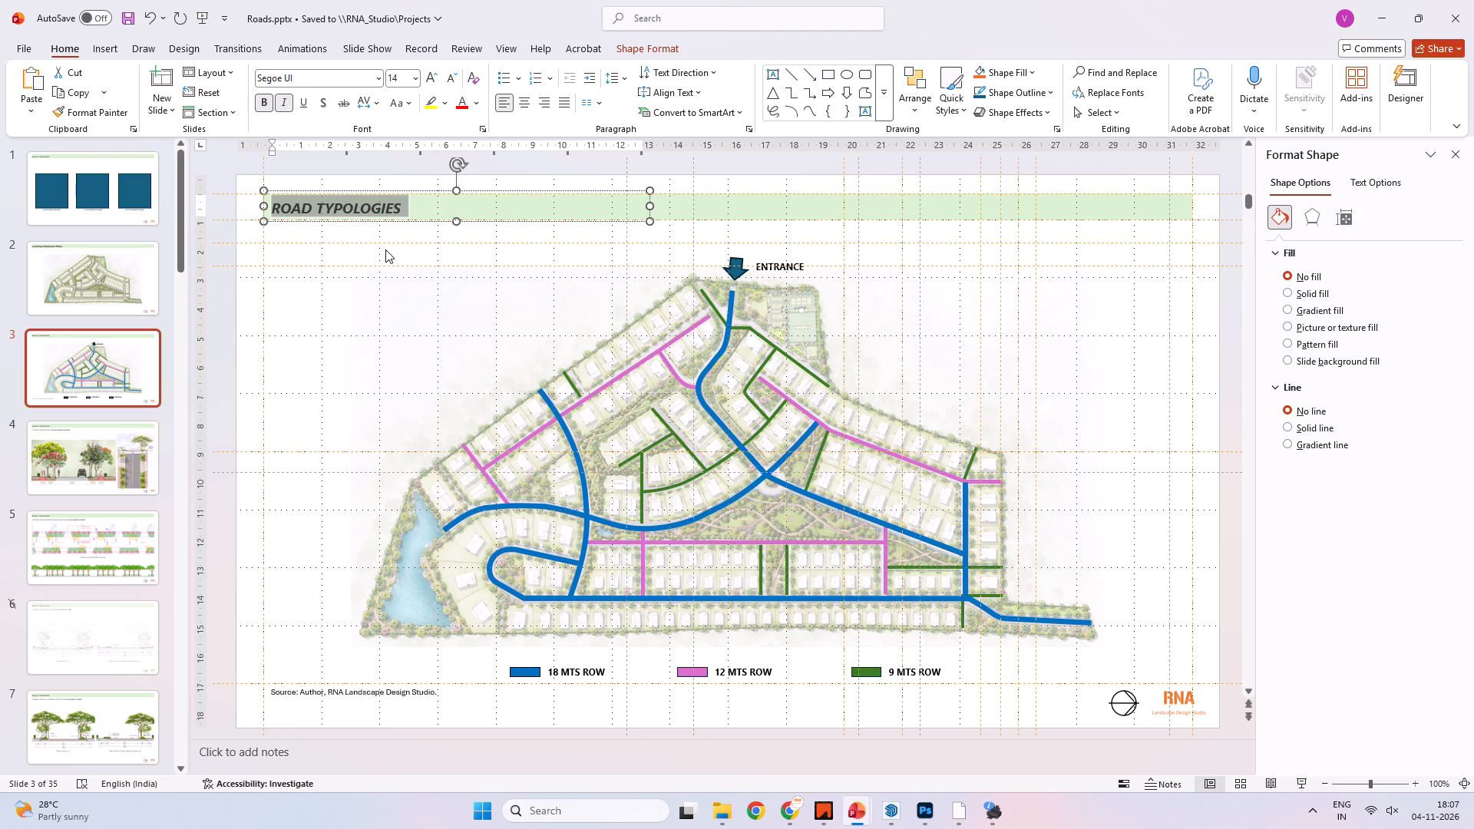
# Replace the pasted title text on slide 3 with "Right of Way".
pyautogui.write('Right')
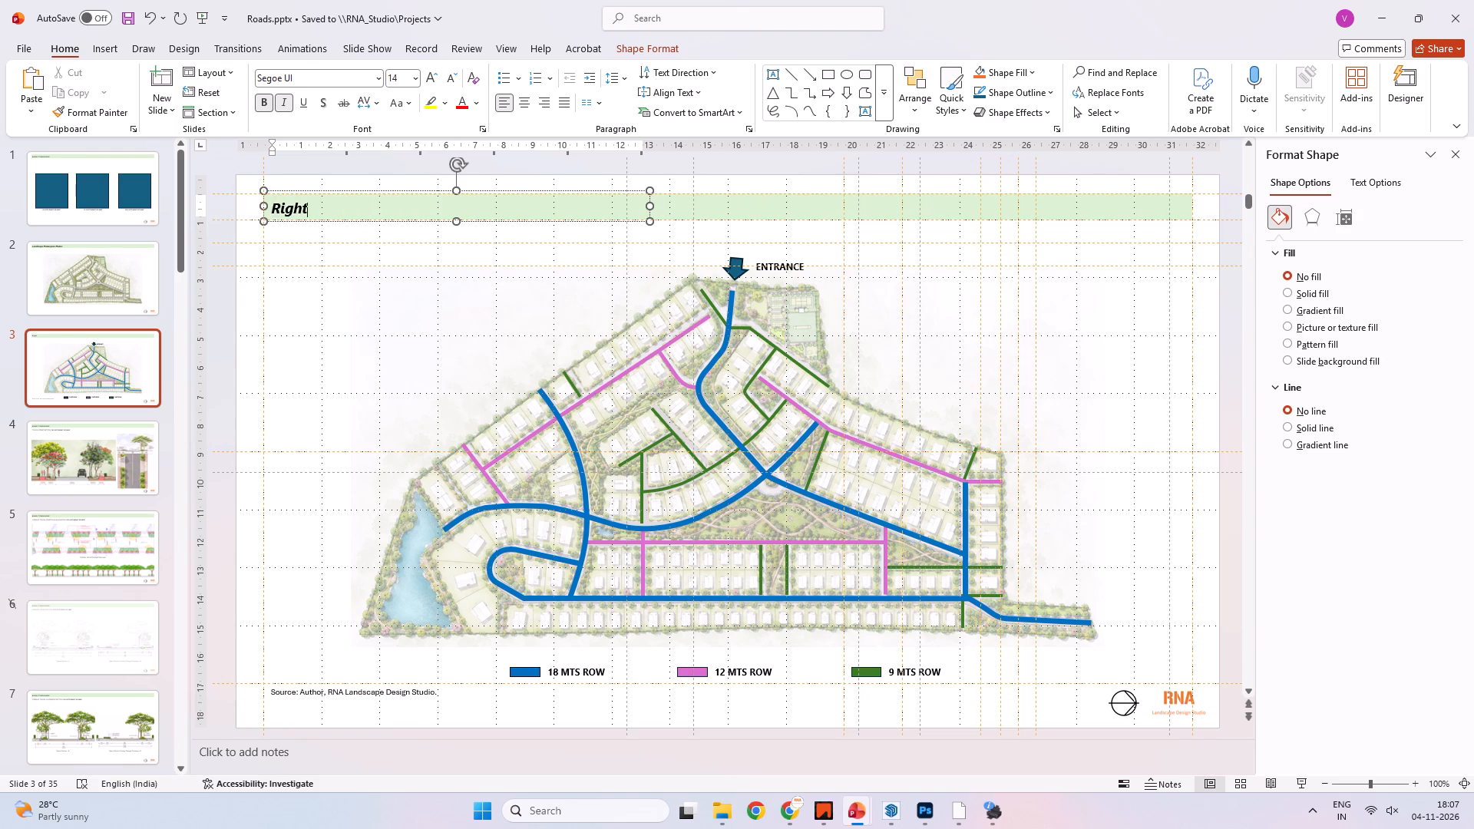
pyautogui.press('space')
pyautogui.write('of Waus\\')
pyautogui.press('BackSpace')
pyautogui.press('BackSpace')
pyautogui.press('BackSpace')
pyautogui.press('y')
# Add "Masterplan - " in front of slide 3's title so it reads "Masterplan - Right of Way".
pyautogui.press('Left')
pyautogui.press('Left')
pyautogui.press('Left')
pyautogui.press('Left')
pyautogui.press('Left')
pyautogui.press('Left')
pyautogui.press('Left')
pyautogui.press('Left')
pyautogui.press('Left')
pyautogui.press('Left')
pyautogui.press('Left')
pyautogui.press('Left')
pyautogui.press('Left')
pyautogui.write('Masterplan')
pyautogui.press('space')
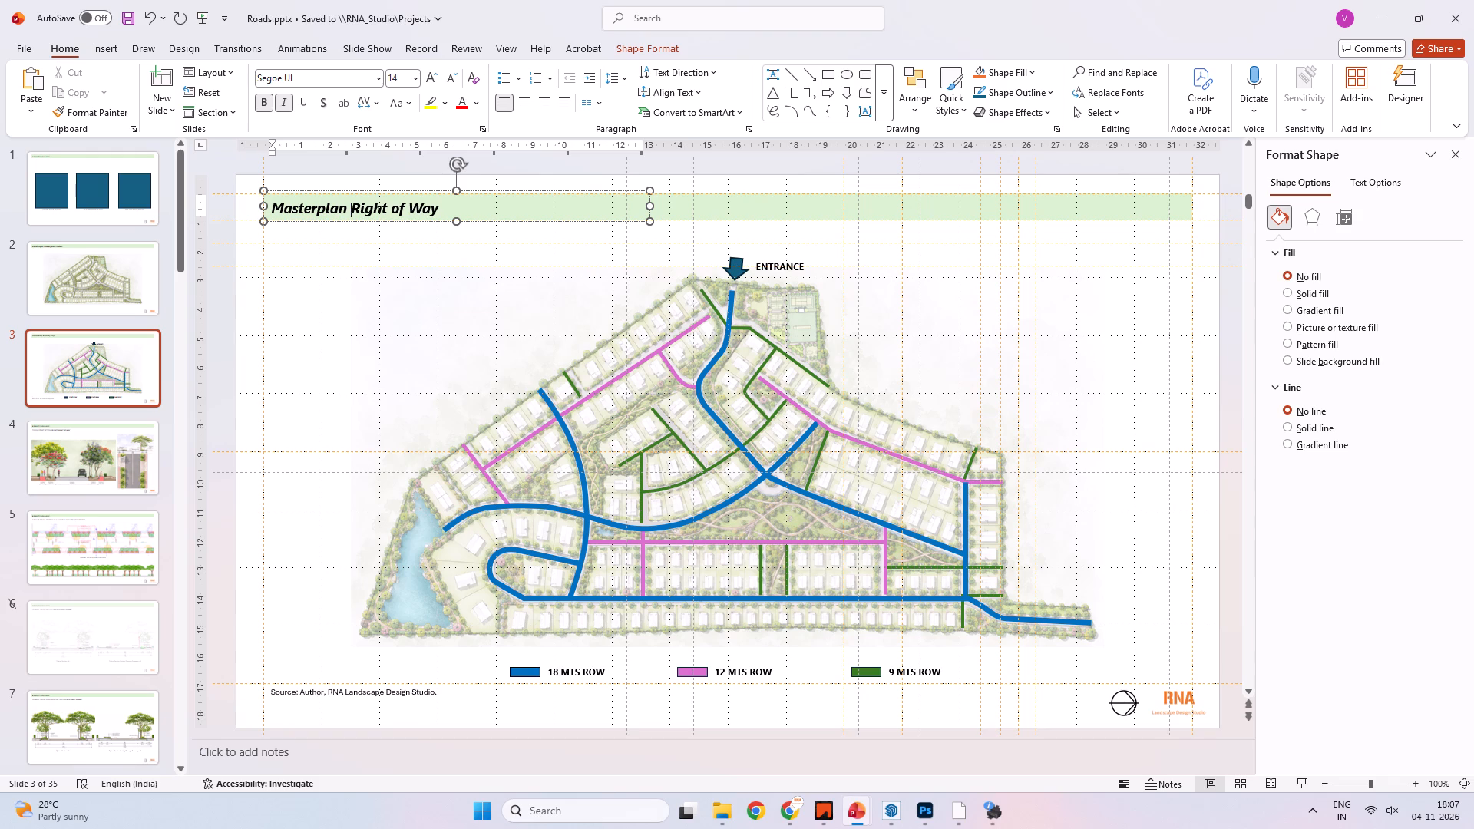
pyautogui.write('-')
pyautogui.press('space')
pyautogui.click(375, 307)
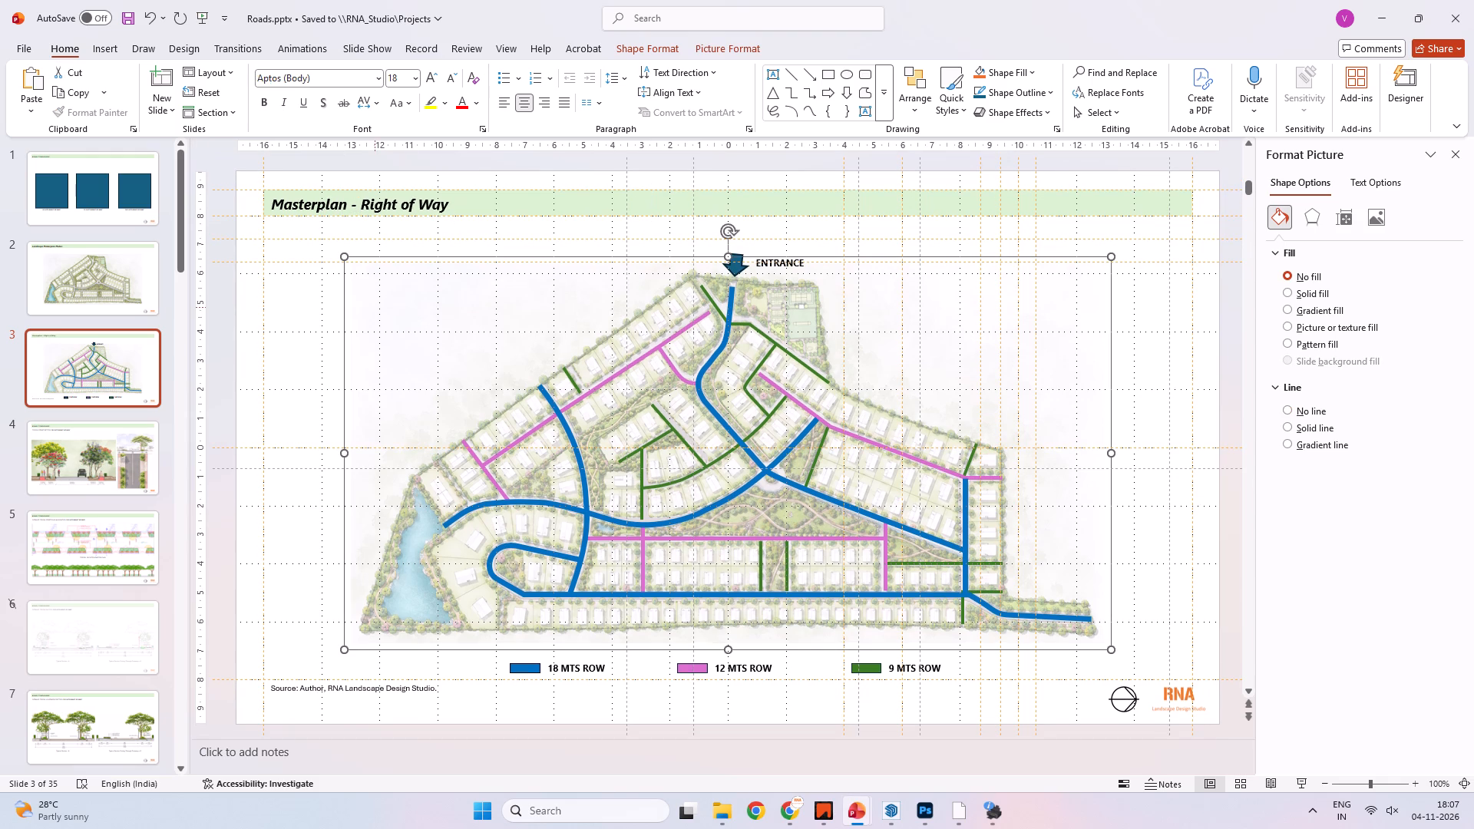
pyautogui.click(289, 282)
# Save the Roads presentation.
pyautogui.hotkey('ctrl', 's')
pyautogui.hotkey('ctrl', 'a')
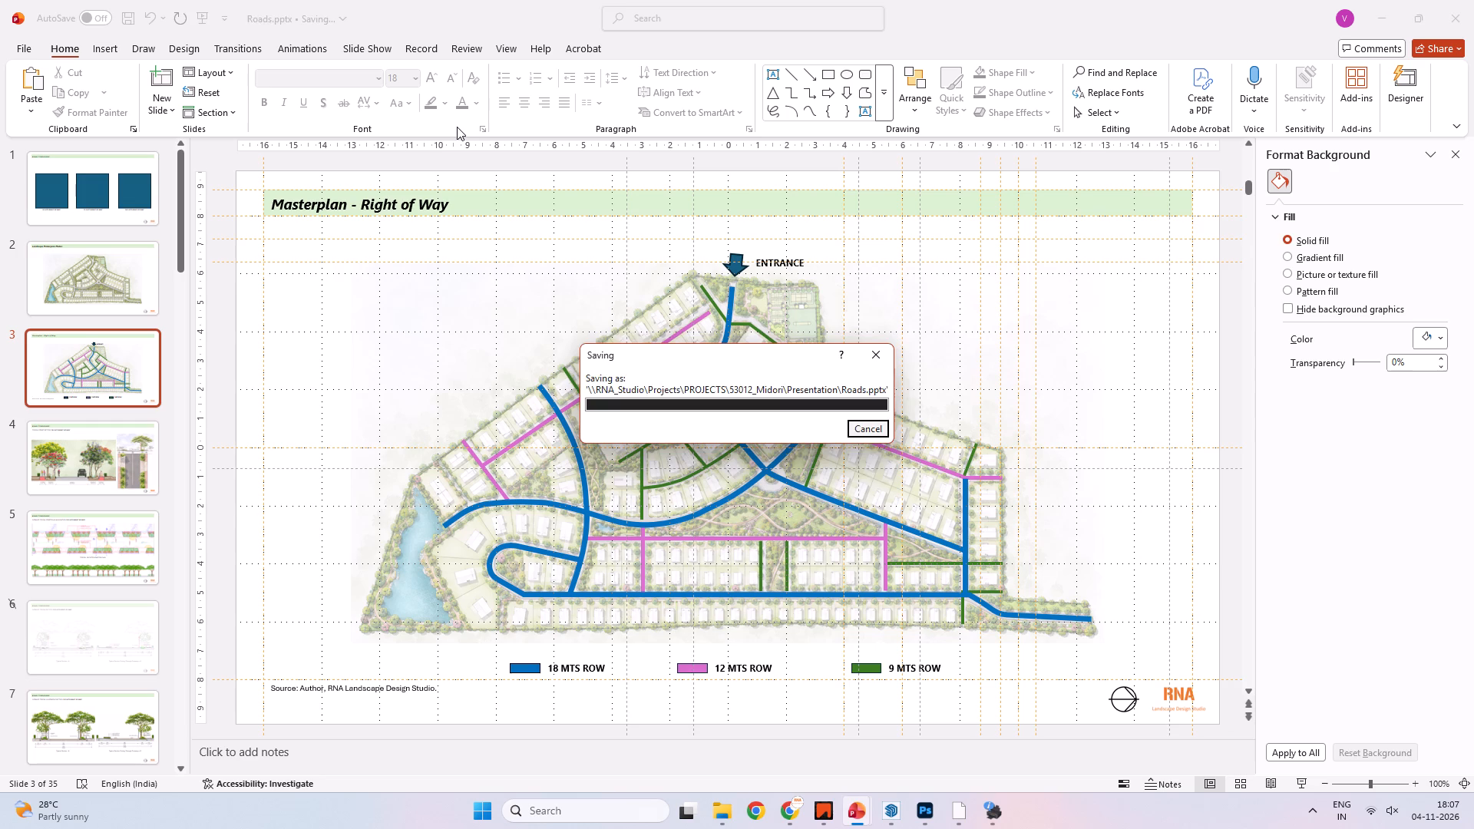
# Delete slide 1, the ROAD TYPOLOGIES slide with the three blue right-of-way squares.
pyautogui.click(68, 205)
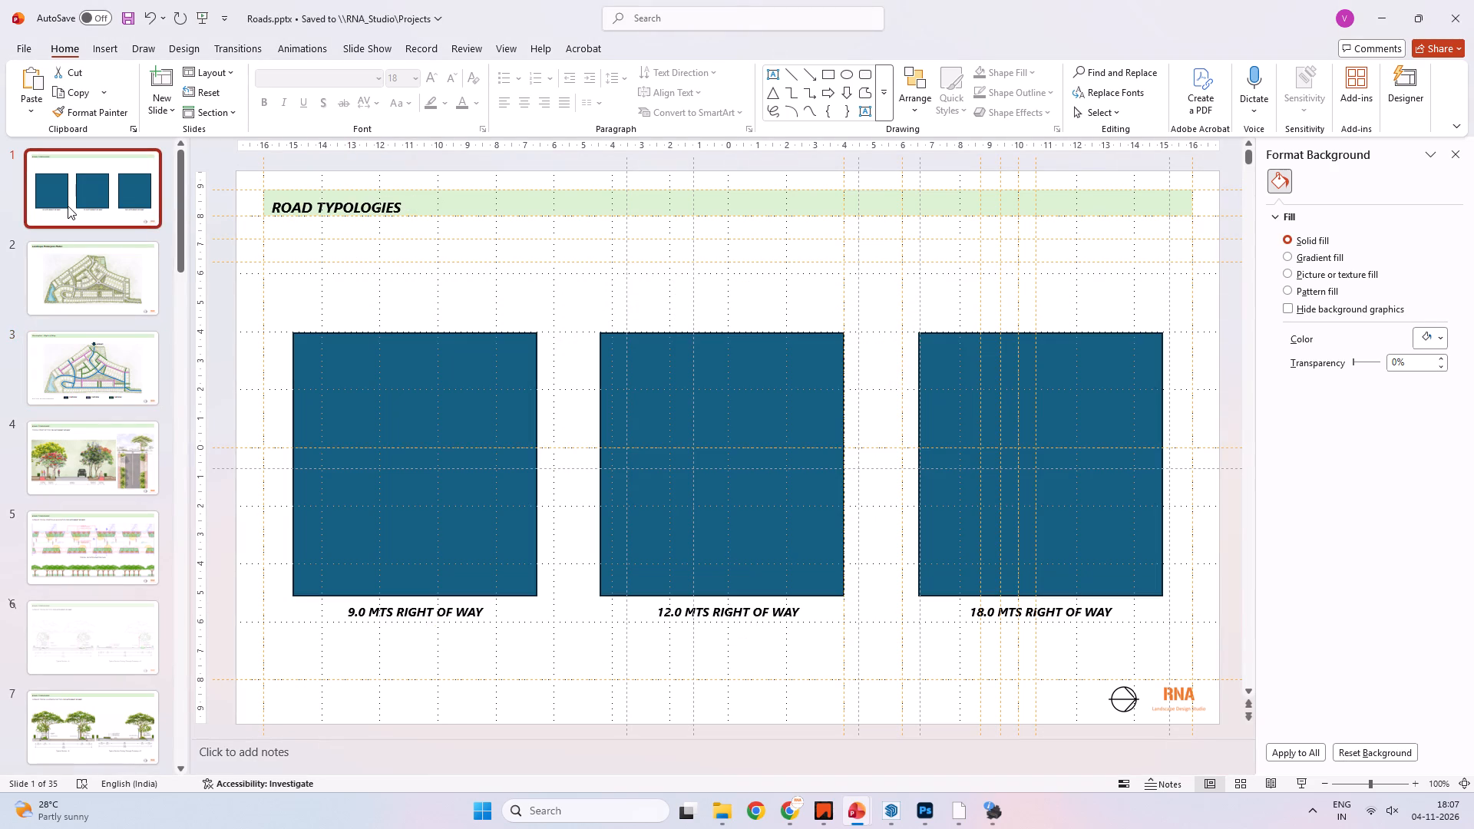
pyautogui.press('Delete')
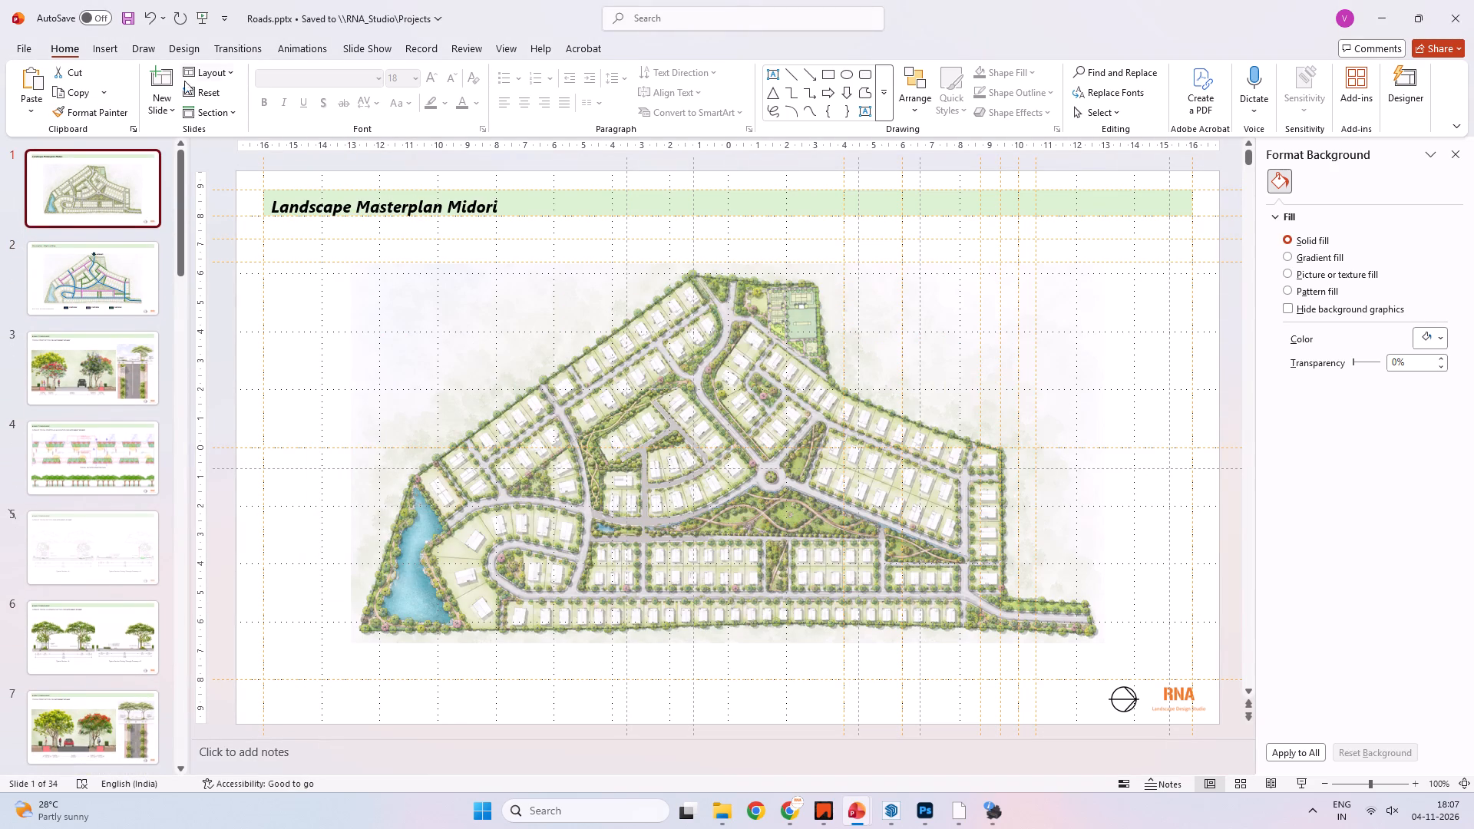
# Apply a layout without the green title band to the Landscape Masterplan Midori slide.
pyautogui.click(230, 72)
pyautogui.click(233, 277)
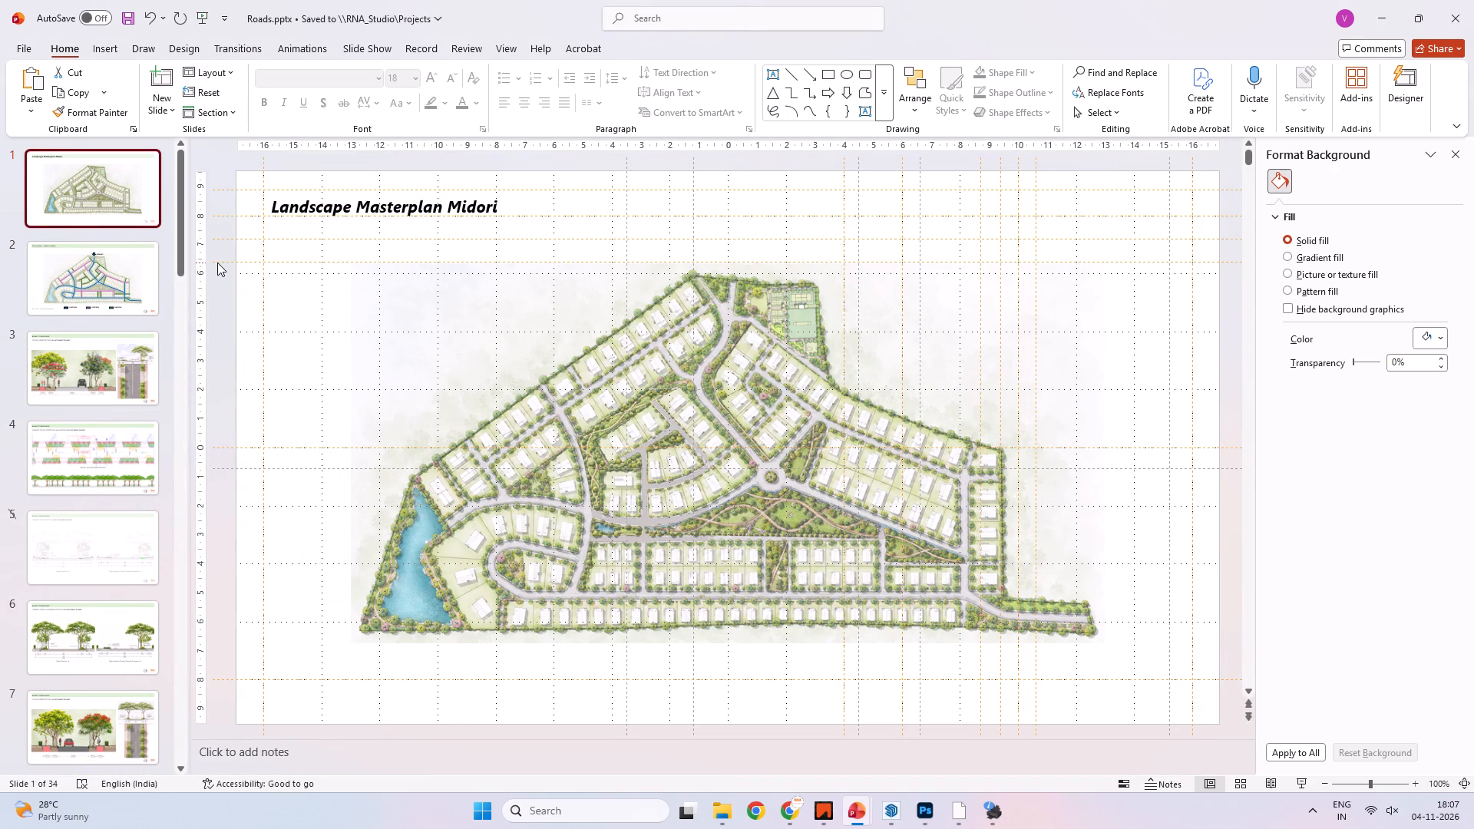
# Insert a new slide ahead of the Landscape Masterplan Midori slide and delete its title and subtitle placeholders.
pyautogui.click(95, 148)
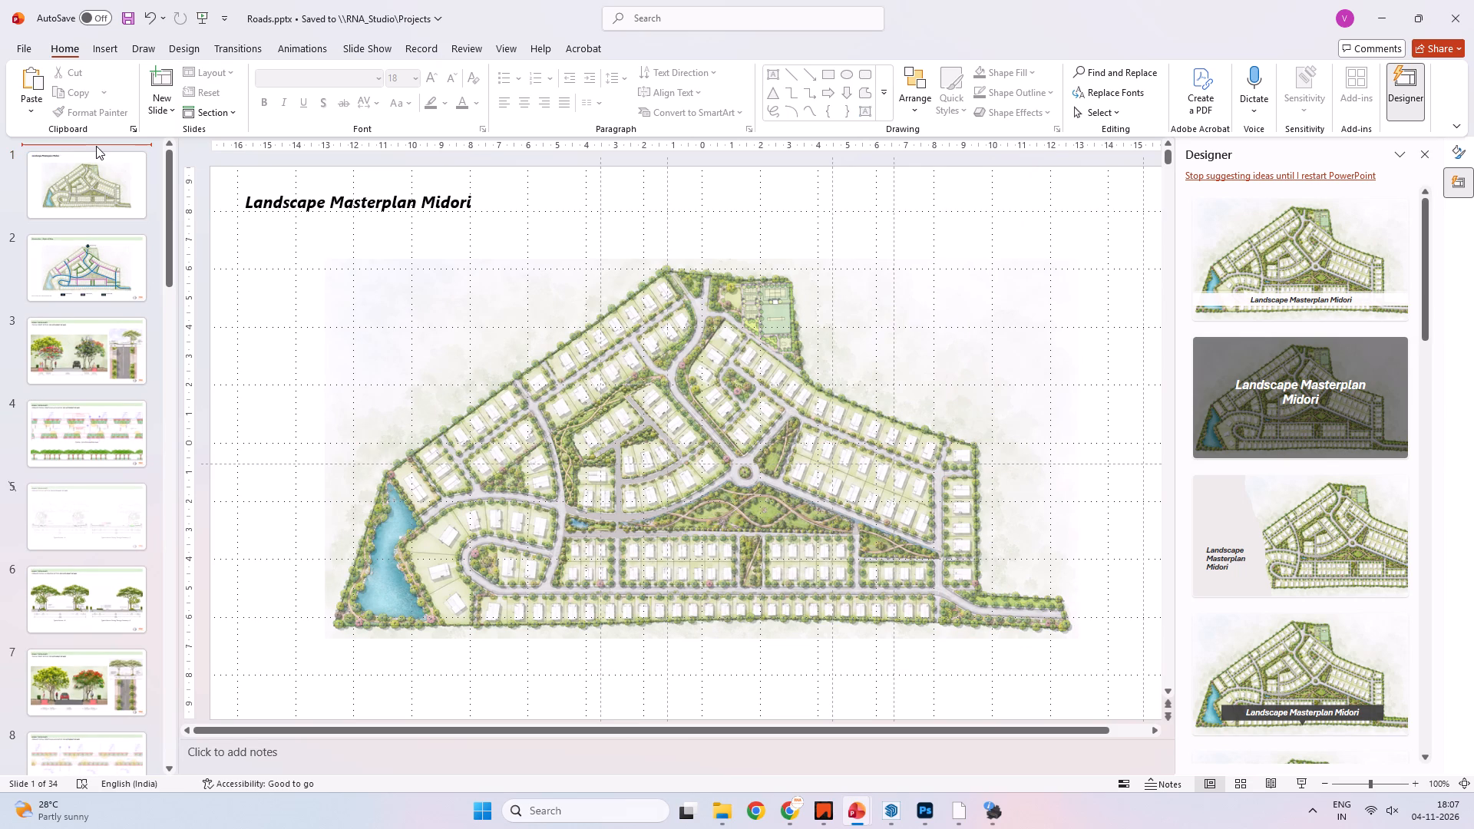
pyautogui.click(160, 89)
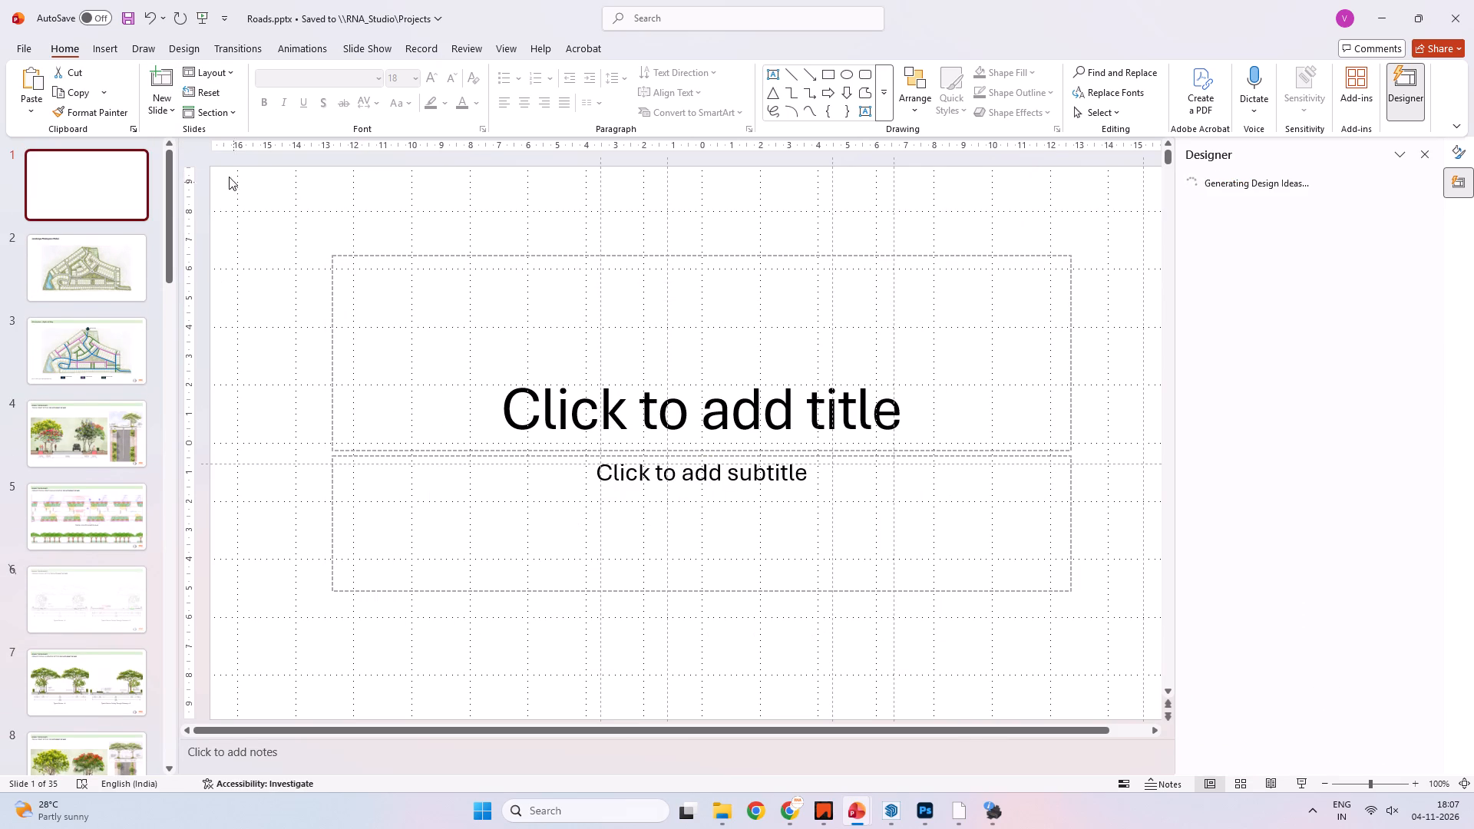
pyautogui.moveTo(262, 215); pyautogui.dragTo(1202, 659)
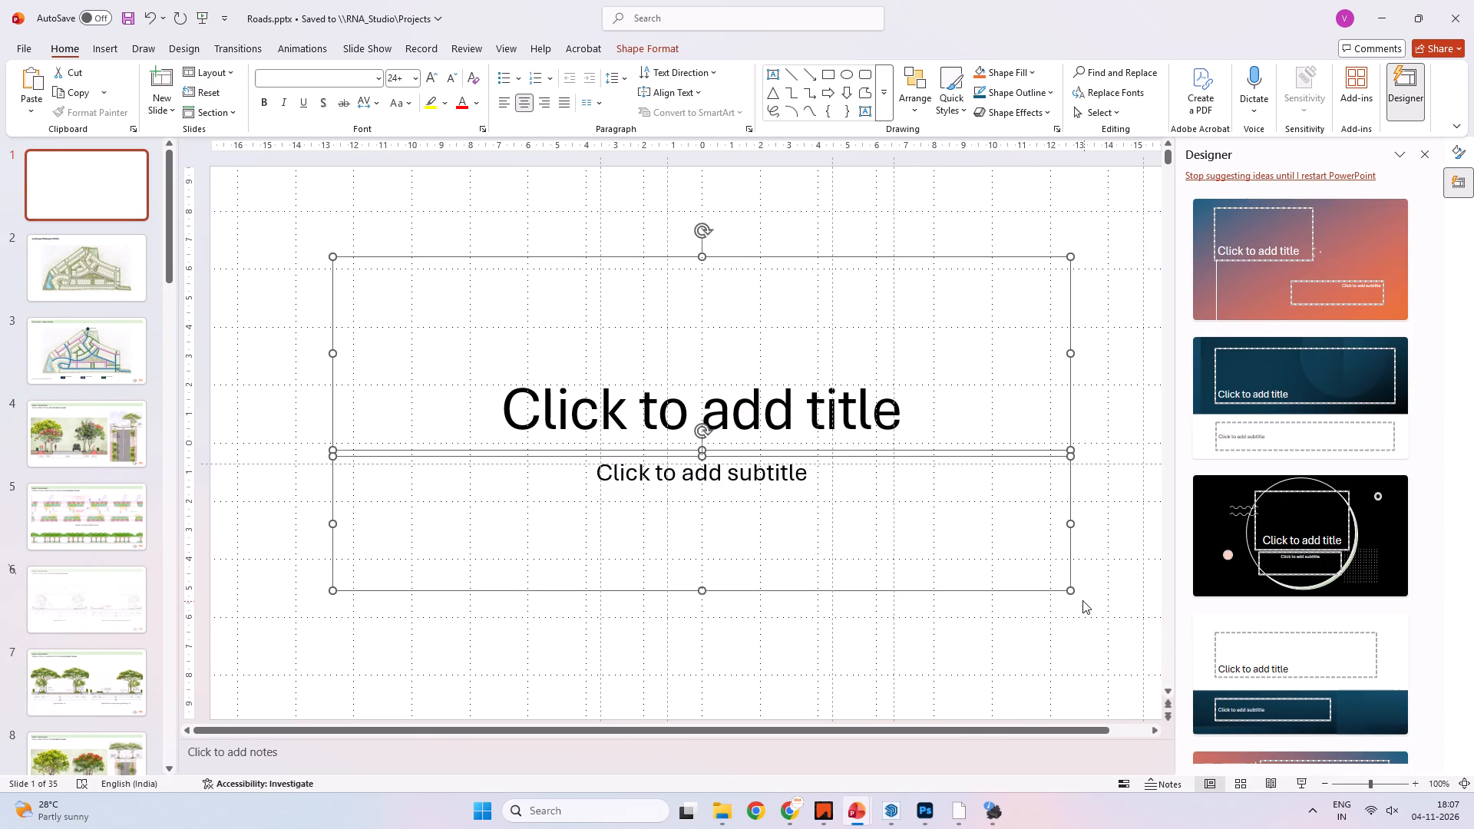
pyautogui.press('Delete')
# Copy the cover slide from the MIDORI presentation and paste it into the Roads presentation after the blank first slide.
pyautogui.hotkey('alt', 'Tab')
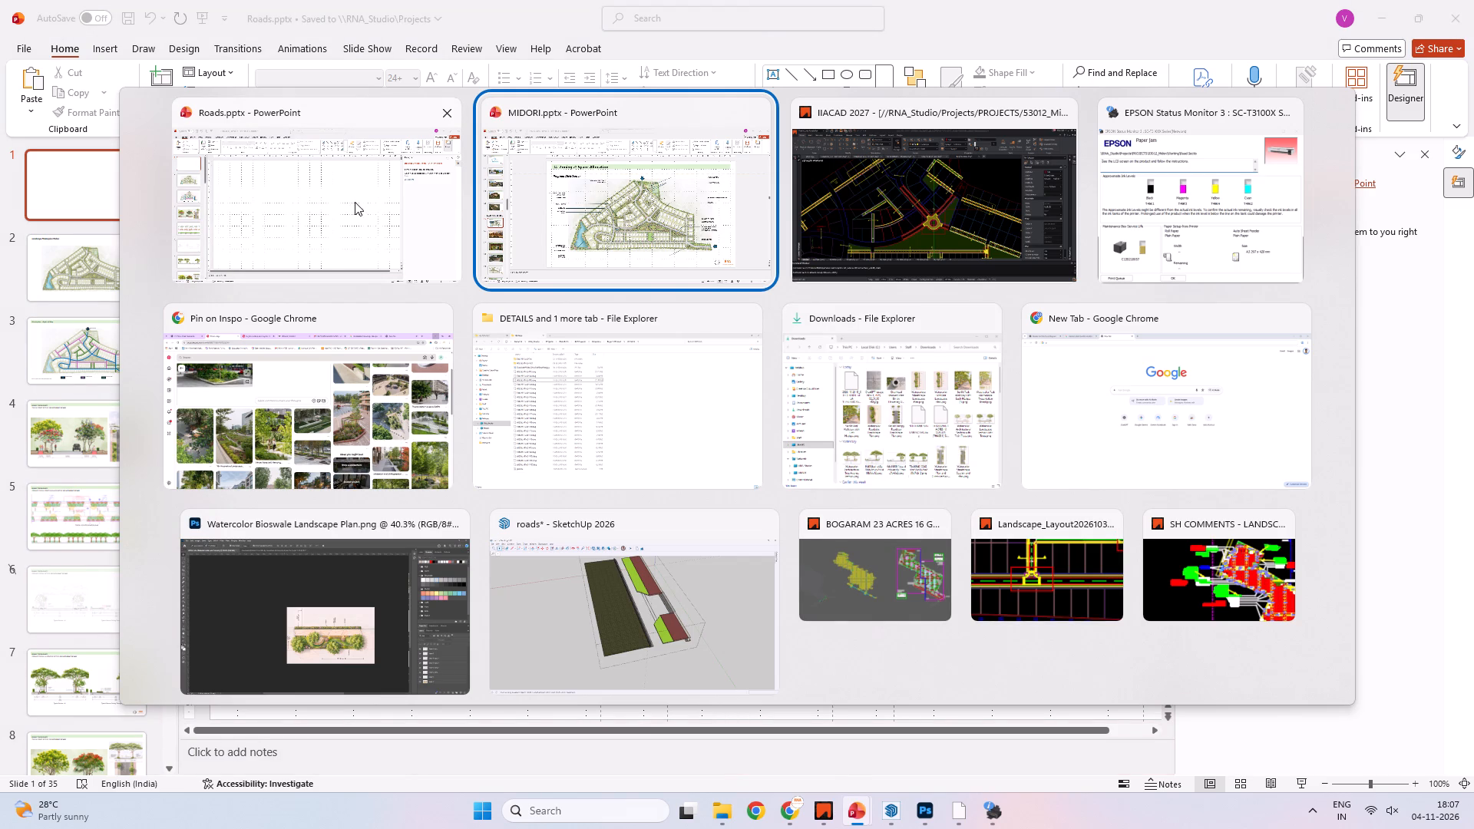
pyautogui.keyDown('alt'); pyautogui.click(354, 202); pyautogui.keyUp('alt')
pyautogui.scroll(-2, 514, 294)
pyautogui.hotkey('alt', 'Tab')
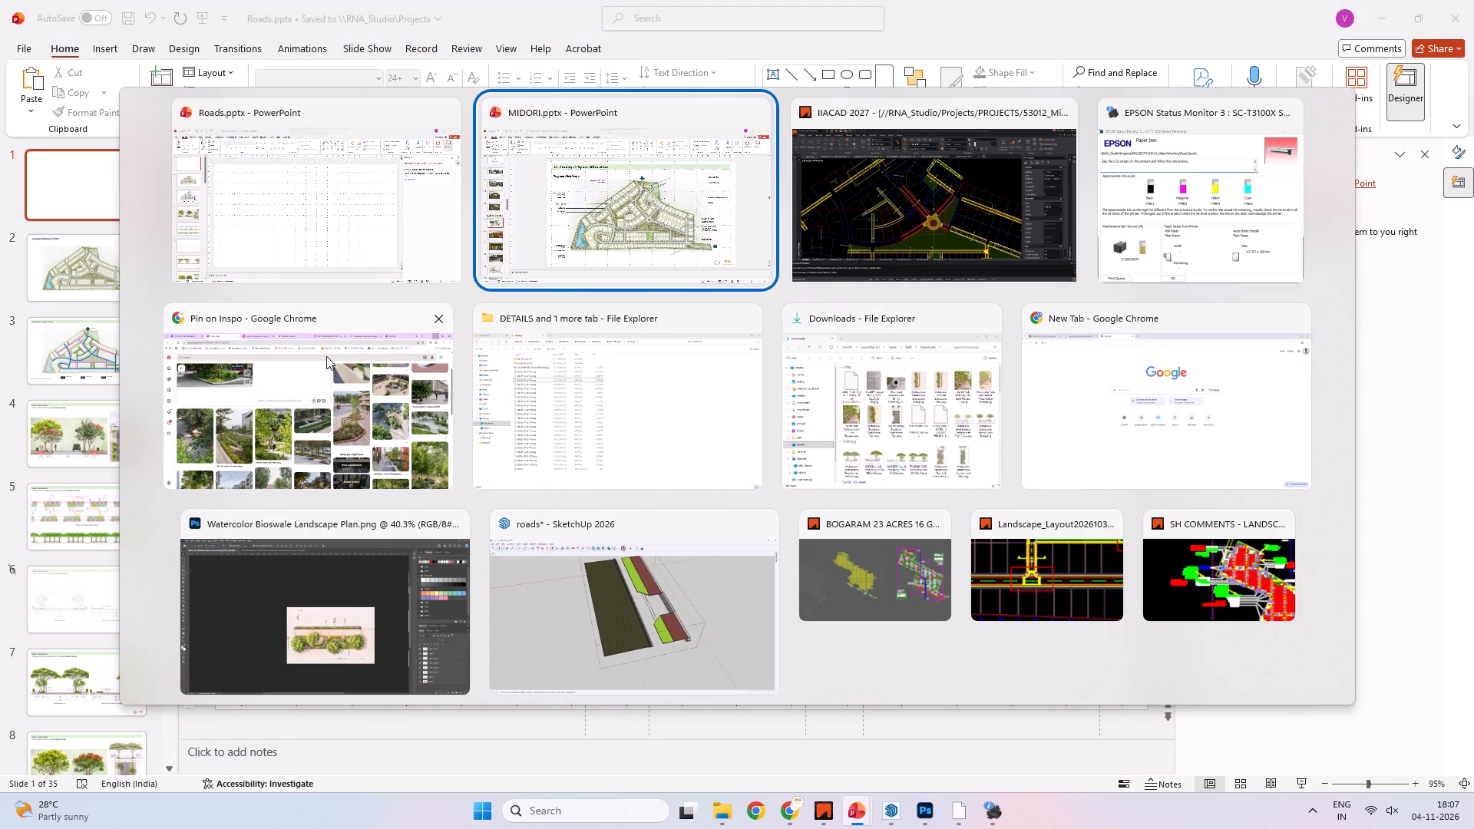
pyautogui.keyDown('alt'); pyautogui.click(565, 230); pyautogui.keyUp('alt')
pyautogui.scroll(5, 86, 164)
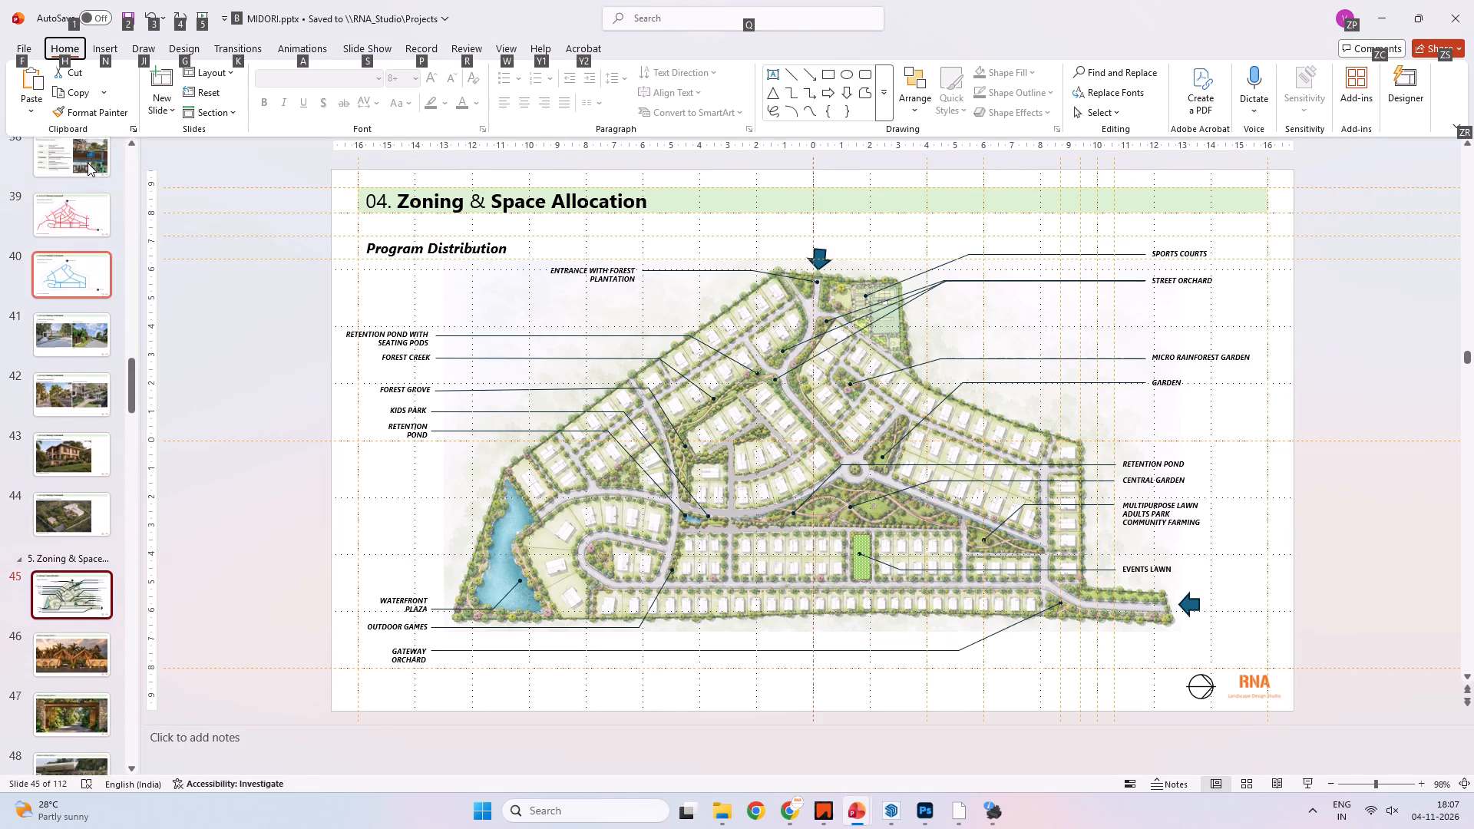
pyautogui.scroll(20, 88, 163)
pyautogui.scroll(16, 88, 163)
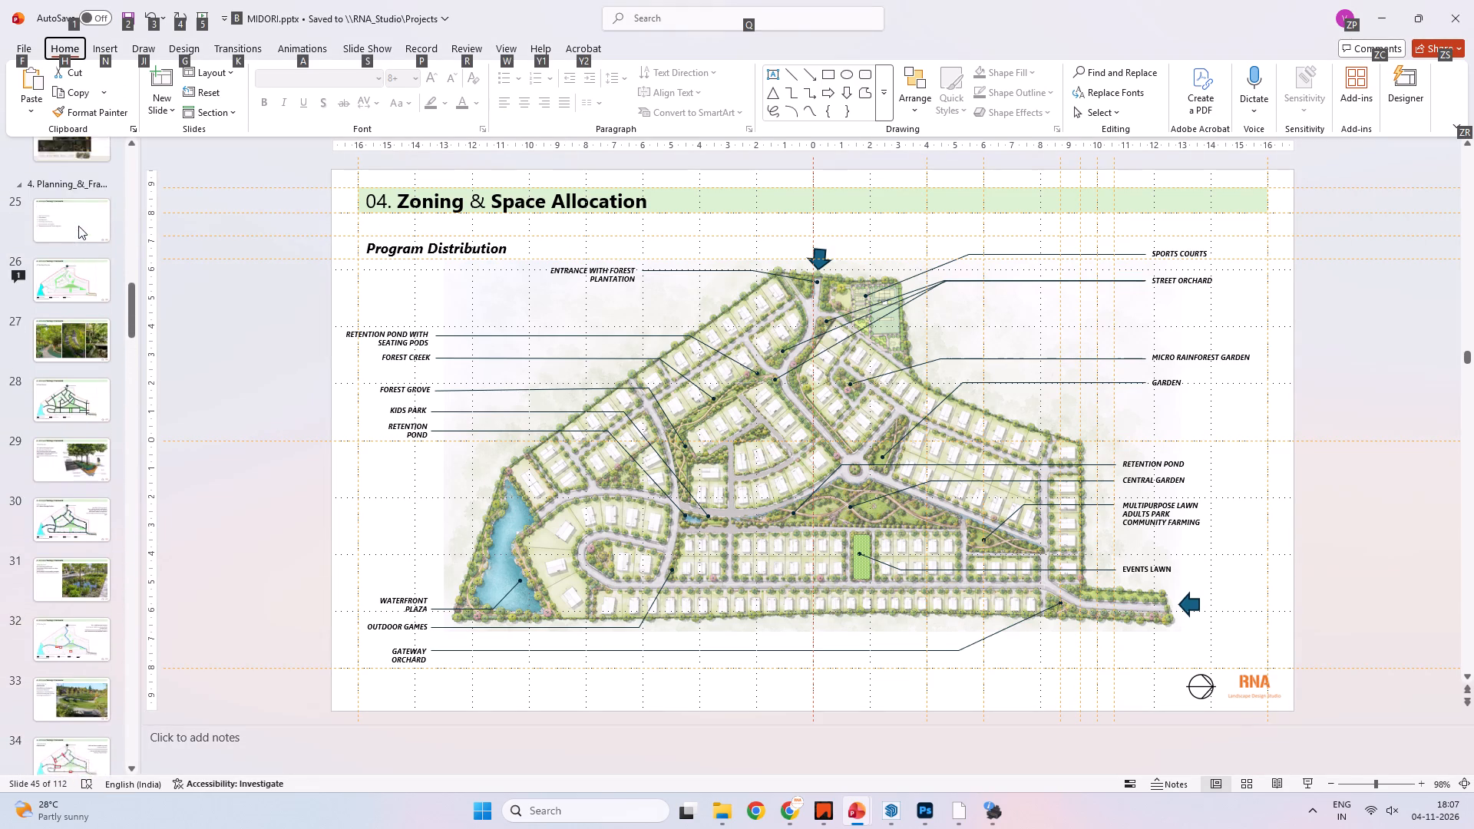
pyautogui.scroll(9, 78, 226)
pyautogui.middleClick(79, 226)
pyautogui.scroll(20, 81, 229)
pyautogui.scroll(2, 81, 229)
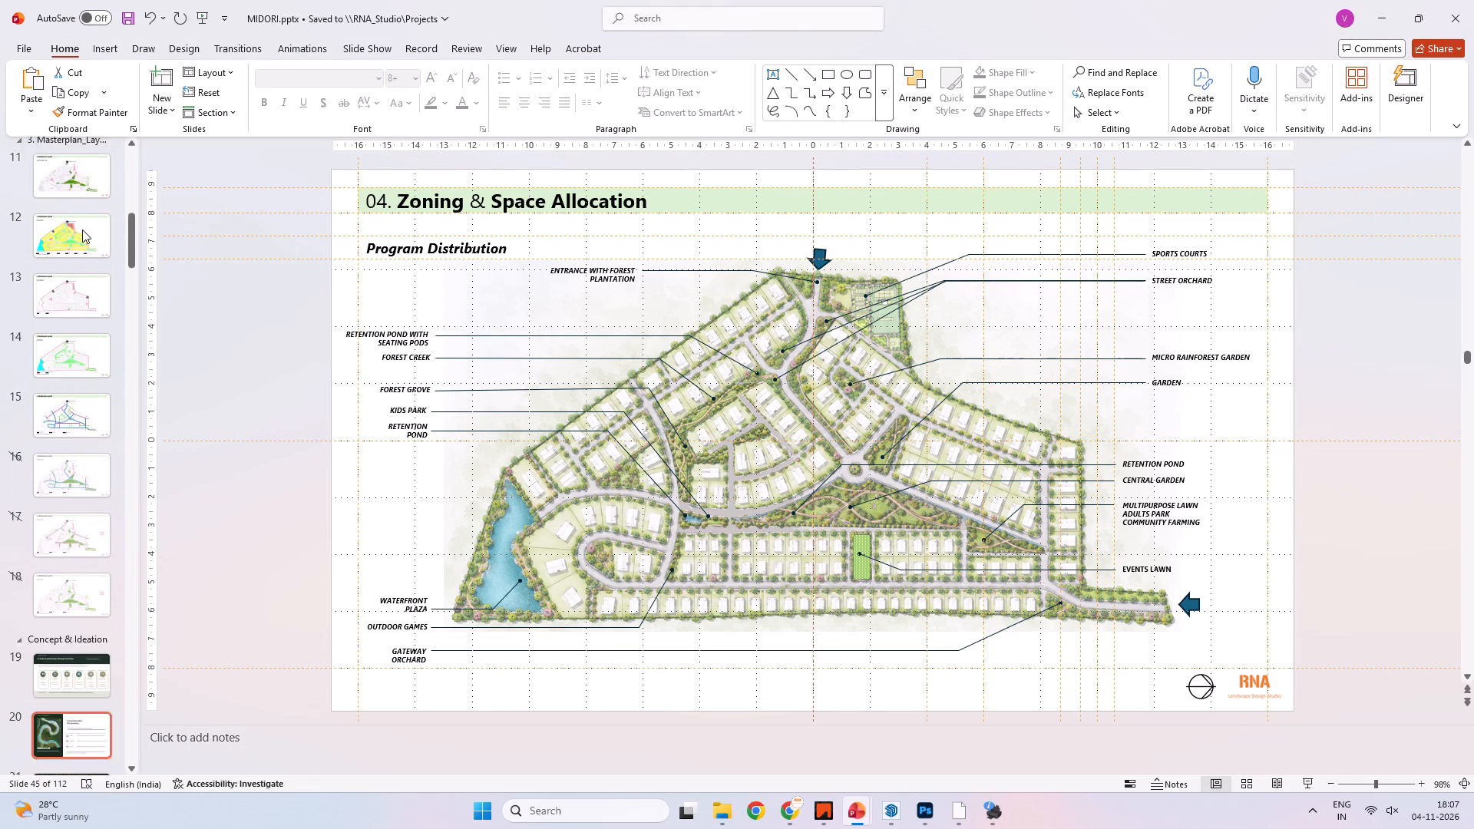
pyautogui.scroll(13, 82, 230)
pyautogui.scroll(18, 82, 230)
pyautogui.click(110, 197)
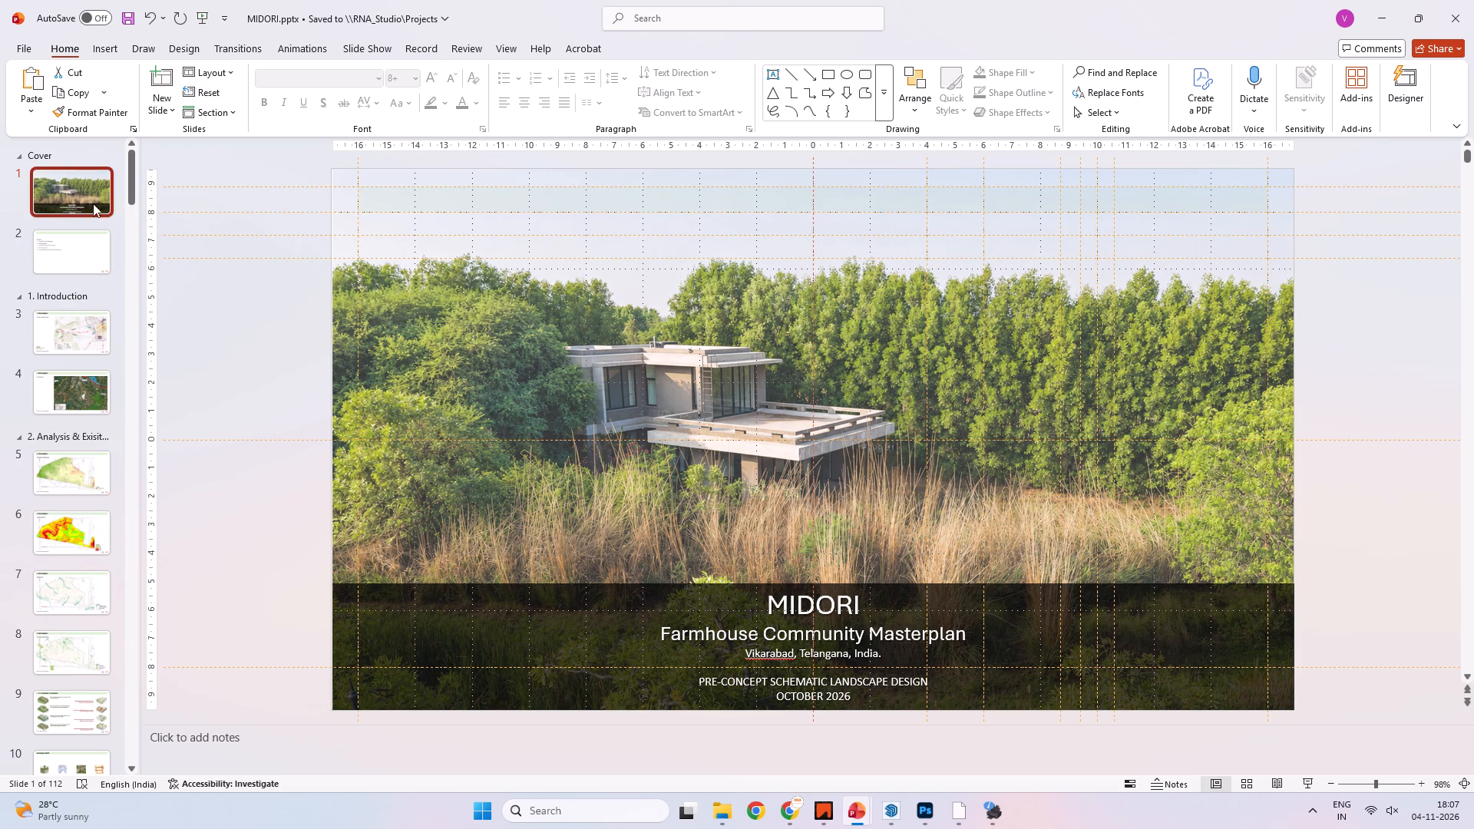
pyautogui.click(81, 187)
pyautogui.hotkey('ctrl', 'c')
pyautogui.hotkey('alt', 'Tab')
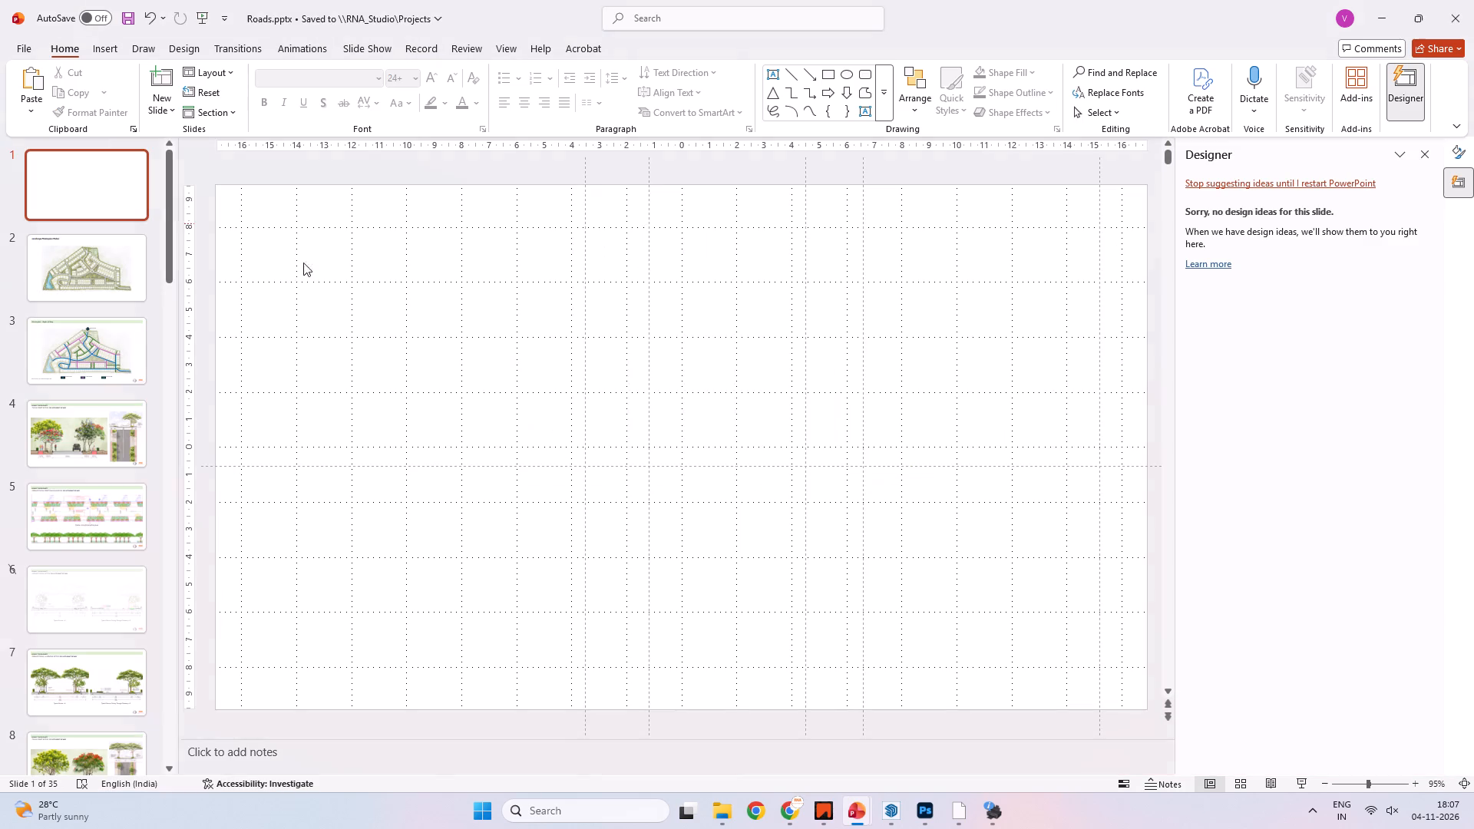
pyautogui.hotkey('ctrl', 'v')
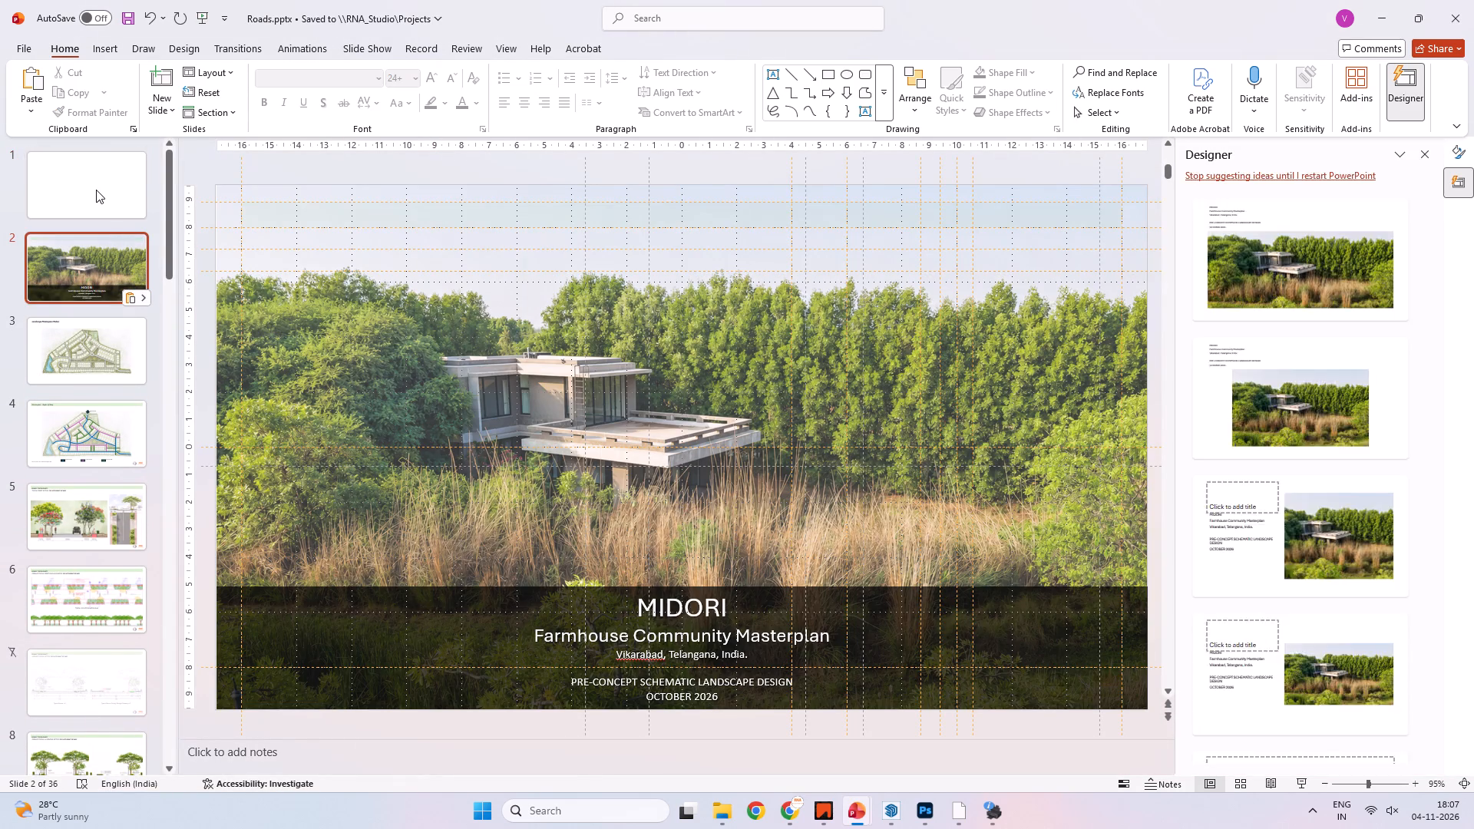
# Delete the blank slide 1 ahead of the pasted MIDORI cover slide.
pyautogui.click(96, 190)
pyautogui.press('Delete')
pyautogui.click(156, 246)
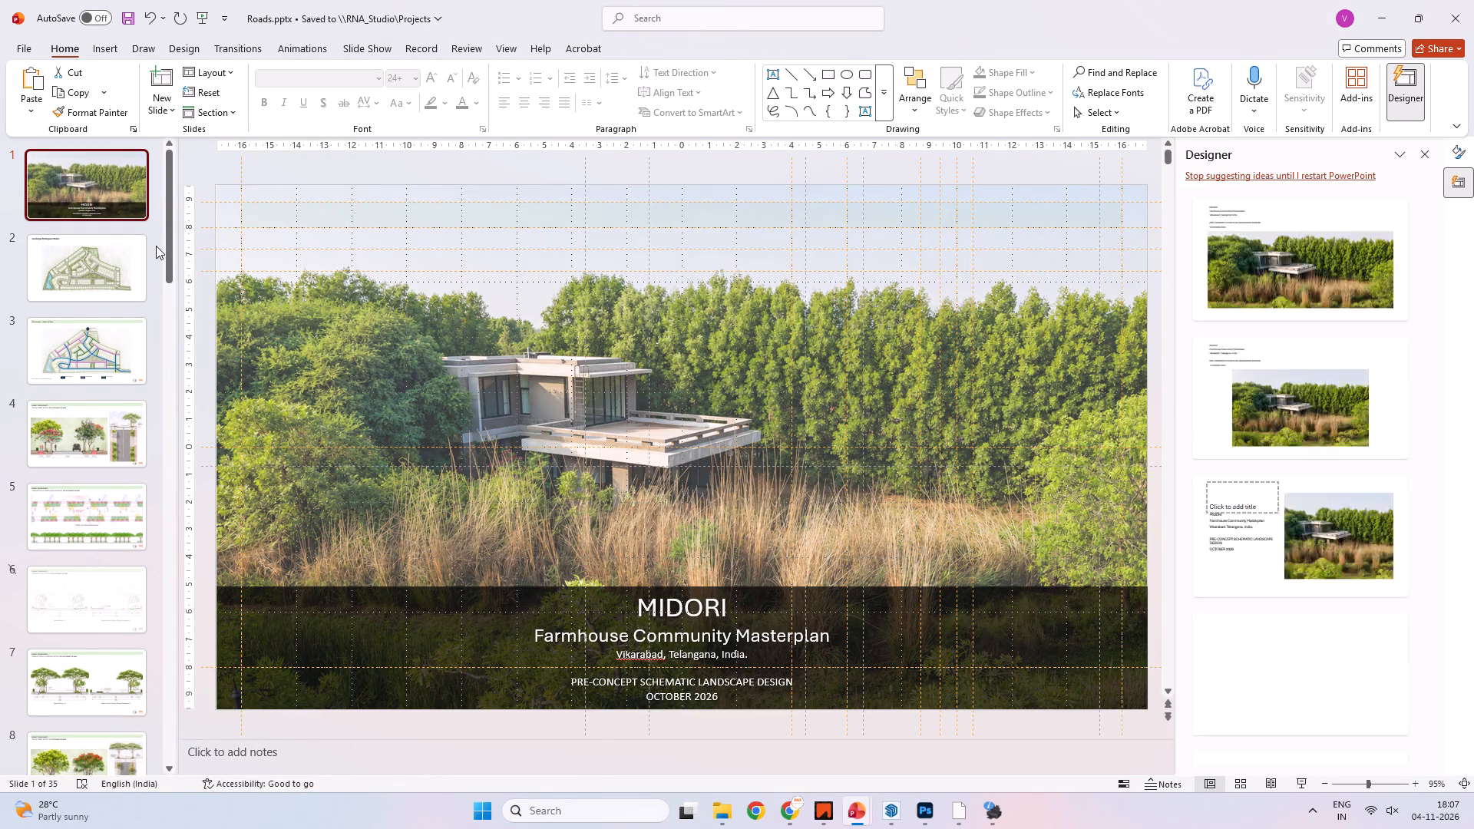
# Save the Roads presentation.
pyautogui.hotkey('ctrl', 's')
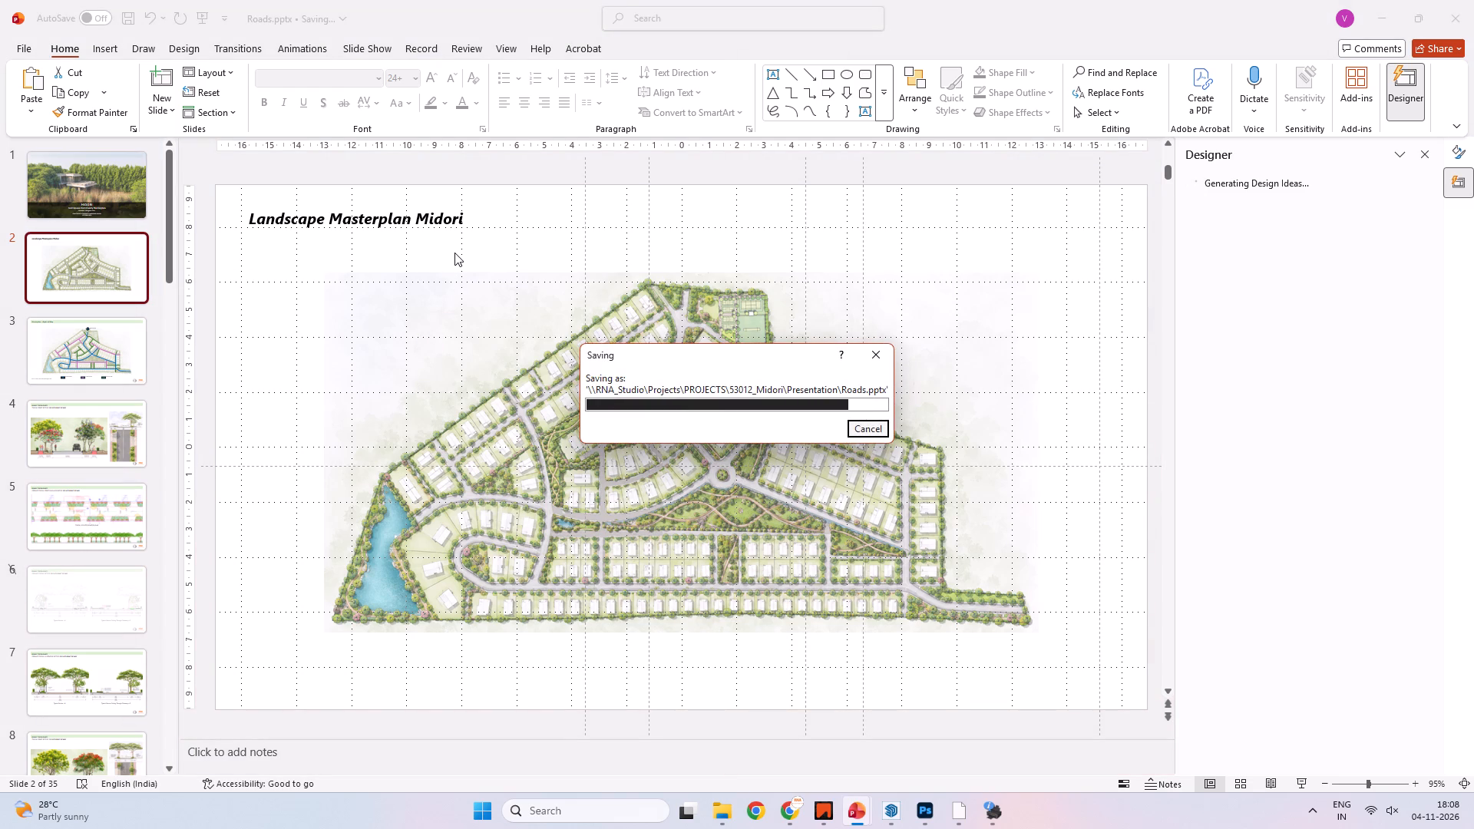
# Insert a new slide with the 4_Title Slide layout between the PLOT TO PLOT VIEW slide and the aerial ROAD & MOVEMENT slide.
pyautogui.scroll(-5, 650, 443)
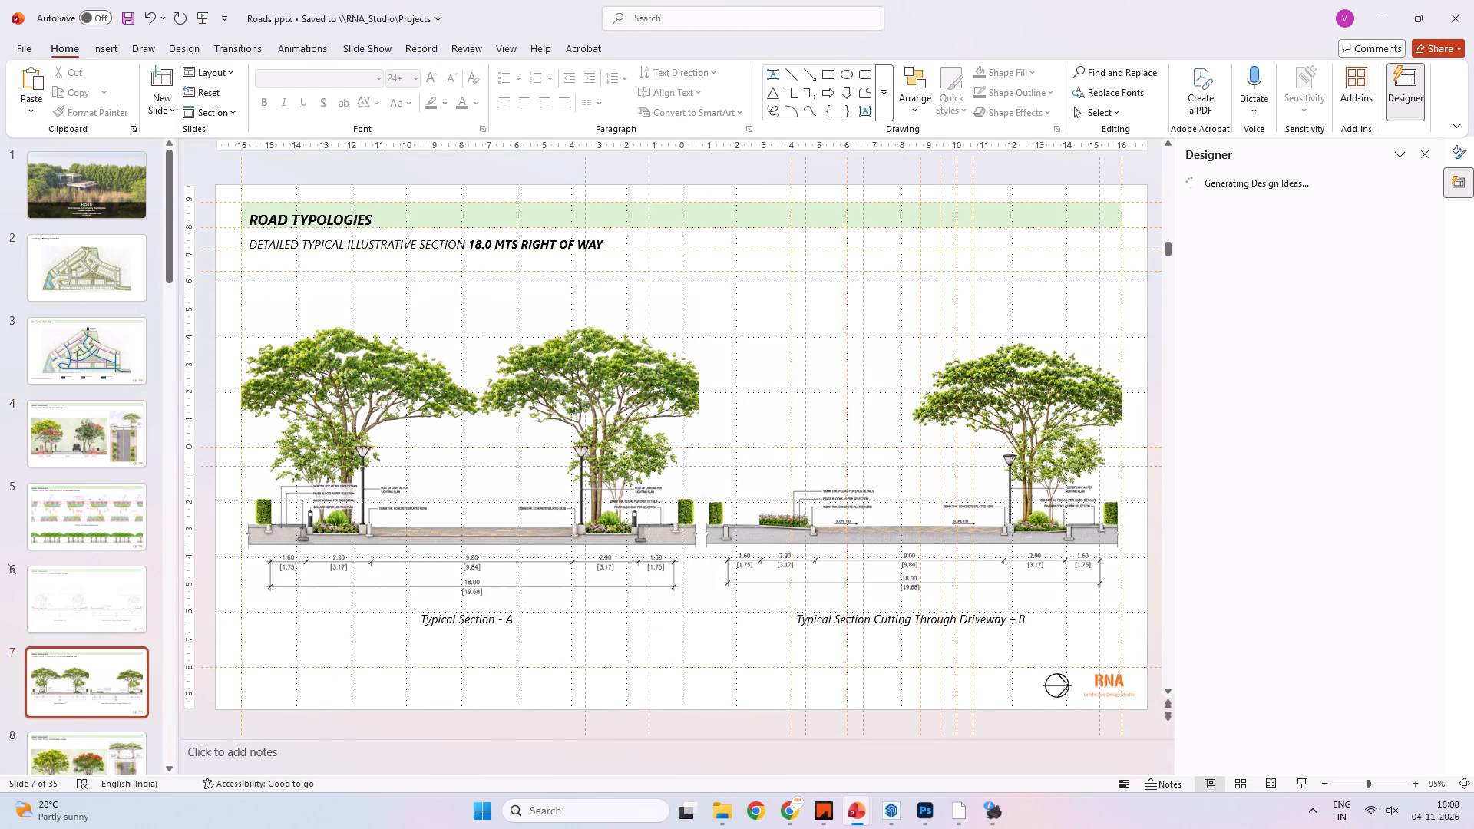
pyautogui.scroll(-12, 613, 441)
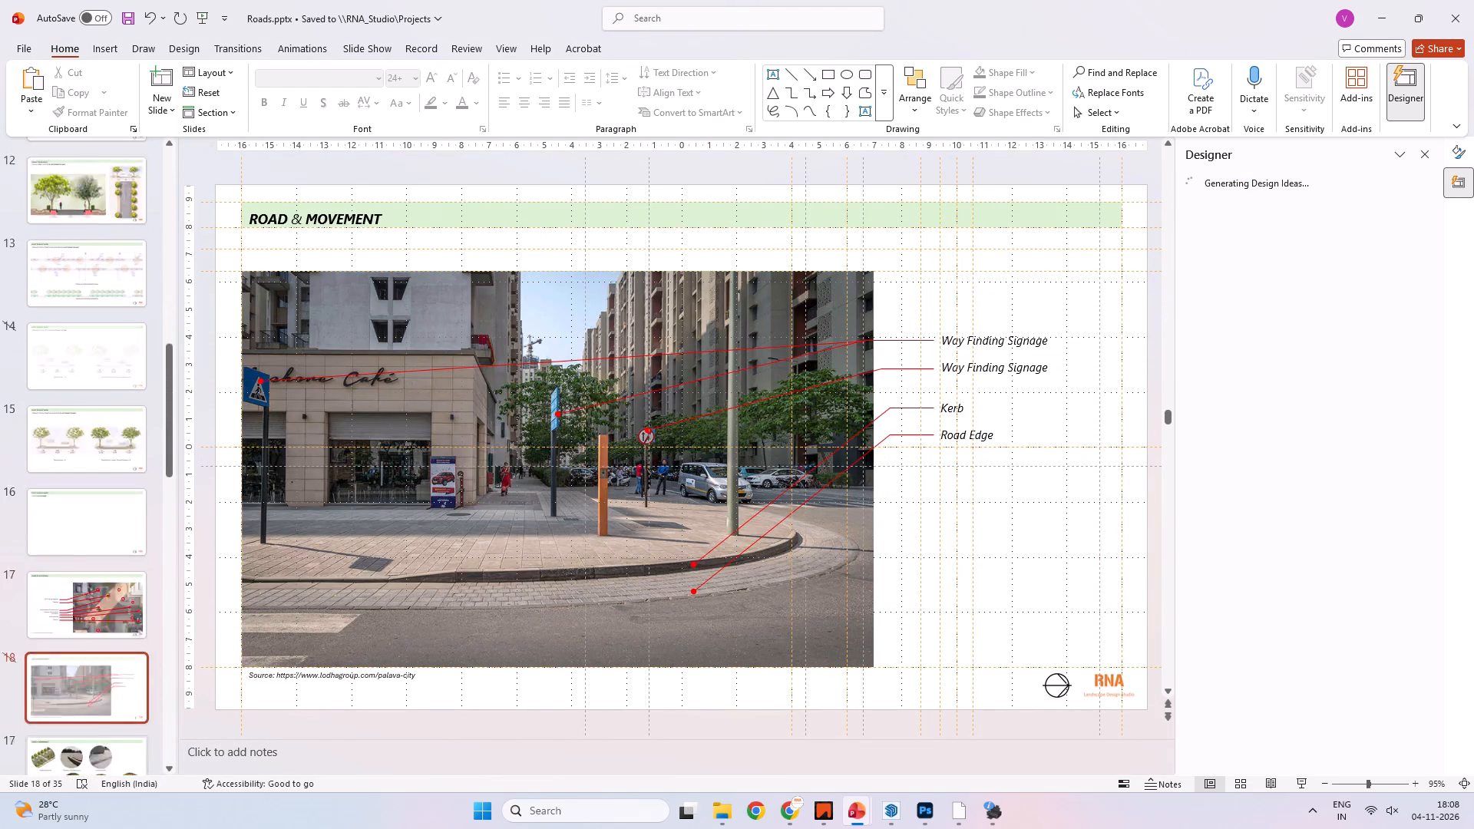
pyautogui.scroll(3, 612, 440)
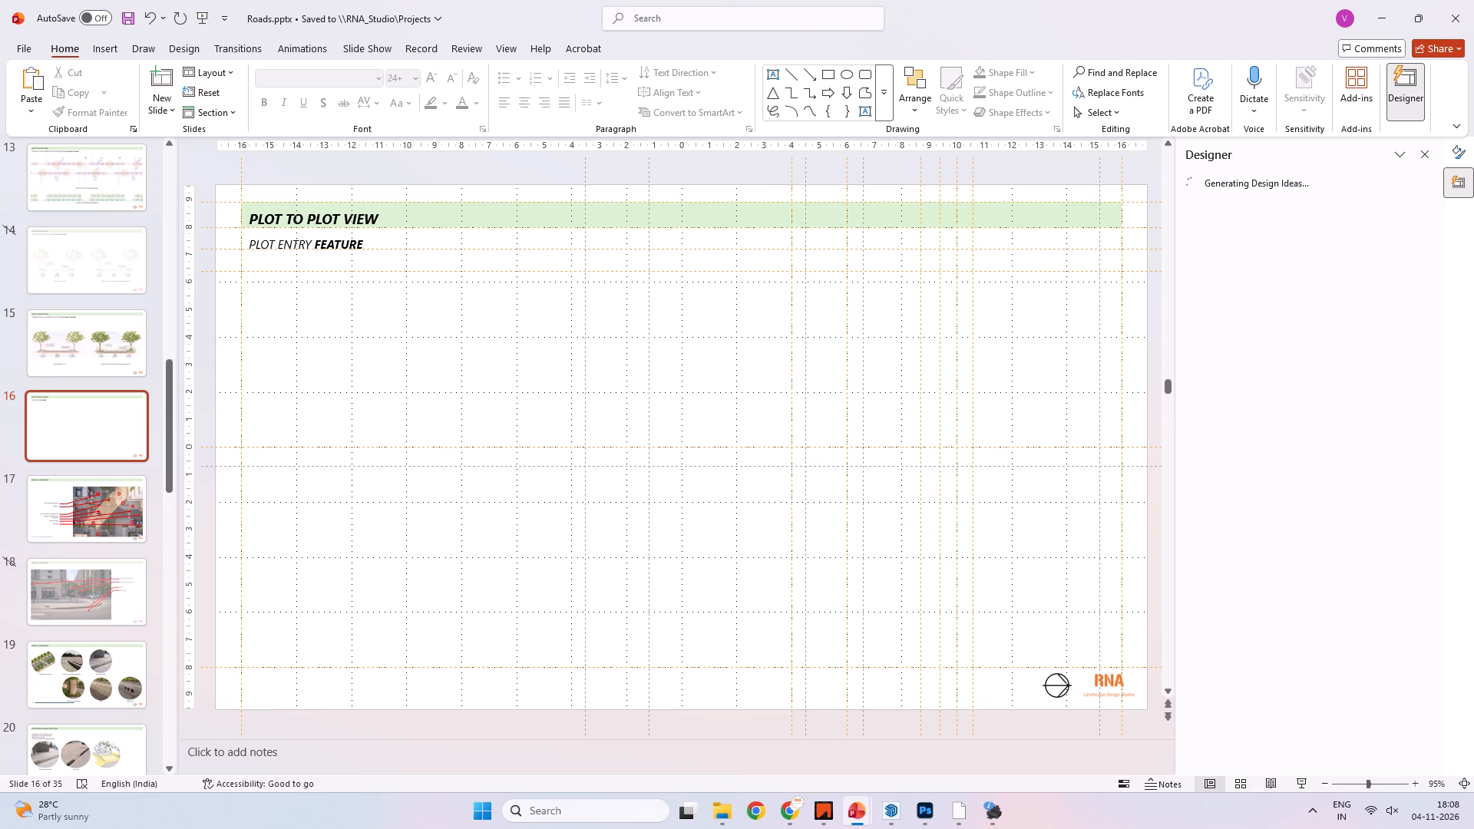
pyautogui.scroll(-2, 612, 440)
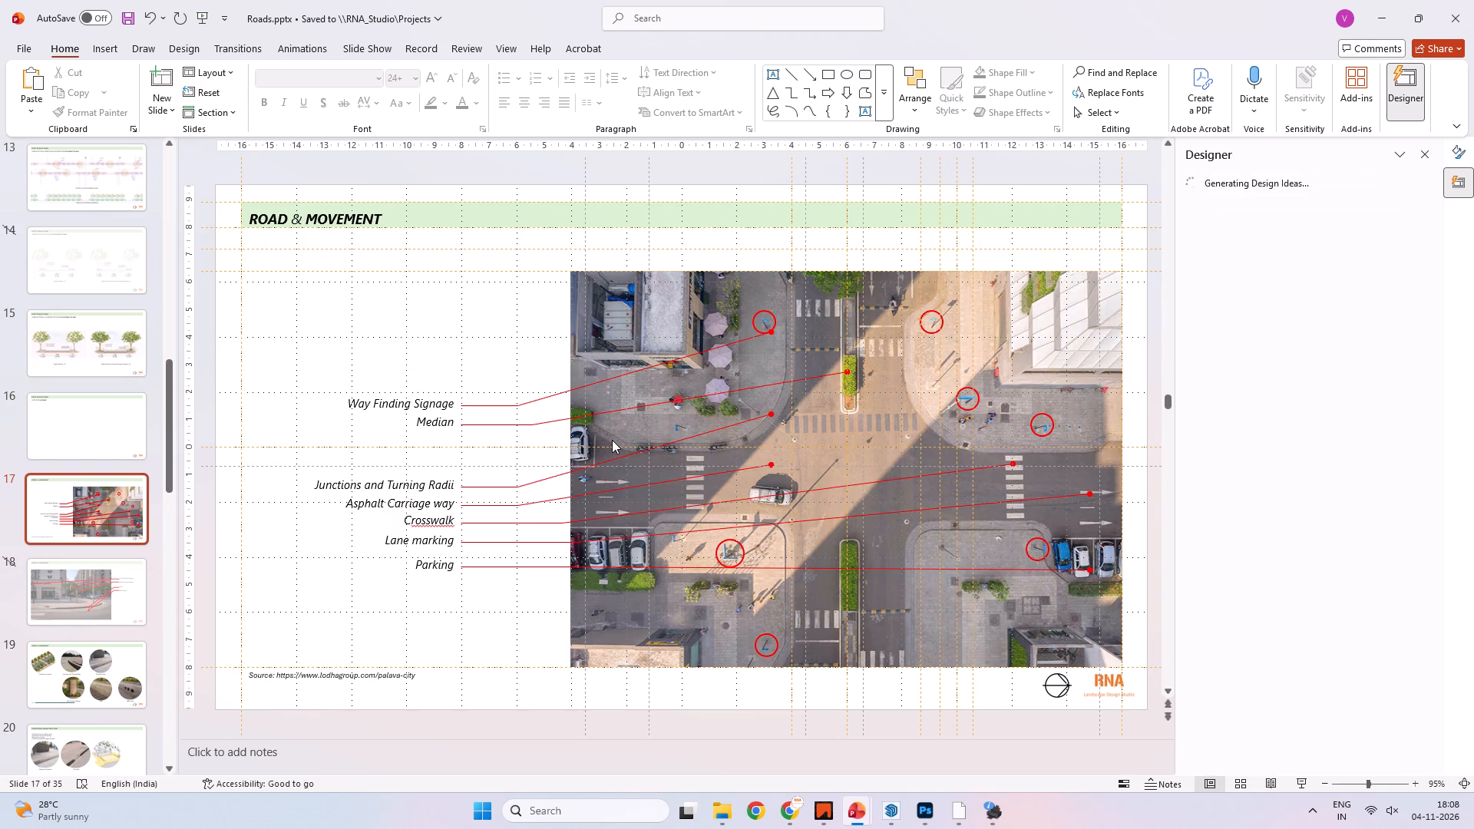
pyautogui.scroll(-1, 612, 440)
pyautogui.scroll(1, 612, 440)
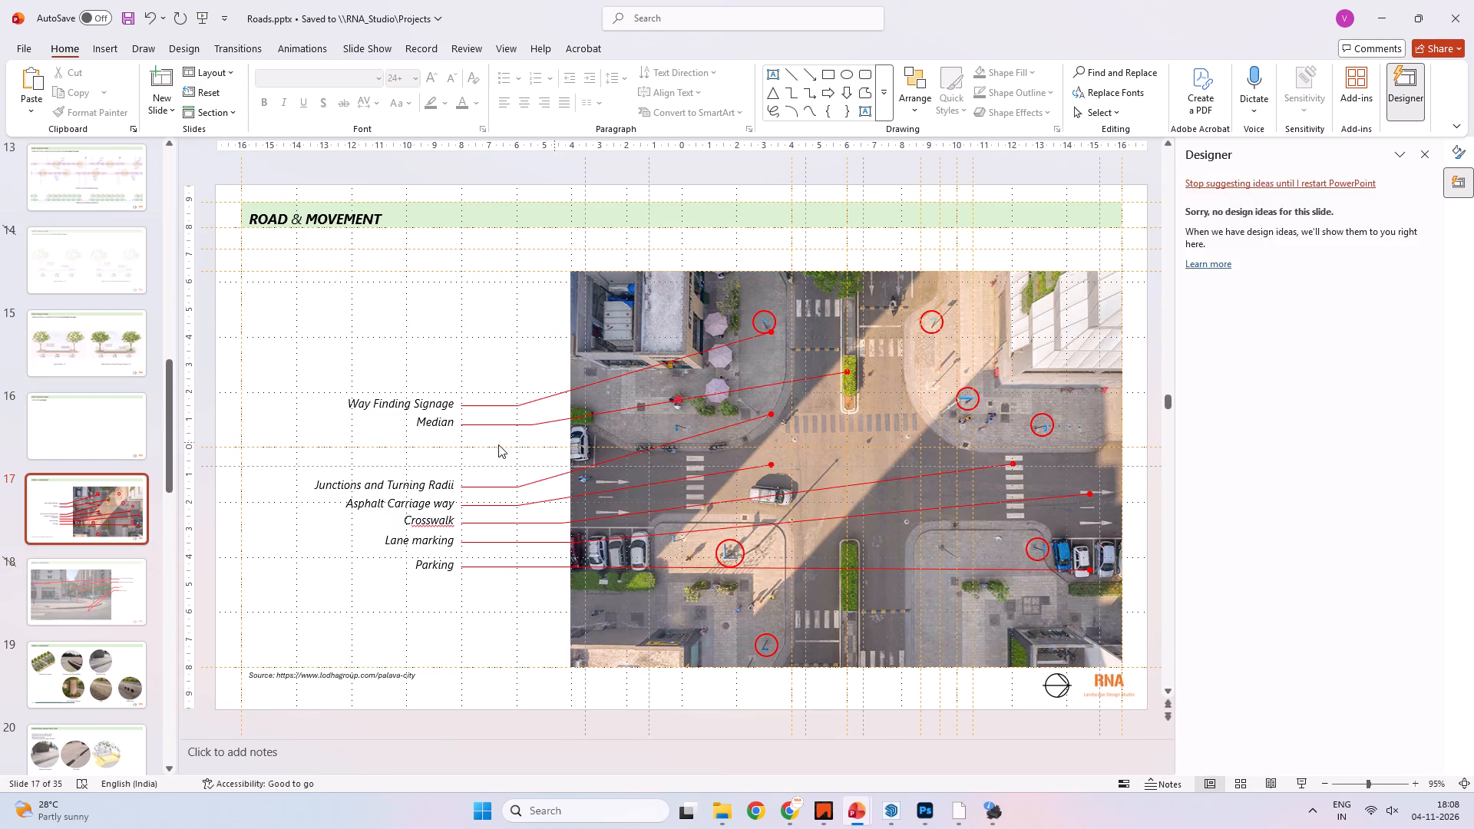
pyautogui.click(99, 467)
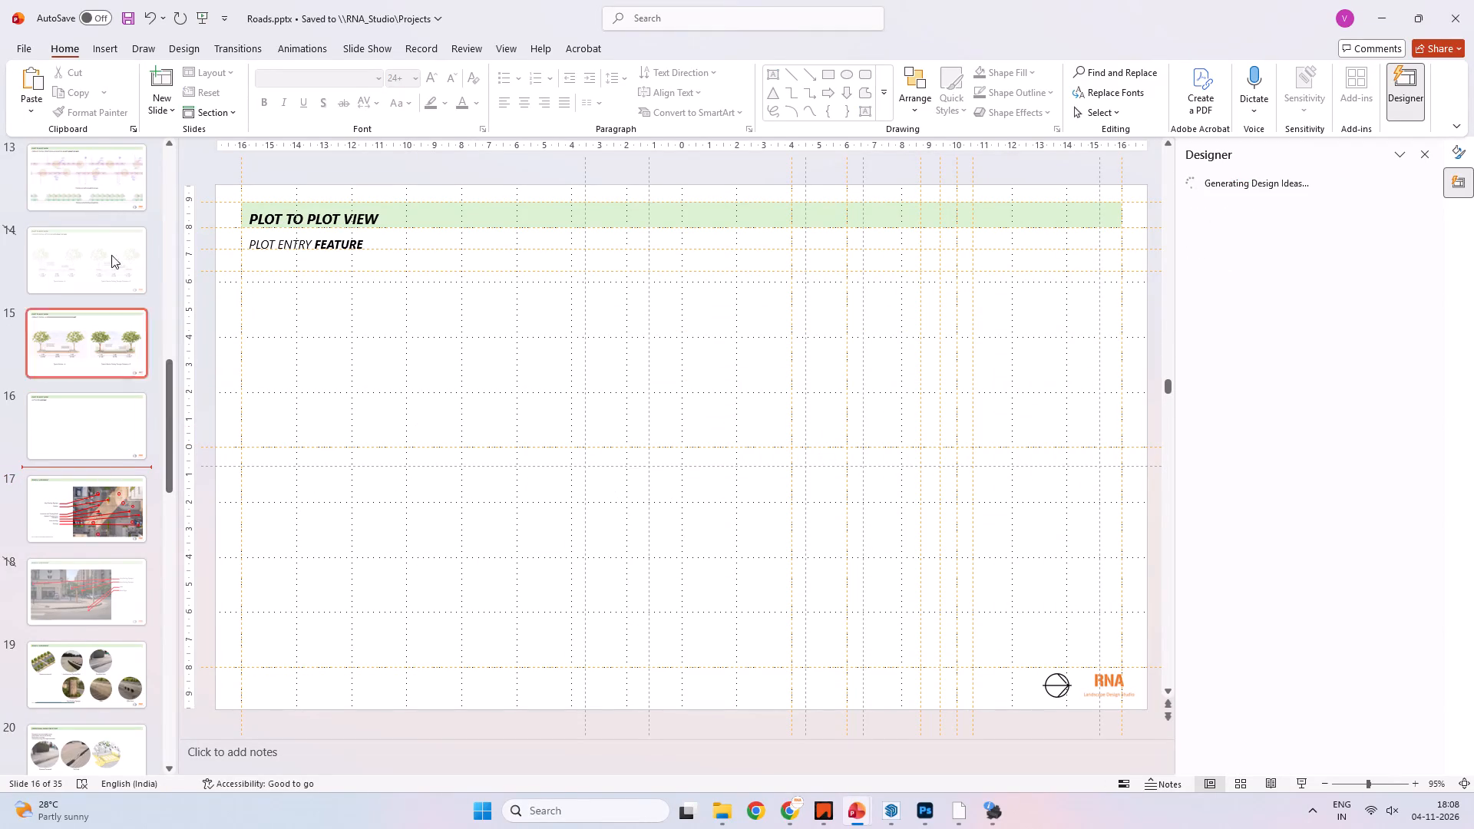
pyautogui.click(170, 98)
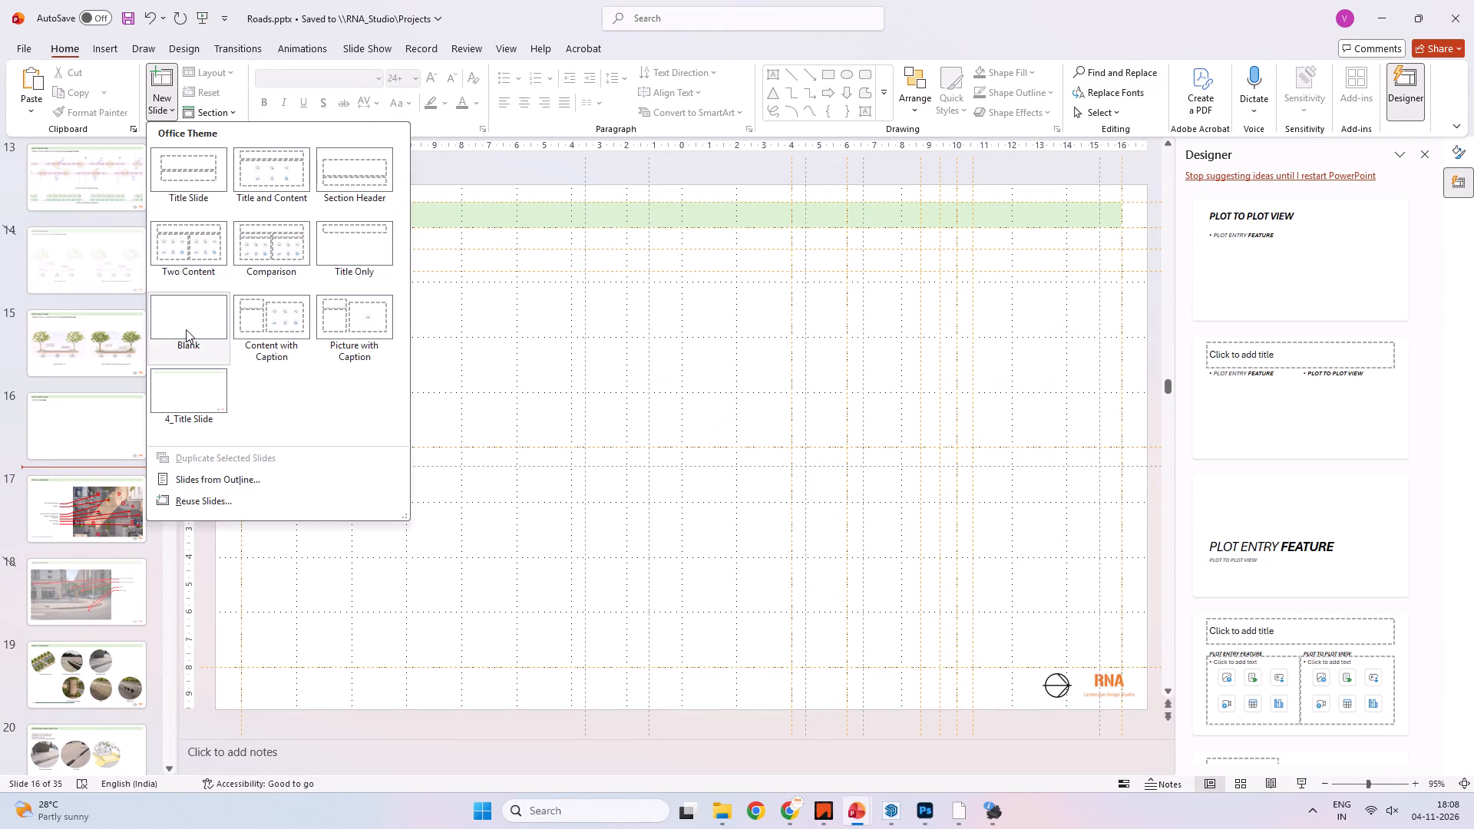
pyautogui.click(194, 391)
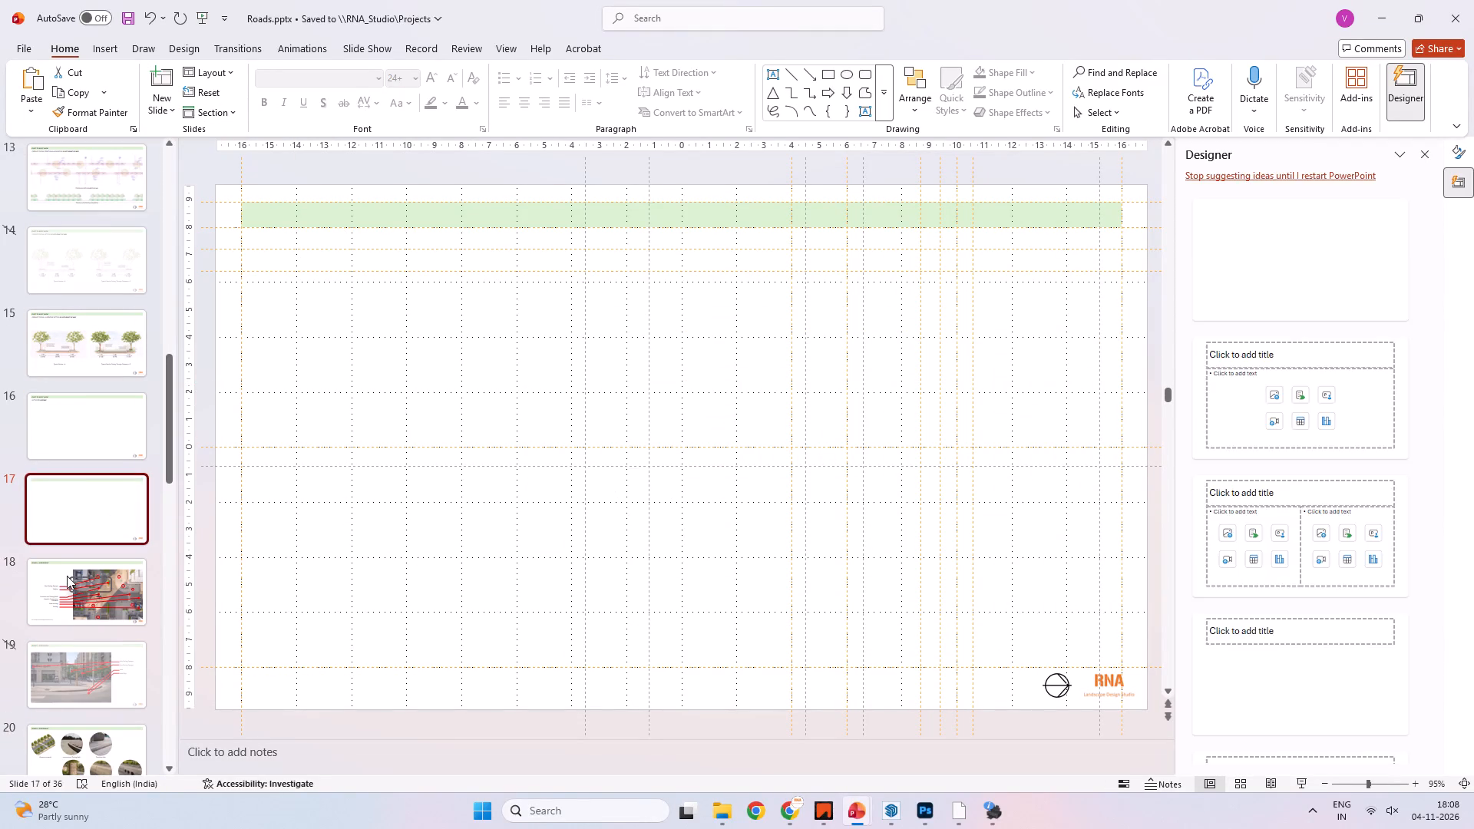
# Copy the ROAD & MOVEMENT title text box from slide 18 onto the new slide 17.
pyautogui.click(67, 576)
pyautogui.click(291, 220)
pyautogui.click(286, 231)
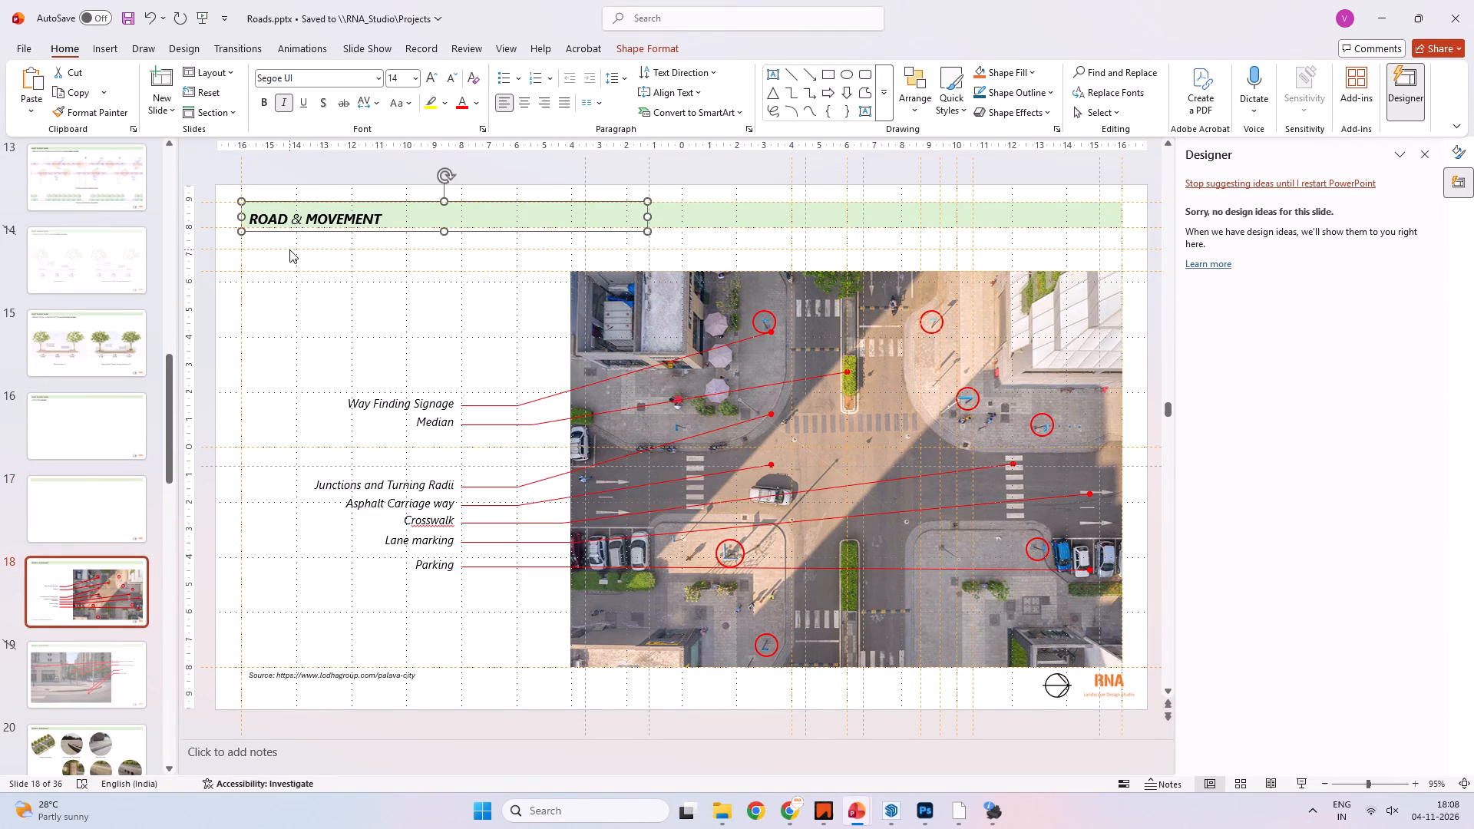
pyautogui.hotkey('ctrl', 'c')
pyautogui.click(91, 503)
pyautogui.hotkey('ctrl', 'v')
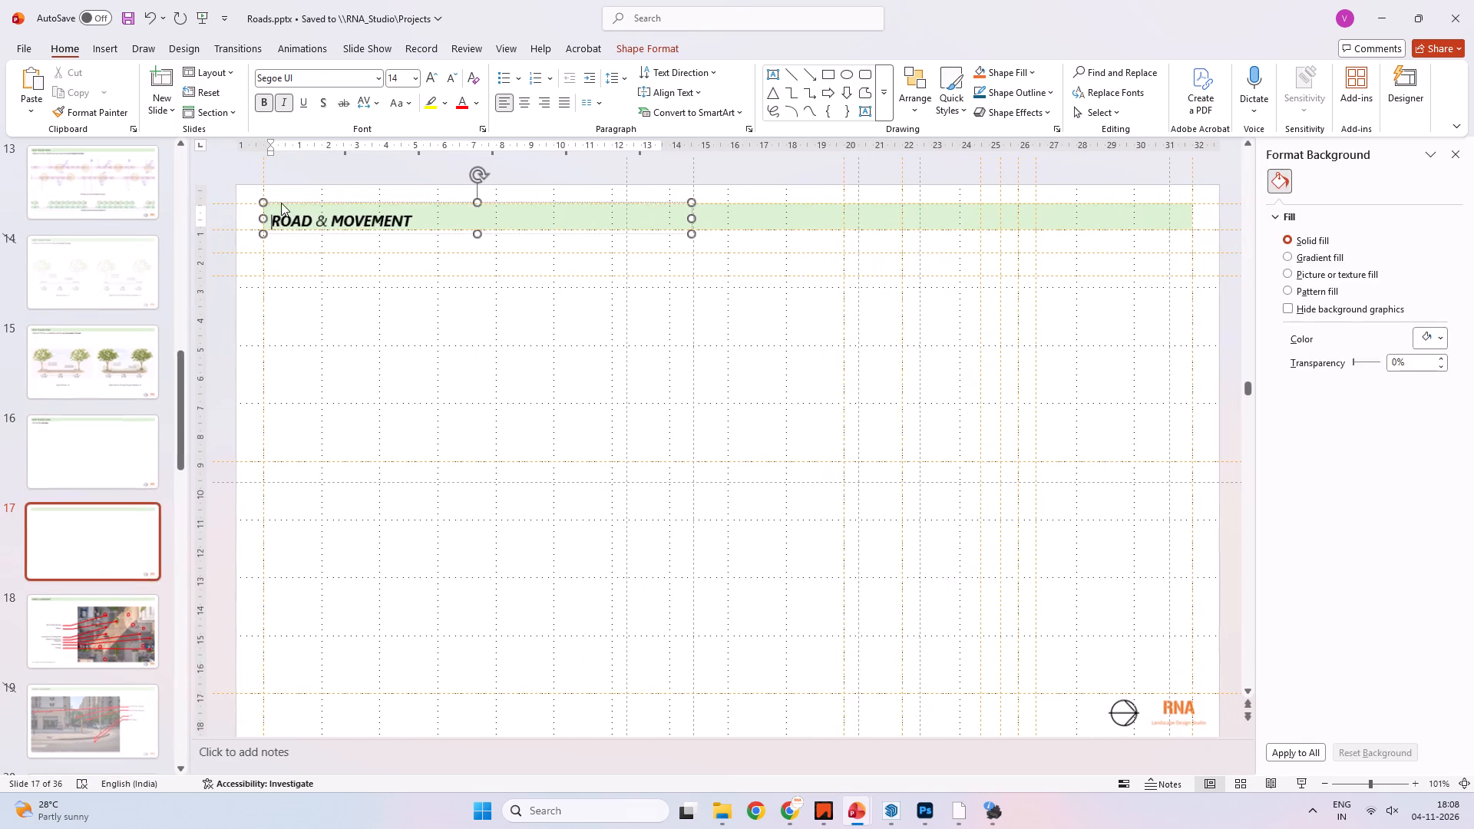
# Replace the pasted title text on slide 17 with "Junction Details".
pyautogui.click(332, 216)
pyautogui.hotkey('ctrl', 'a')
pyautogui.write('Junctui')
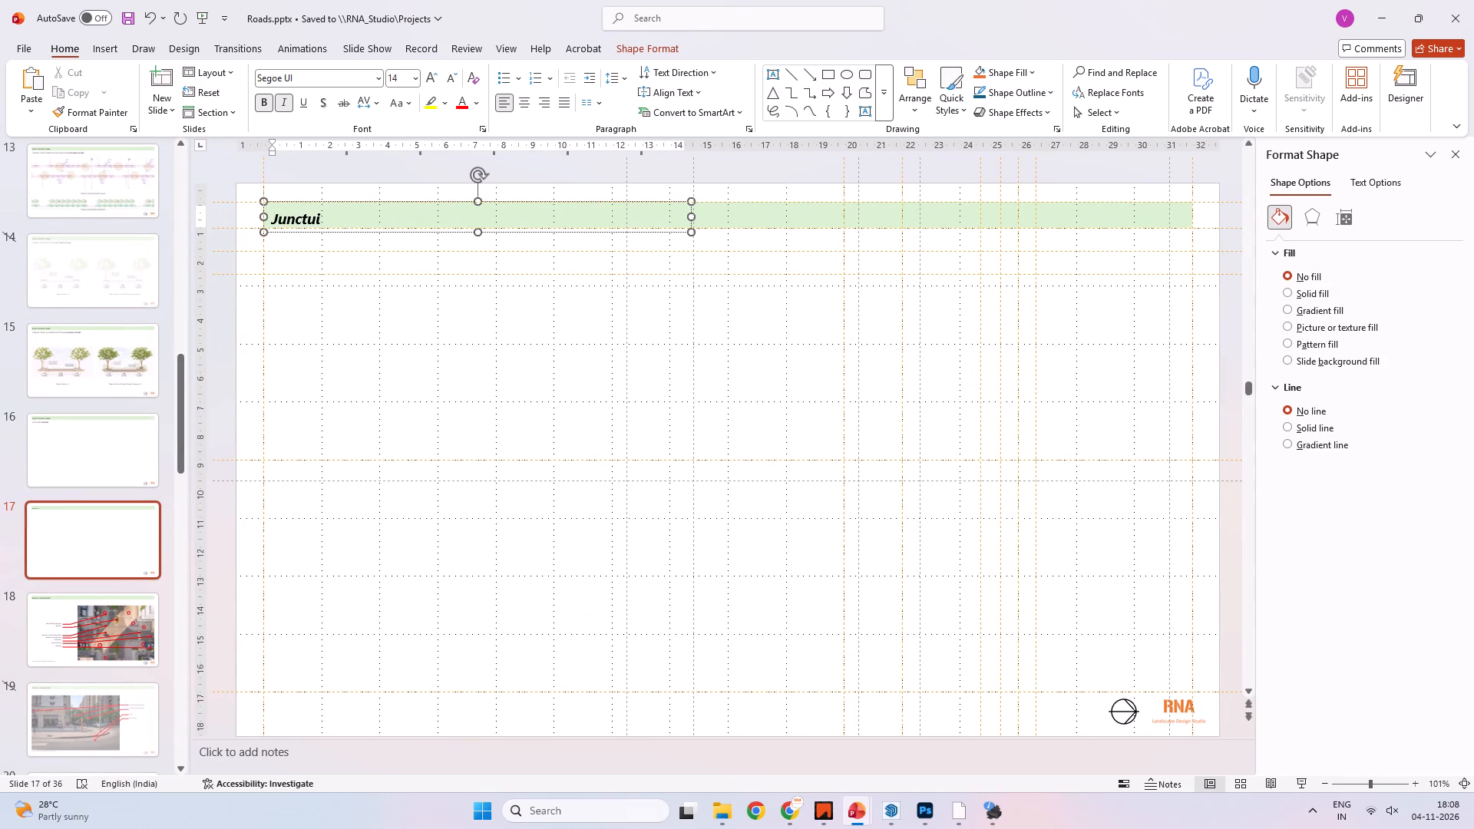
pyautogui.press('BackSpace')
pyautogui.press('BackSpace')
pyautogui.write('ion Detatils')
pyautogui.press('space')
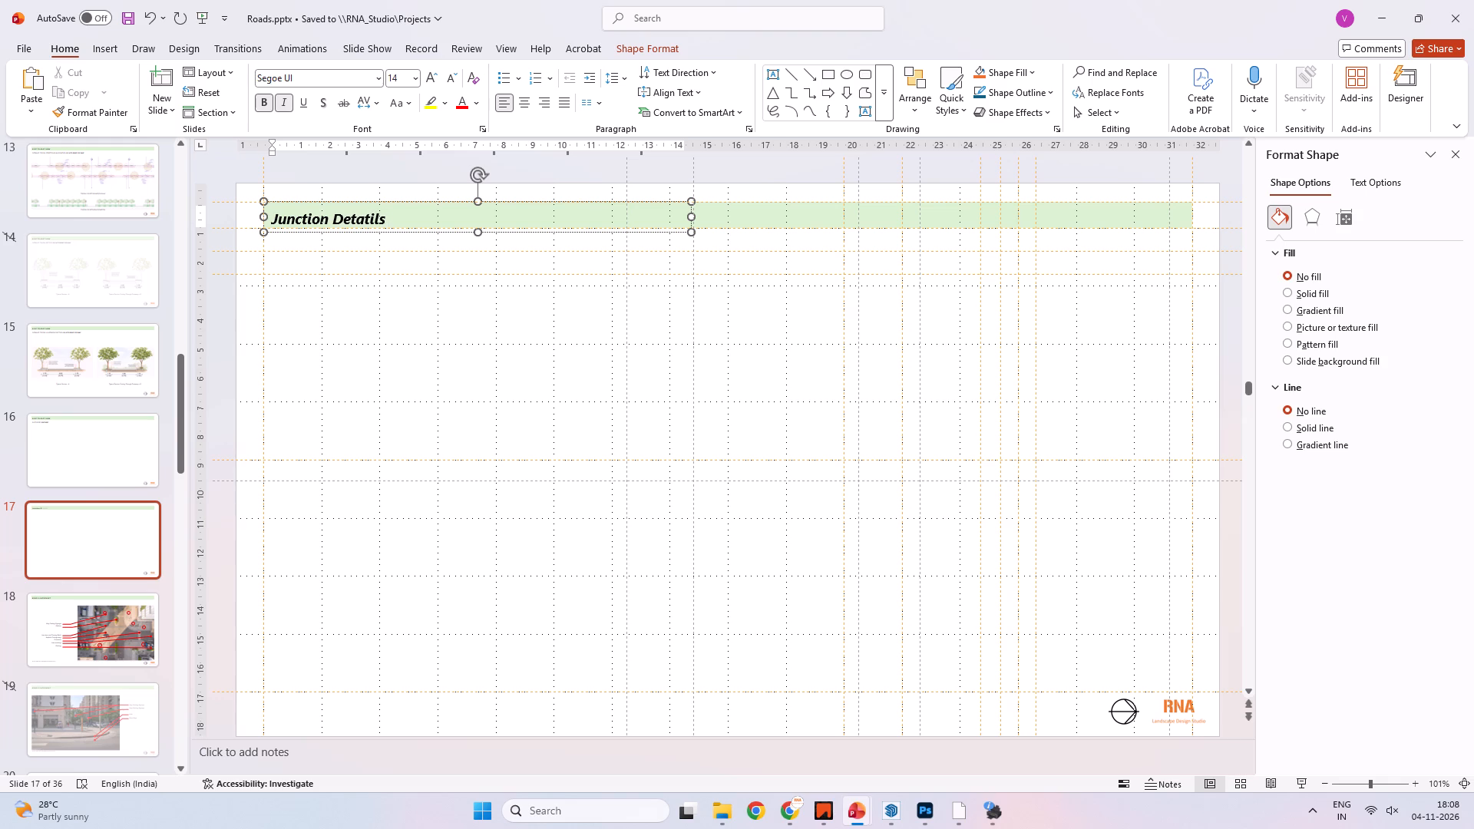
pyautogui.press('BackSpace')
pyautogui.press('BackSpace')
pyautogui.press('BackSpace')
pyautogui.press('BackSpace')
pyautogui.press('BackSpace')
pyautogui.press('BackSpace')
pyautogui.write('ails')
pyautogui.press('space')
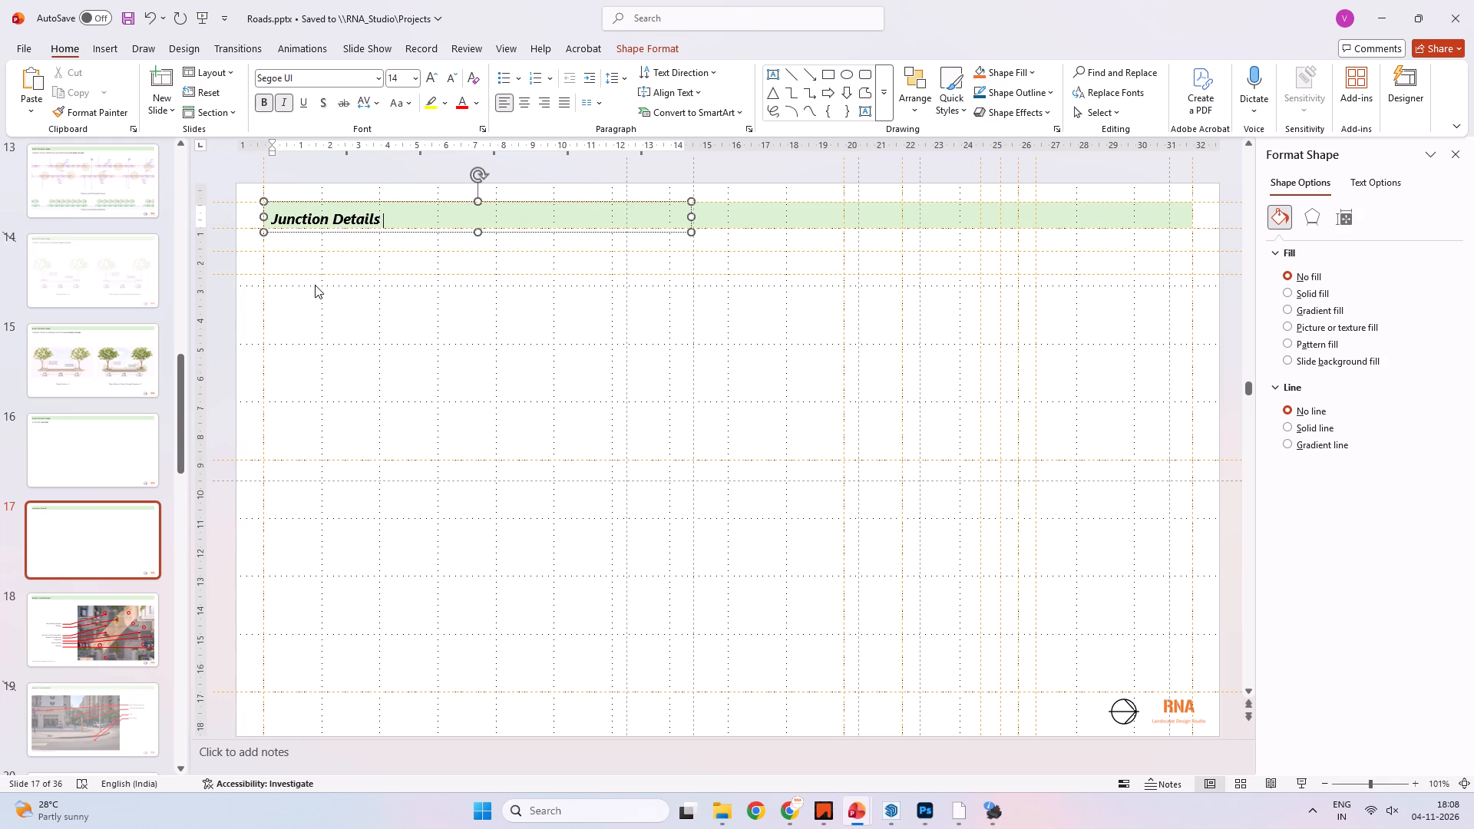
pyautogui.click(315, 285)
# Save the Roads presentation.
pyautogui.hotkey('ctrl', 's')
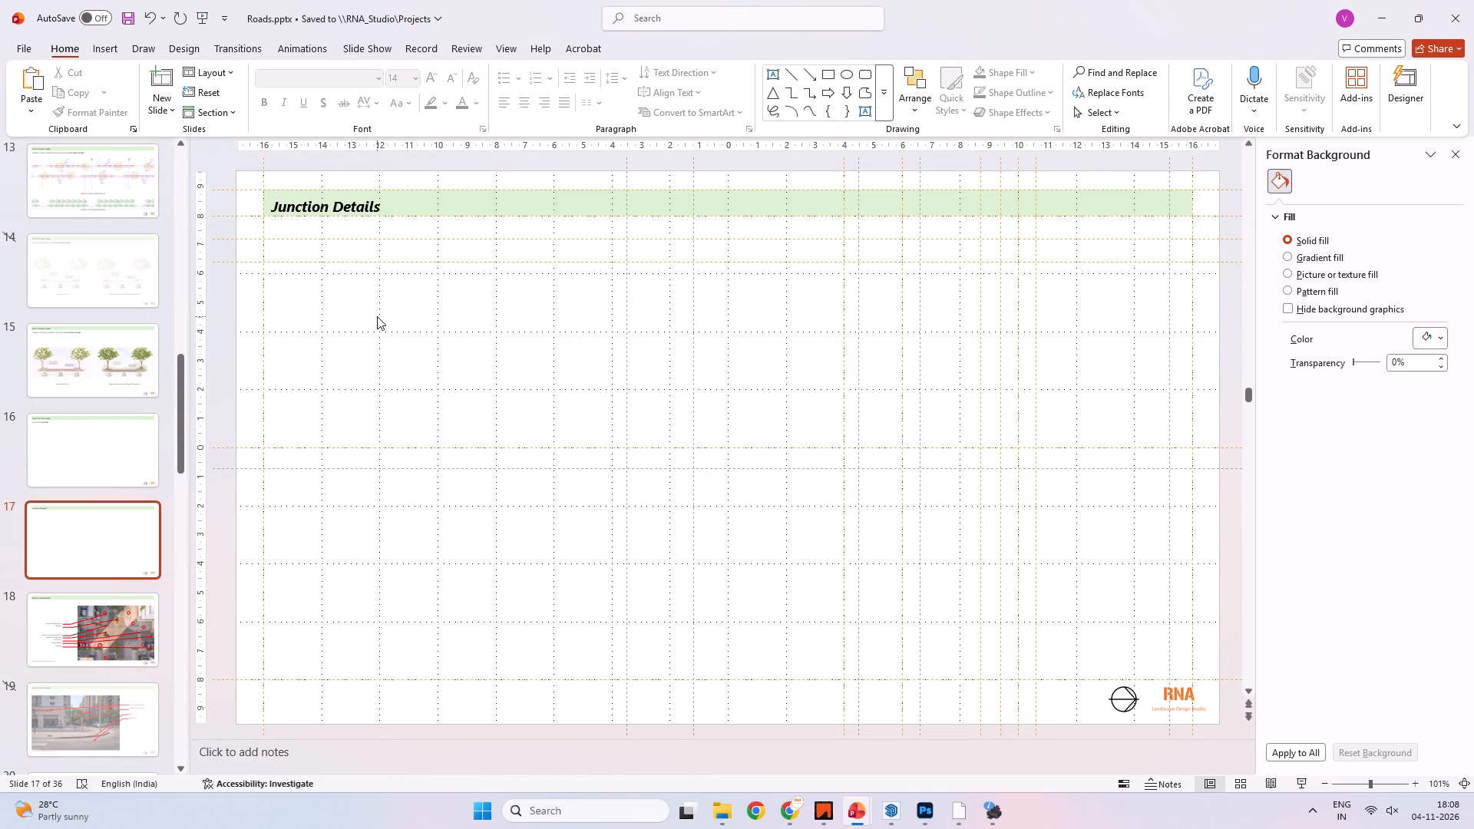
pyautogui.hotkey('ctrl', 's')
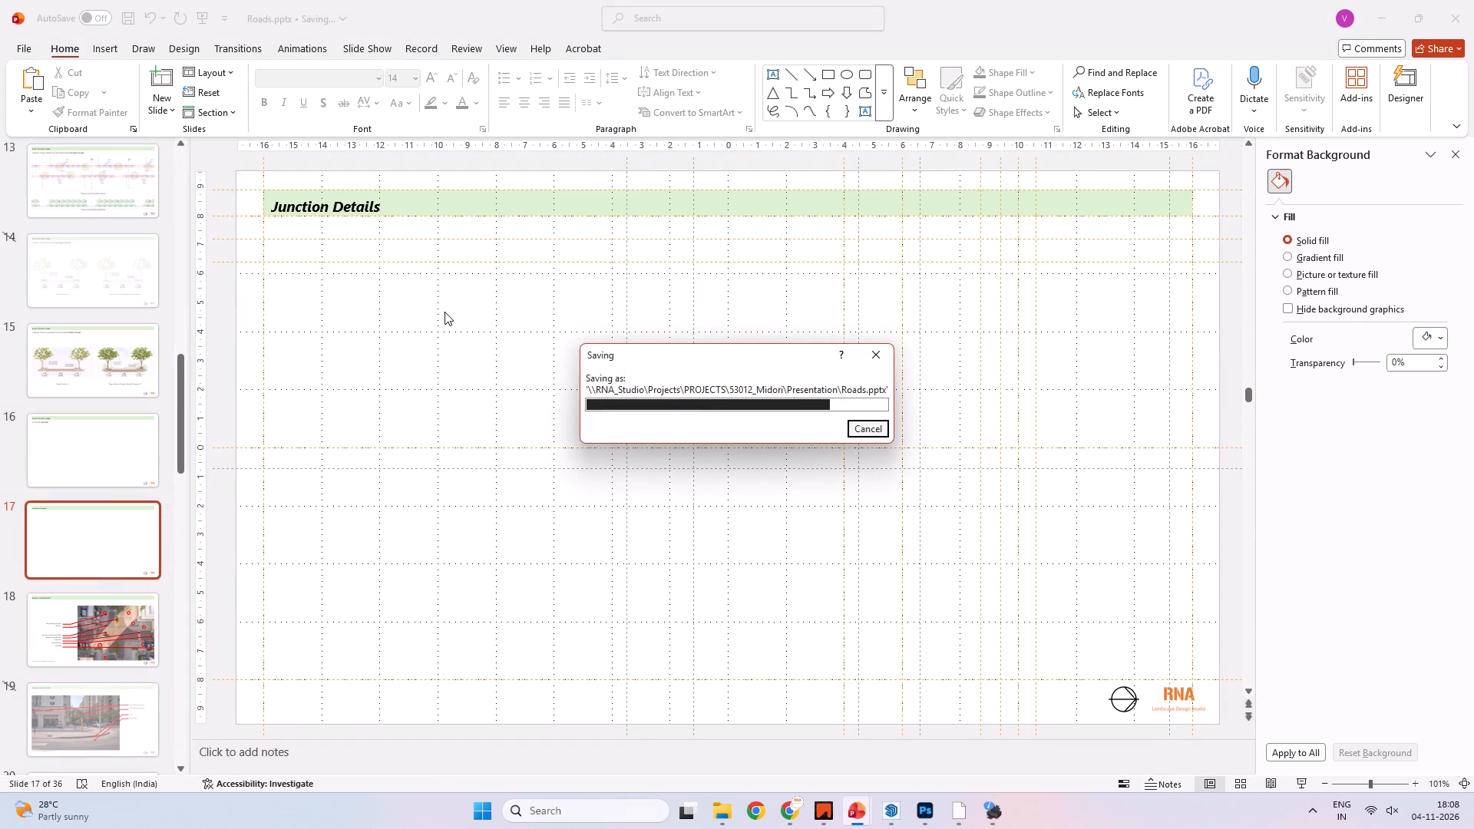
# Switch to the MIDORI presentation and minimise its window to return to Roads.
pyautogui.hotkey('alt', 'Tab')
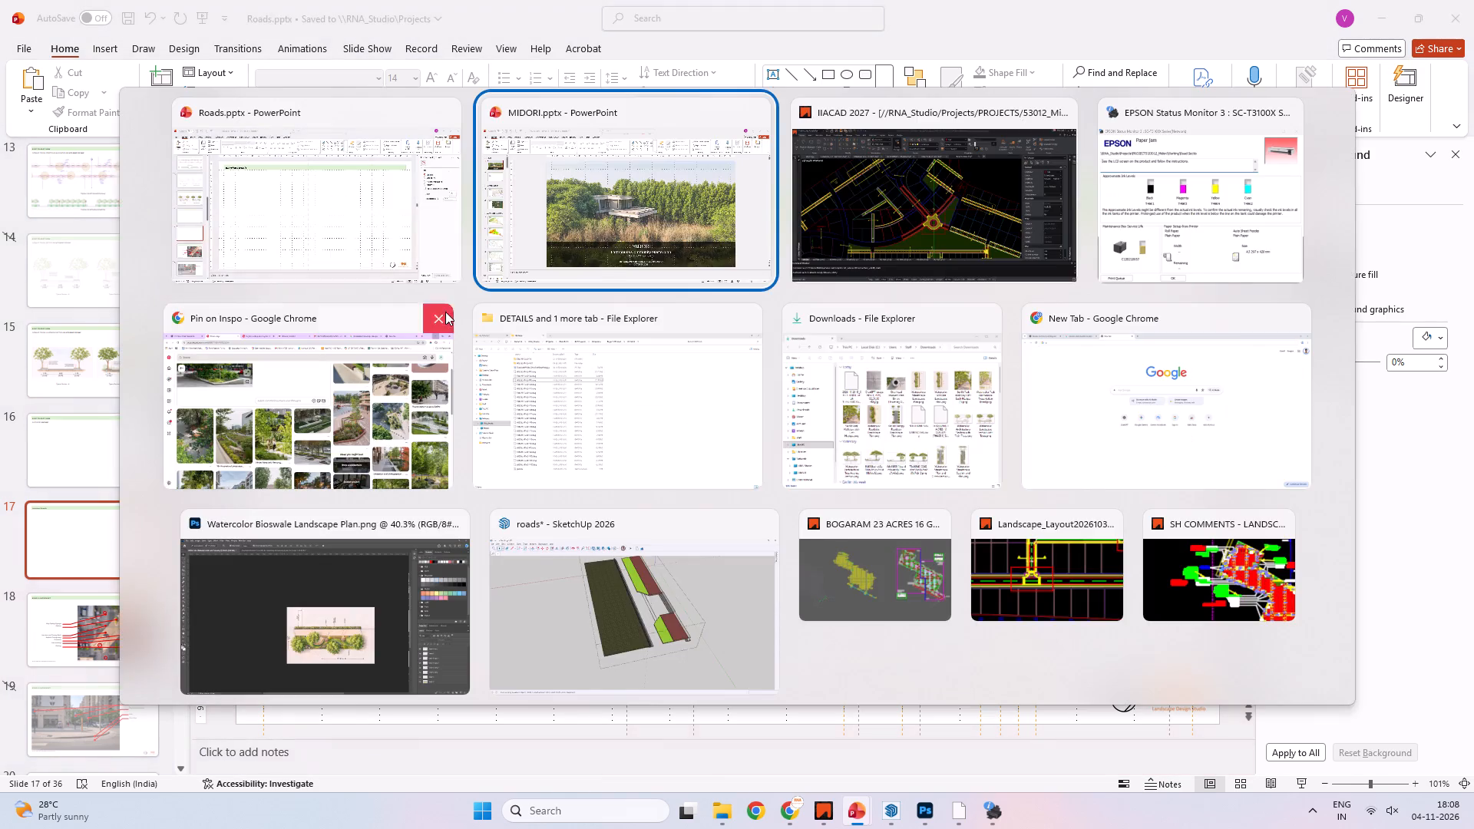
pyautogui.scroll(-3, 366, 335)
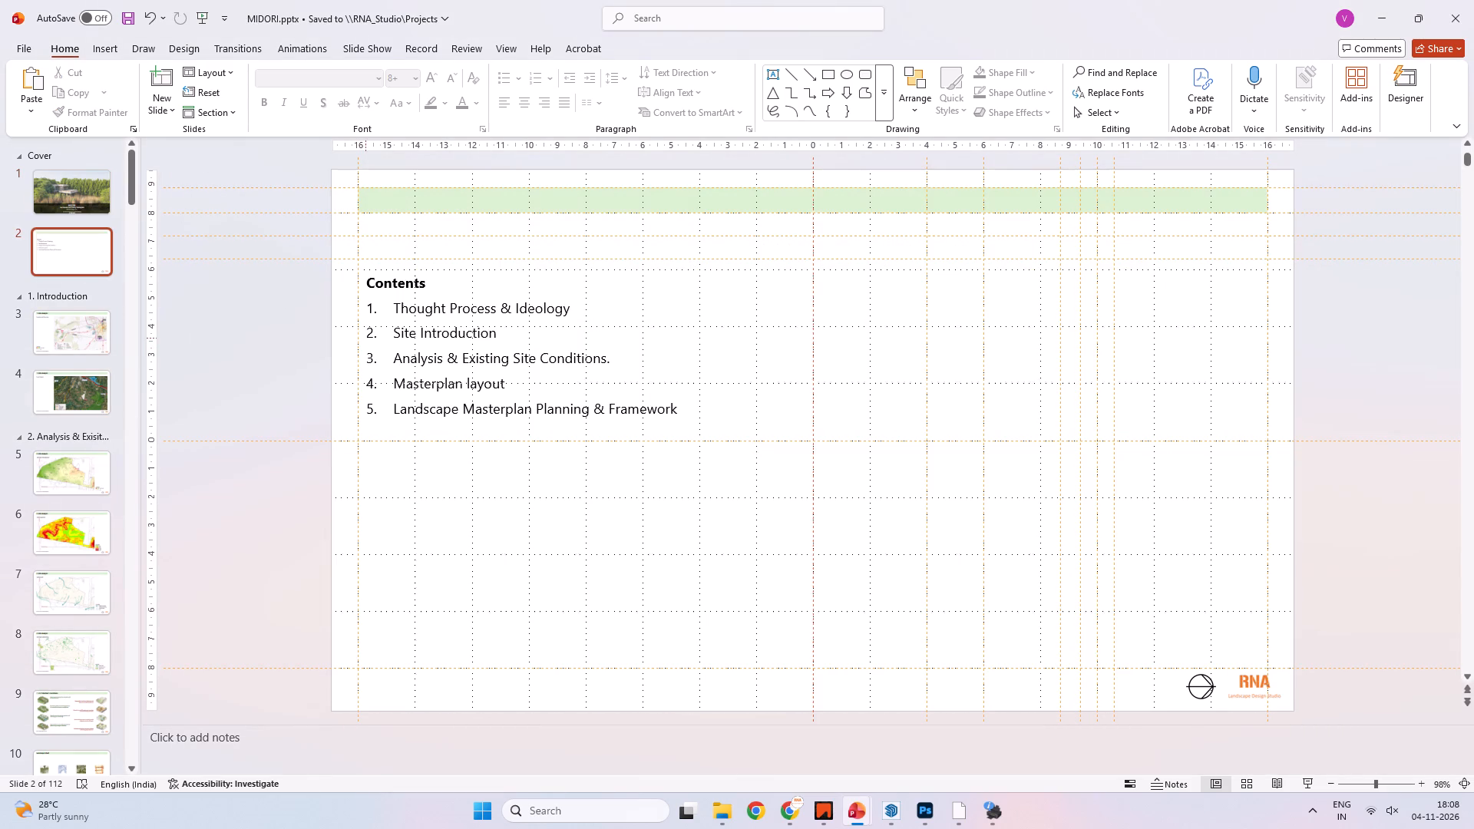
pyautogui.scroll(-7, 365, 342)
pyautogui.click(1386, 15)
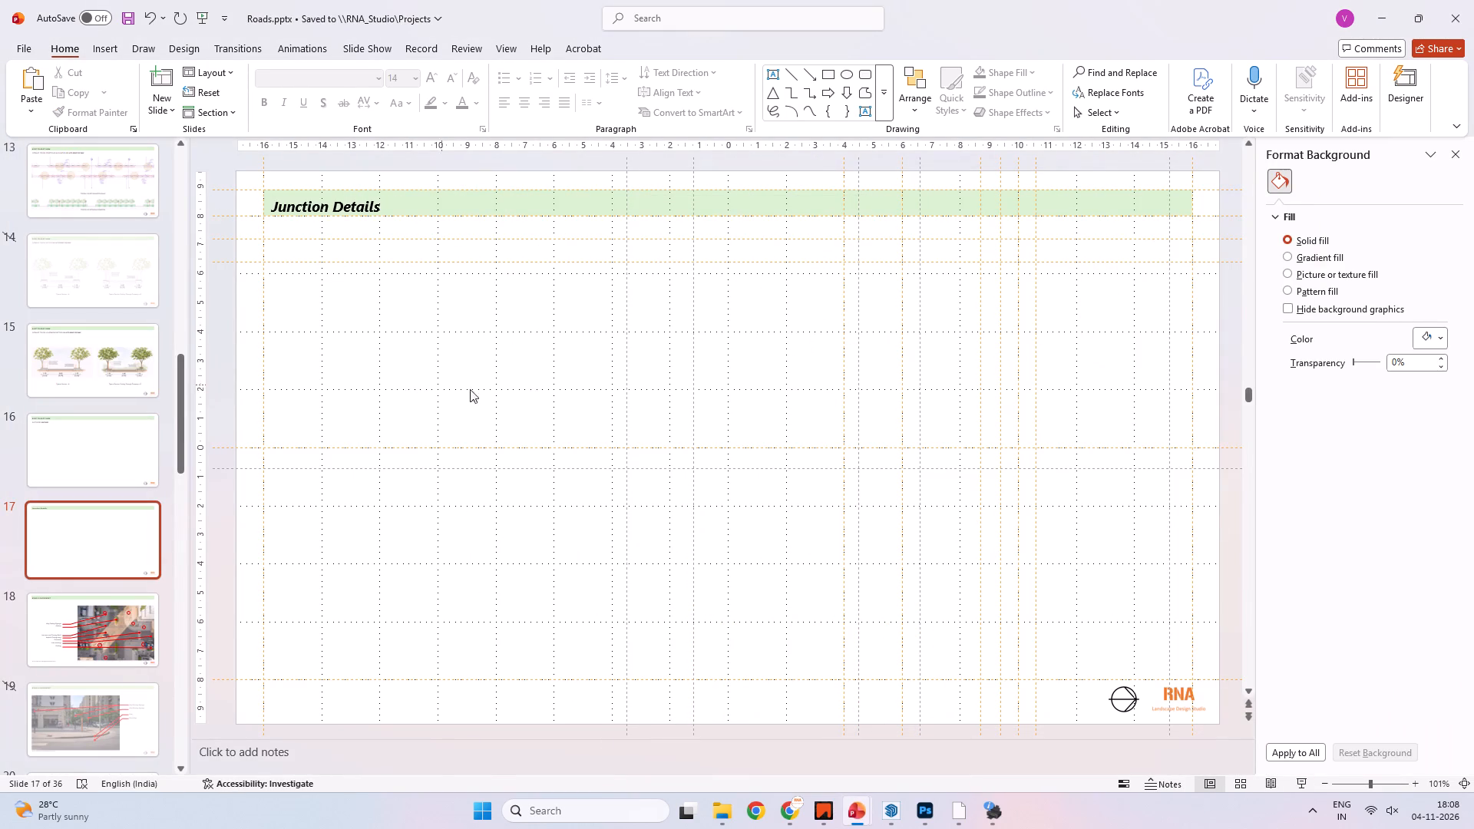
# Switch to the EPSON Status Monitor window and dismiss it.
pyautogui.hotkey('alt', 'Tab')
pyautogui.hotkey('alt', 'Tab')
pyautogui.hotkey('alt', 'Tab')
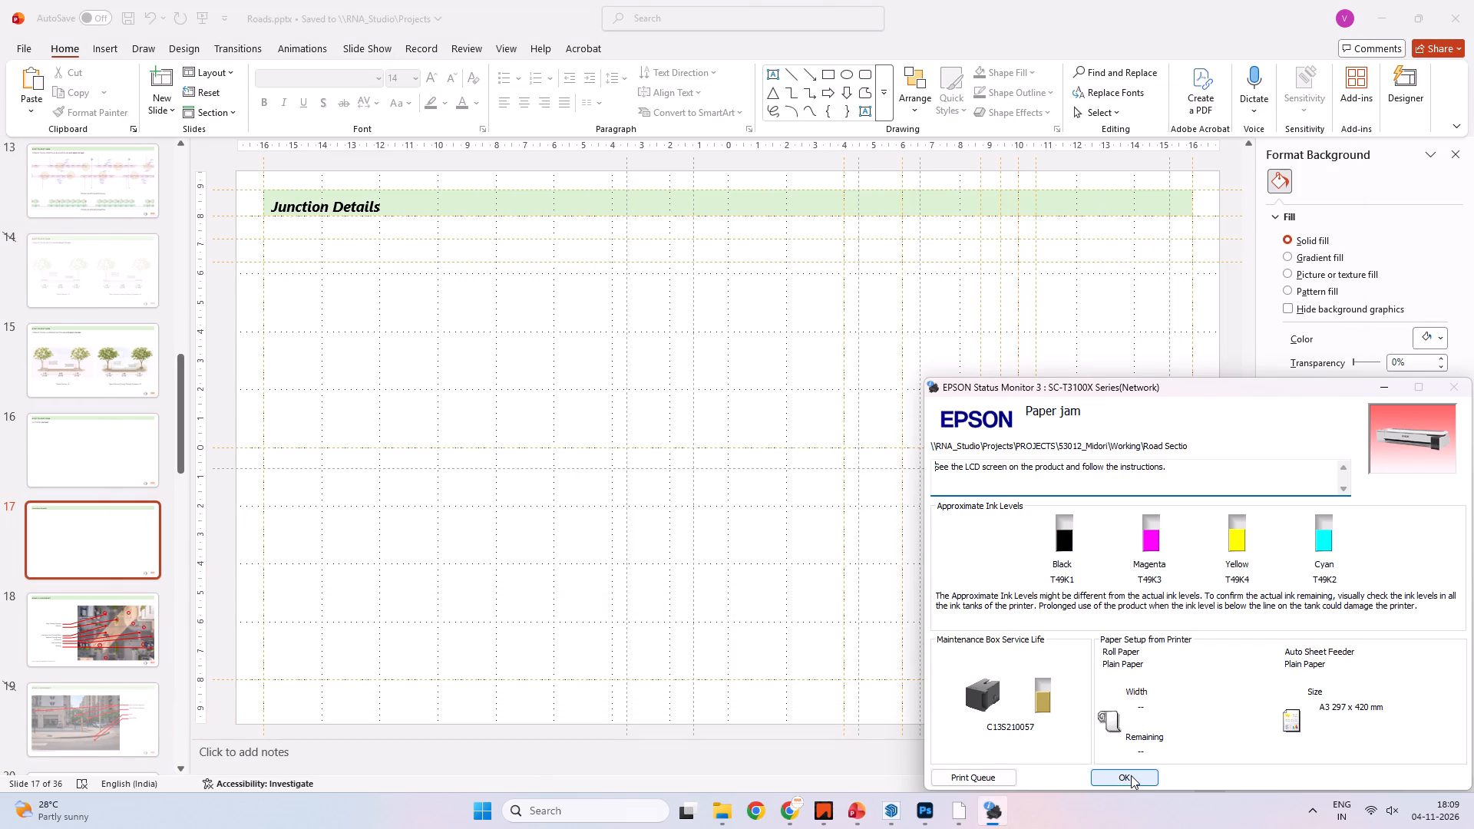
pyautogui.click(1131, 775)
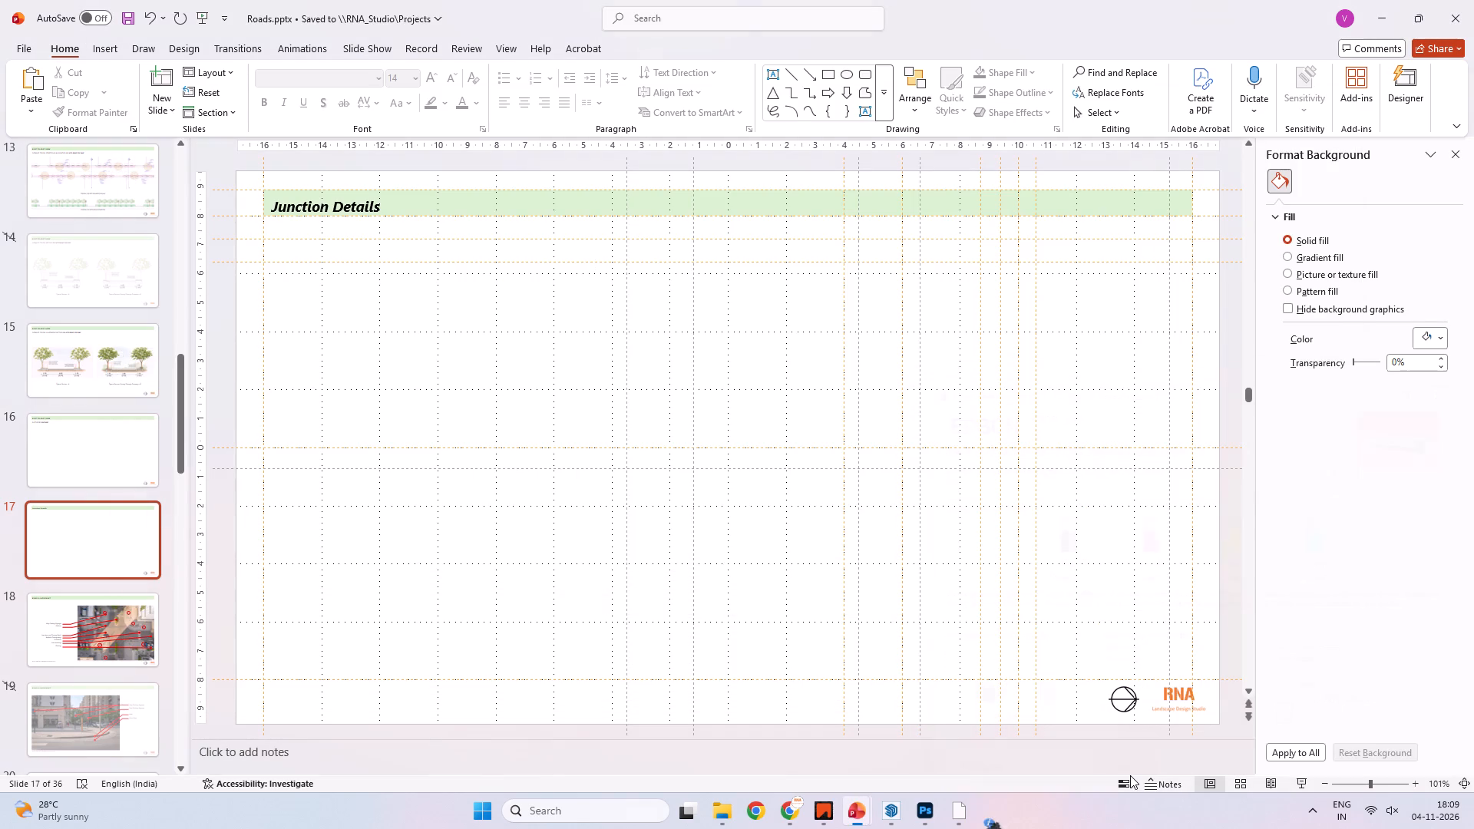